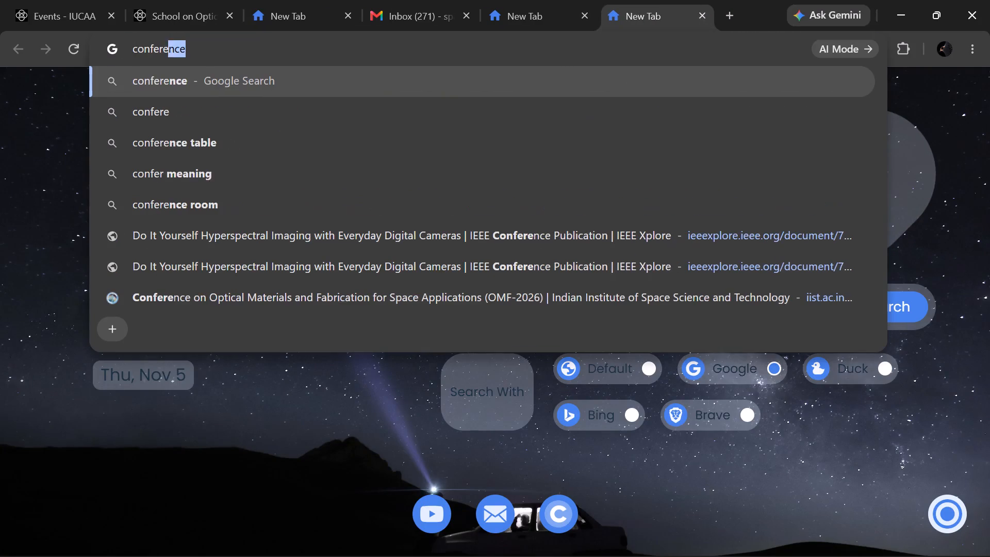
Search Google for "conference paper format".
{"action": "type", "text": "ve"}
{"action": "key", "text": "space"}
{"action": "key", "text": "BackSpace"}
{"action": "key", "text": "BackSpace"}
{"action": "type", "text": "ce"}
{"action": "key", "text": "space"}
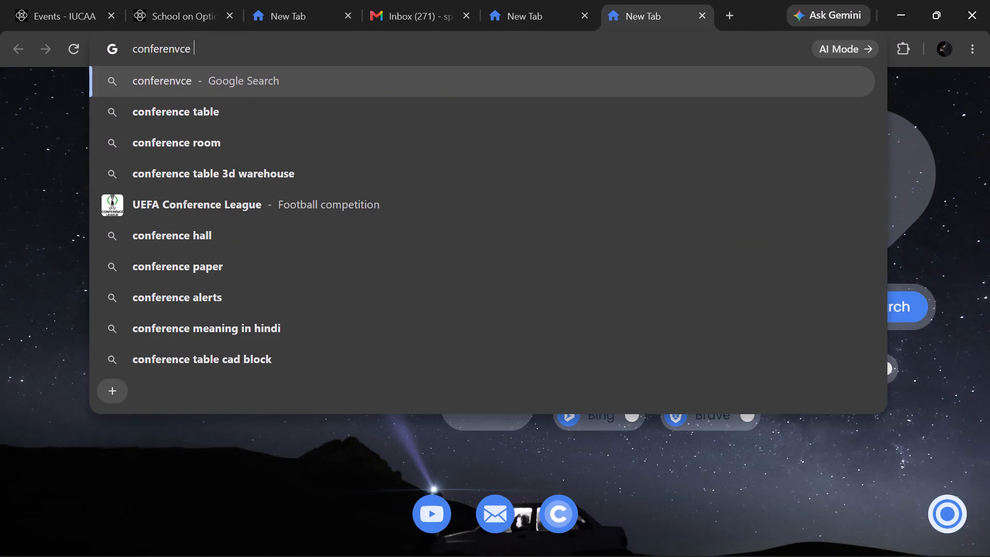
{"action": "key", "text": "BackSpace"}
{"action": "key", "text": "BackSpace"}
{"action": "key", "text": "BackSpace"}
{"action": "key", "text": "BackSpace"}
{"action": "type", "text": "ce pa"}
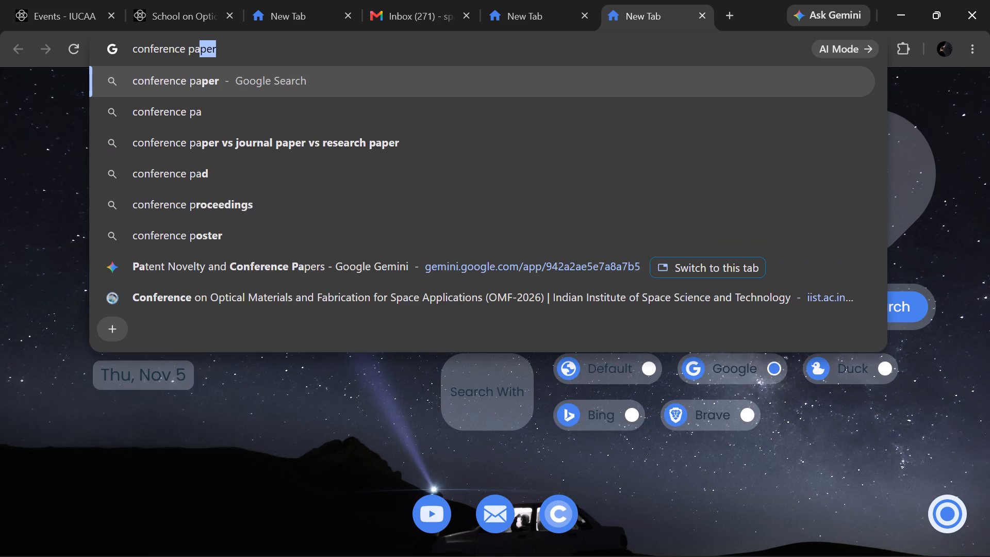
{"action": "type", "text": "per fom"}
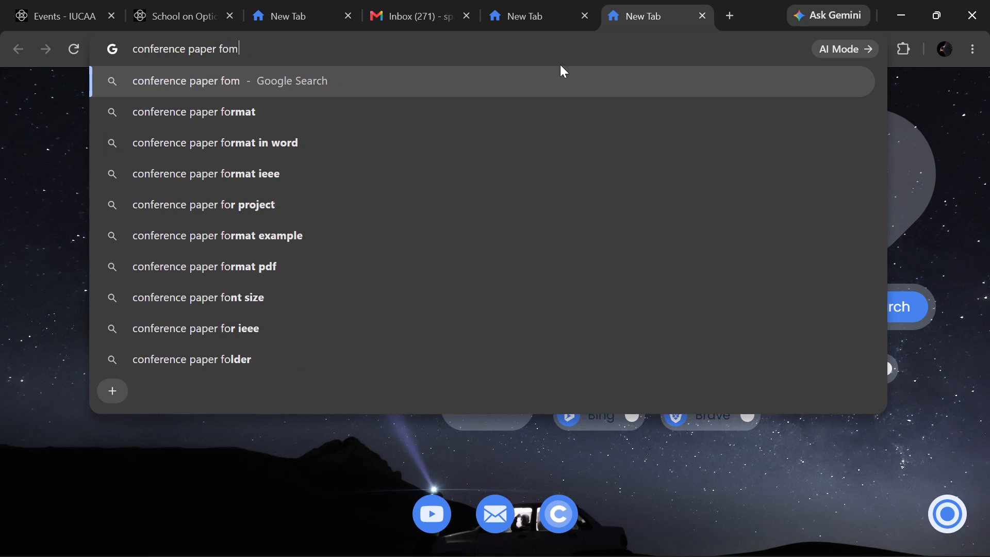
{"action": "key", "text": "BackSpace"}
{"action": "type", "text": "rma"}
{"action": "key", "text": "Return"}
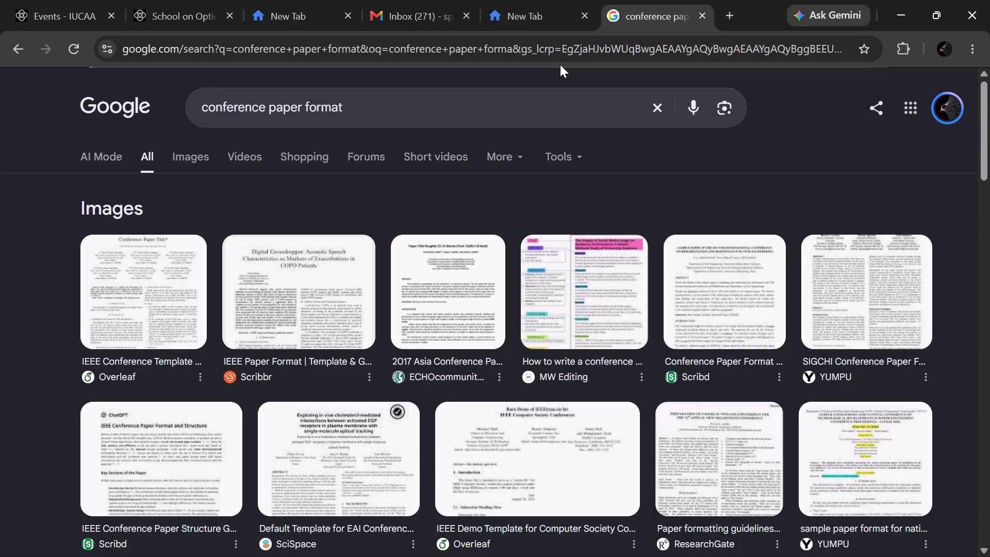
Open Overleaf's IEEE Conference Template page from the image results, dismiss the link settings notice, and maximize its window.
{"action": "left_click", "coordinate": [157, 284]}
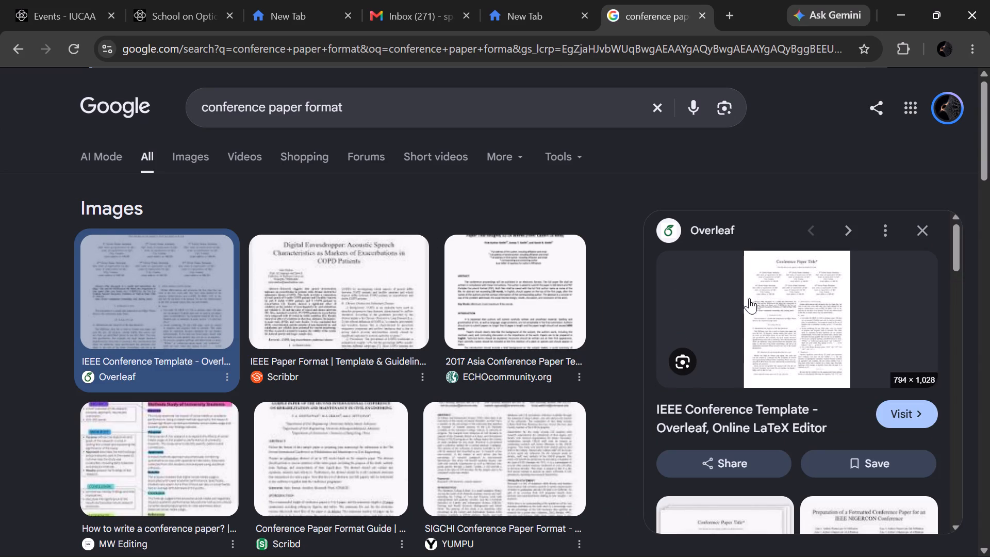
{"action": "left_click", "coordinate": [808, 304]}
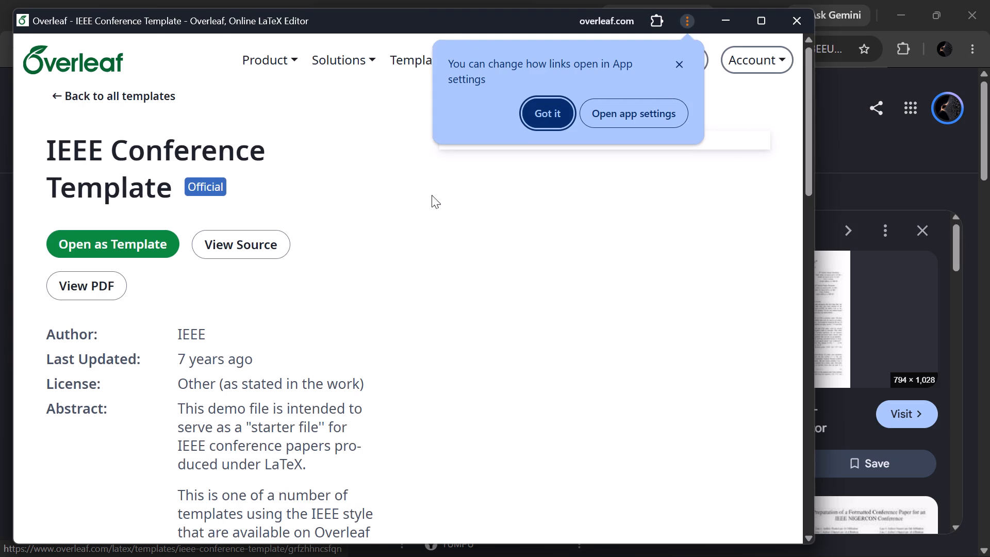
{"action": "left_click", "coordinate": [541, 127]}
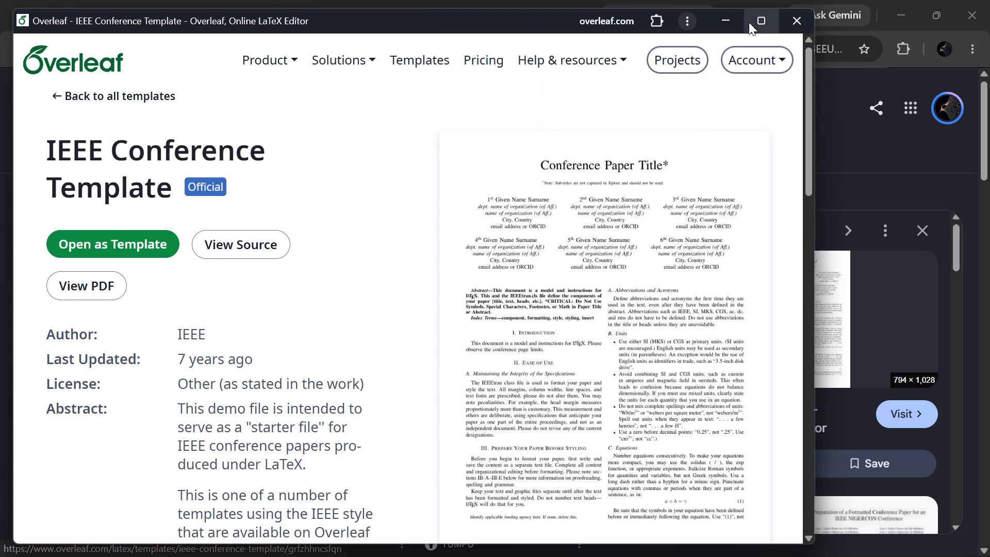
{"action": "left_click", "coordinate": [749, 22]}
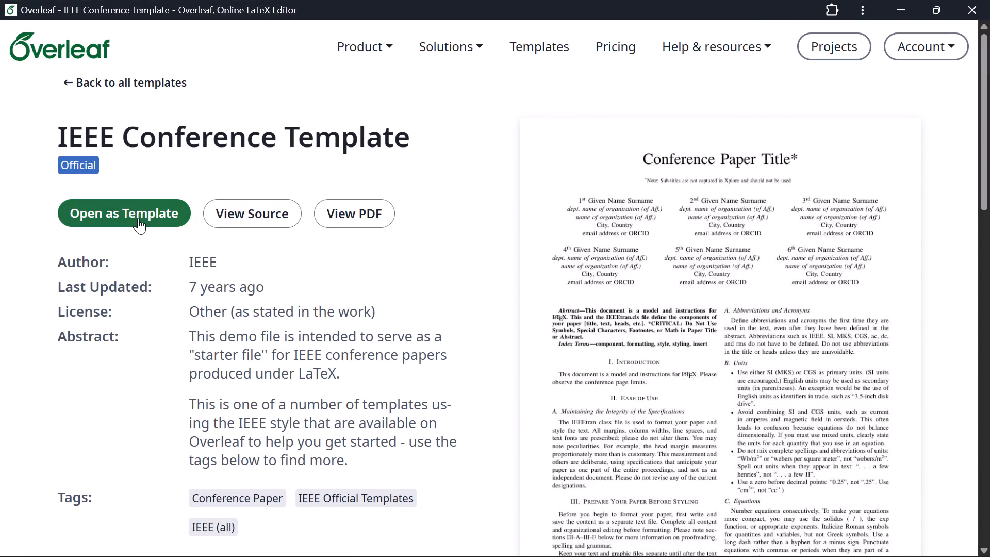
Open the IEEE Conference Template as a new Overleaf project.
{"action": "double_click", "coordinate": [627, 202]}
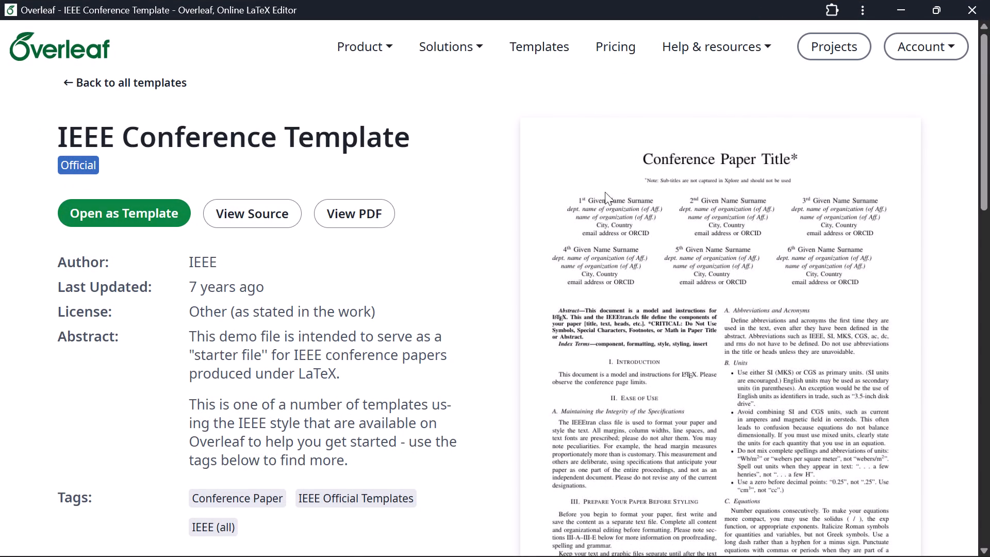
{"action": "left_click", "coordinate": [137, 210]}
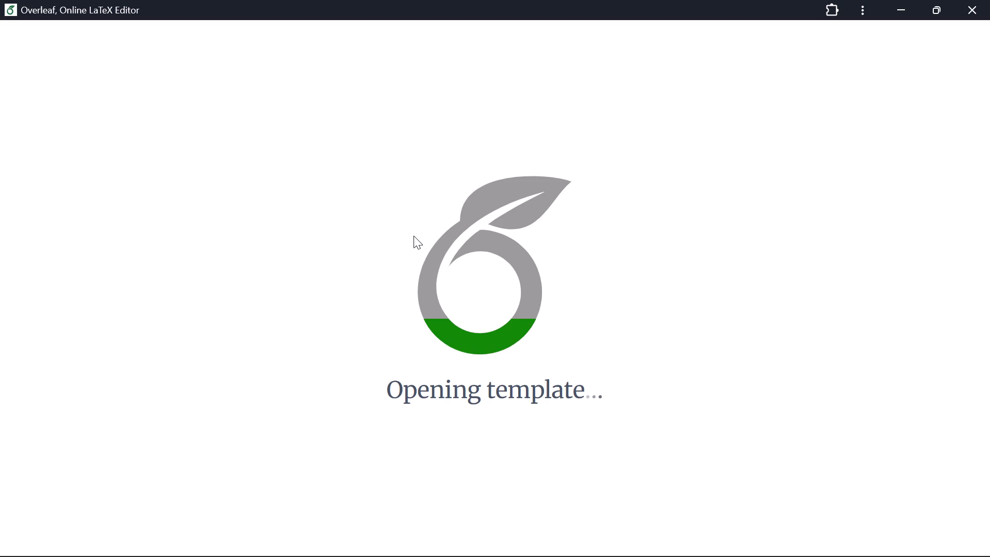
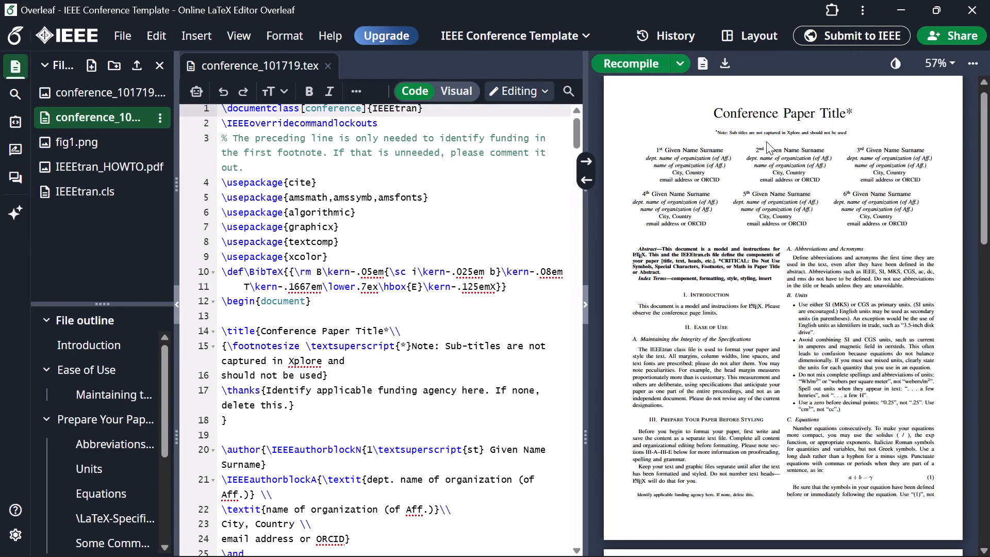
Replace the placeholder paper title with "Microgravity(Simulator)" in the LaTeX source, keeping the asterisk after it, and recompile the document.
{"action": "scroll", "coordinate": [717, 195], "scroll_direction": "up", "scroll_amount": 2}
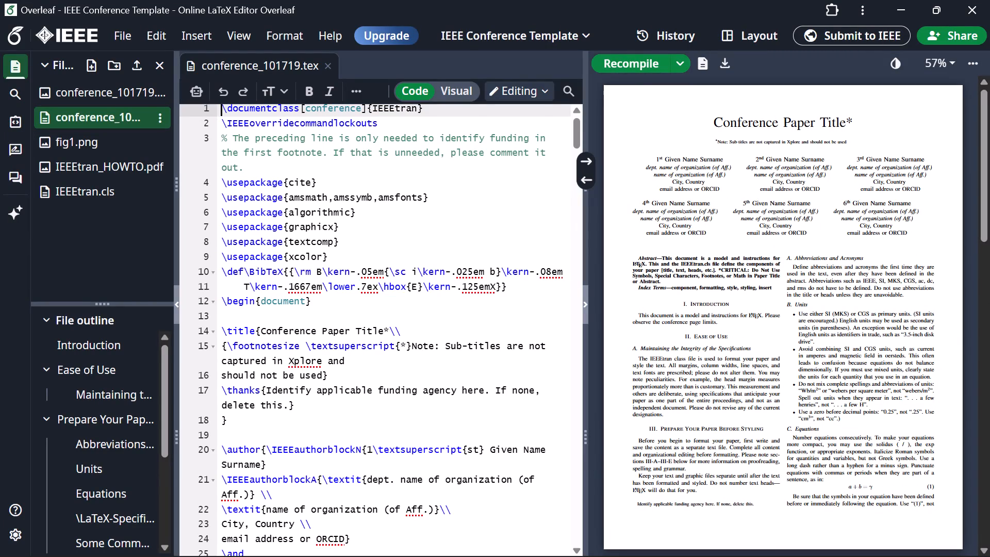
{"action": "left_click", "coordinate": [847, 121]}
{"action": "left_click", "coordinate": [847, 121]}
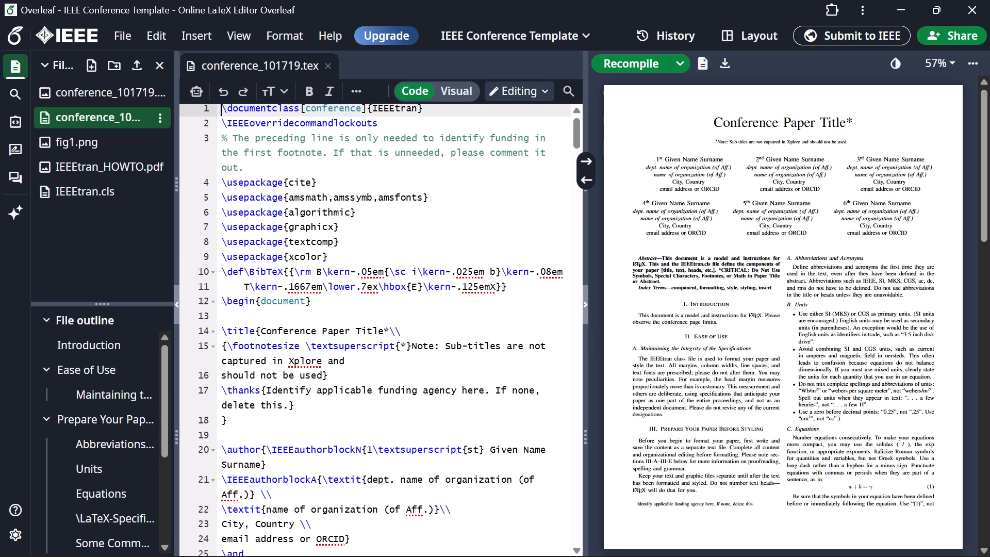
{"action": "scroll", "coordinate": [522, 206], "scroll_direction": "up", "scroll_amount": 3}
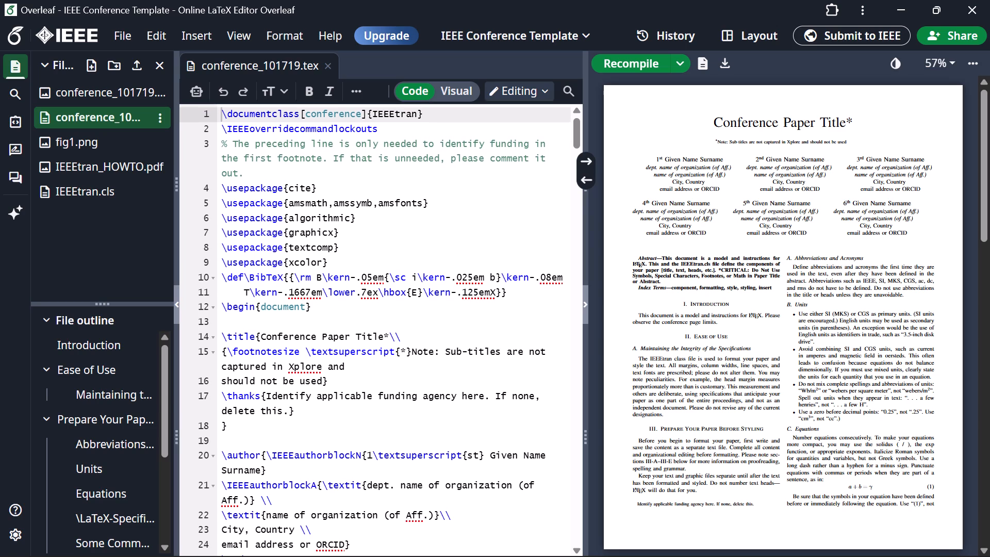
{"action": "left_click", "coordinate": [382, 341]}
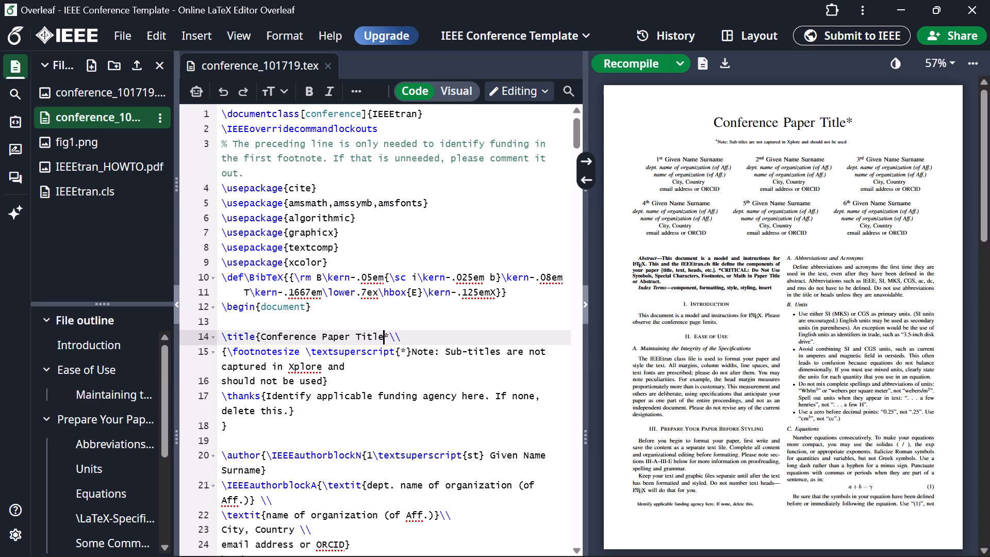
{"action": "key", "text": "BackSpace"}
{"action": "key", "text": "BackSpace"}
{"action": "key", "text": "BackSpace"}
{"action": "key", "text": "BackSpace"}
{"action": "key", "text": "BackSpace"}
{"action": "key", "text": "BackSpace"}
{"action": "key", "text": "BackSpace"}
{"action": "key", "text": "BackSpace"}
{"action": "key", "text": "BackSpace"}
{"action": "key", "text": "BackSpace"}
{"action": "key", "text": "BackSpace"}
{"action": "key", "text": "BackSpace"}
{"action": "key", "text": "BackSpace"}
{"action": "key", "text": "BackSpace"}
{"action": "key", "text": "BackSpace"}
{"action": "key", "text": "BackSpace"}
{"action": "key", "text": "BackSpace"}
{"action": "key", "text": "BackSpace"}
{"action": "key", "text": "BackSpace"}
{"action": "key", "text": "BackSpace"}
{"action": "key", "text": "BackSpace"}
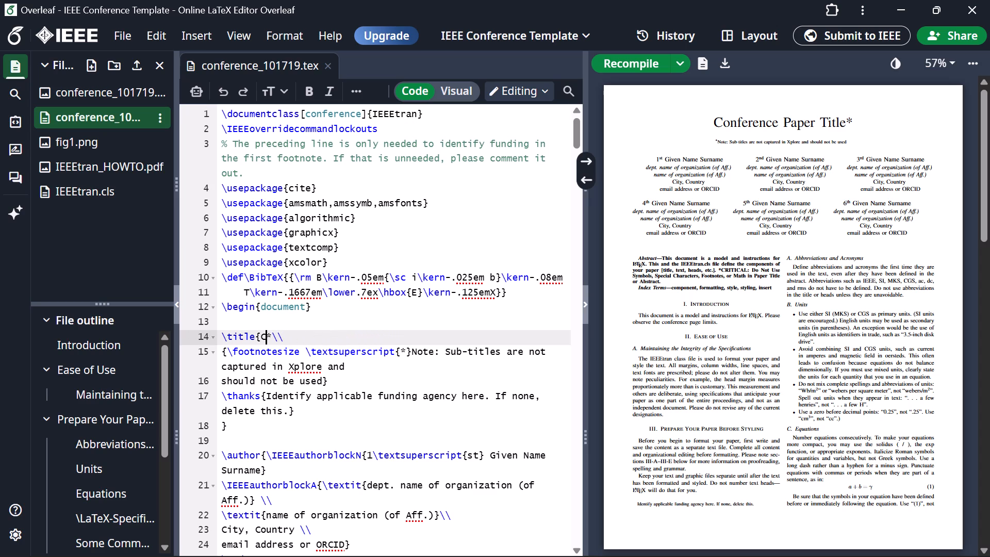
{"action": "key", "text": "BackSpace"}
{"action": "type", "text": "Micorgr"}
{"action": "key", "text": "BackSpace"}
{"action": "key", "text": "BackSpace"}
{"action": "key", "text": "BackSpace"}
{"action": "key", "text": "BackSpace"}
{"action": "type", "text": "rogr"}
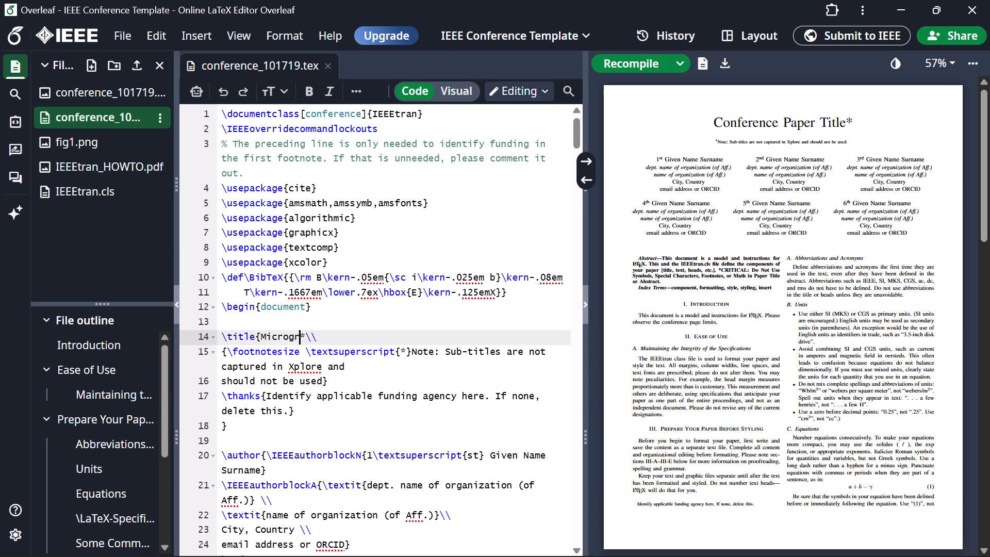
{"action": "type", "text": "avity"}
{"action": "key", "text": "space"}
{"action": "key", "text": "BackSpace"}
{"action": "key", "text": "shift+parenleft"}
{"action": "key", "text": "s"}
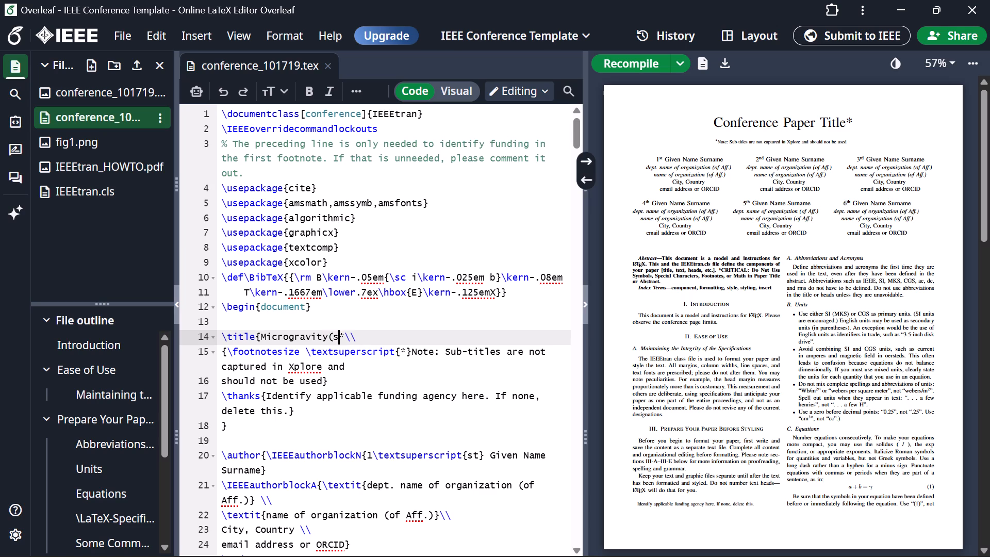
{"action": "key", "text": "BackSpace"}
{"action": "type", "text": "Simula"}
{"action": "key", "text": "r"}
{"action": "key", "text": "BackSpace"}
{"action": "type", "text": "tor"}
{"action": "key", "text": "shift+parenright"}
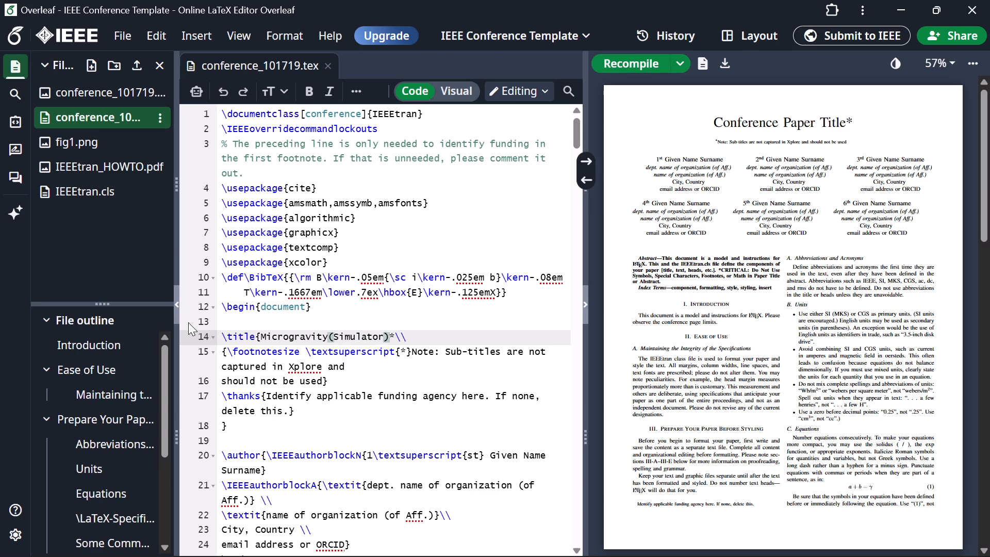
{"action": "left_click", "coordinate": [524, 367]}
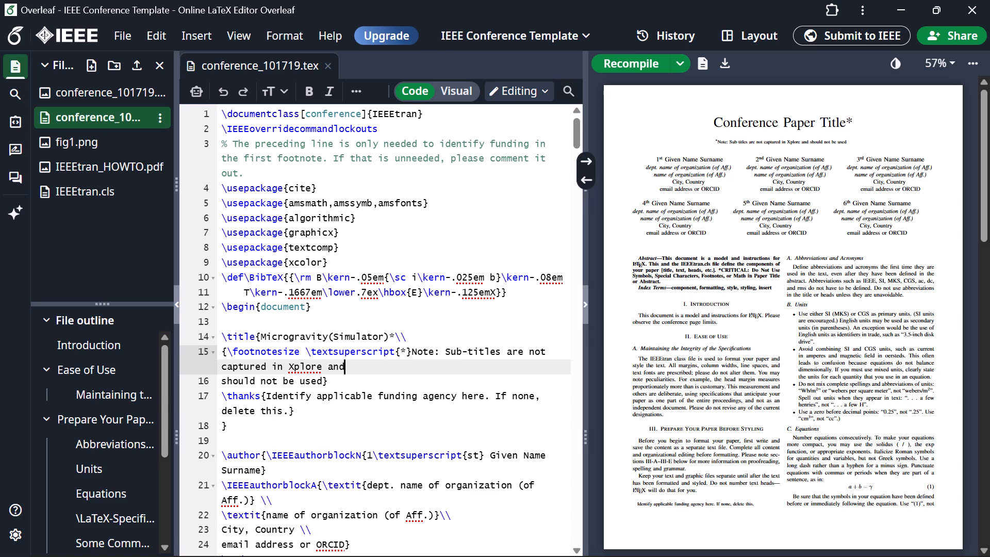
{"action": "left_click", "coordinate": [656, 61]}
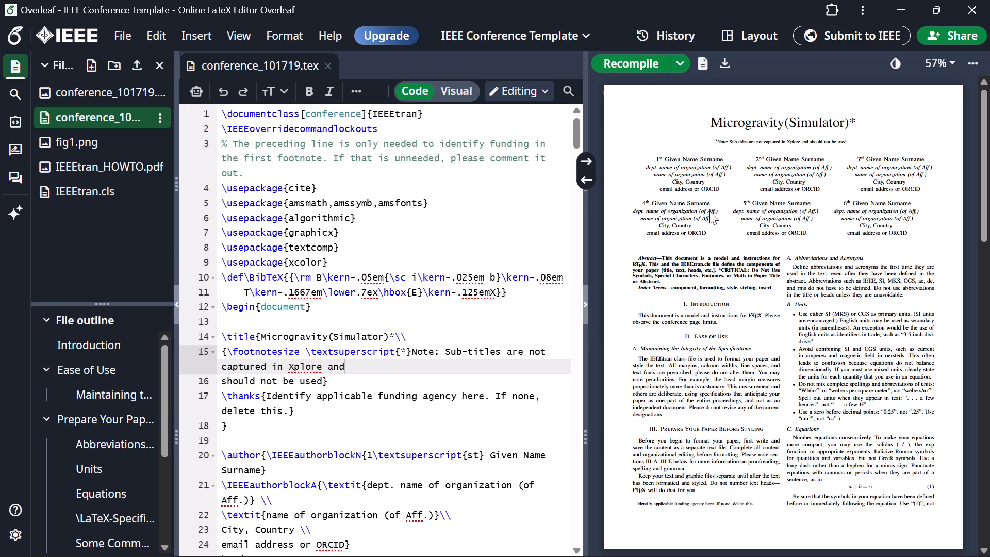
Change the title to "Microgravity-Simulator" by removing the asterisk and replacing the parentheses with a hyphen, and recompile the document.
{"action": "left_click", "coordinate": [394, 337]}
{"action": "key", "text": "BackSpace"}
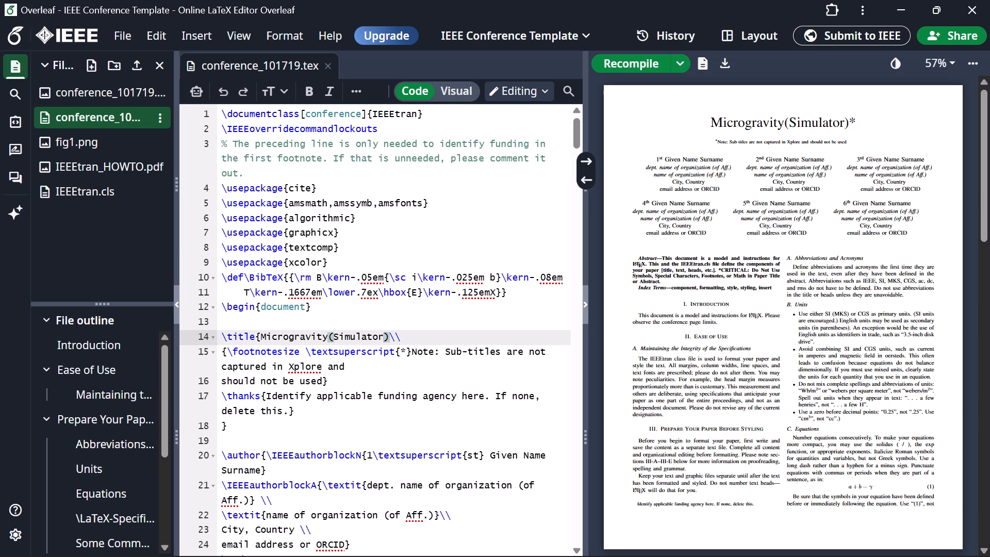
{"action": "left_click", "coordinate": [332, 340]}
{"action": "key", "text": "BackSpace"}
{"action": "key", "text": "minus"}
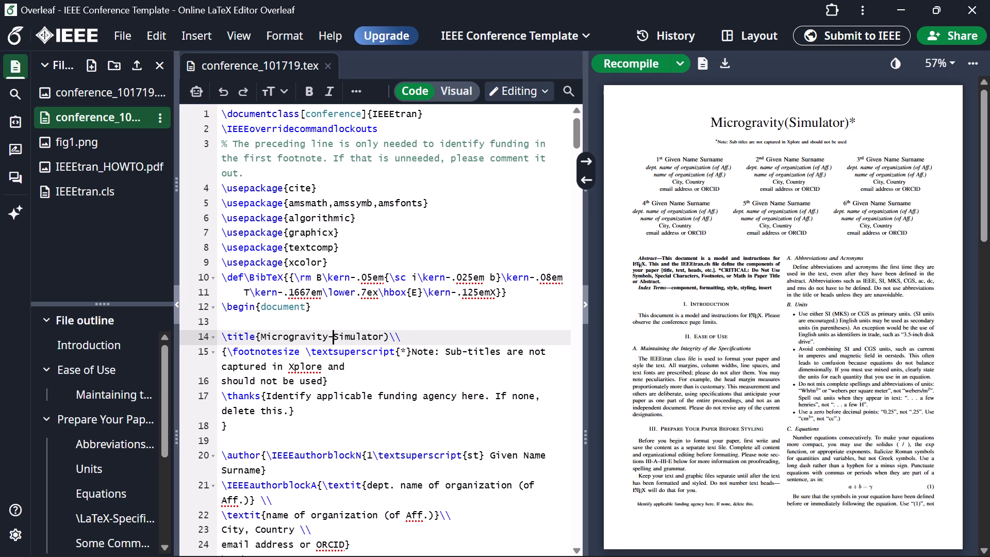
{"action": "left_click", "coordinate": [388, 339]}
{"action": "key", "text": "BackSpace"}
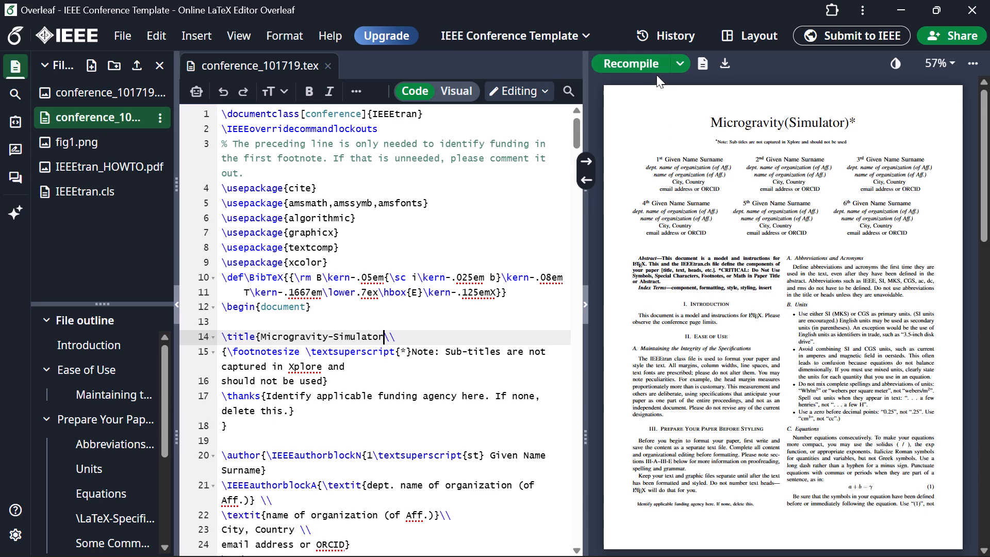
{"action": "left_click", "coordinate": [655, 68]}
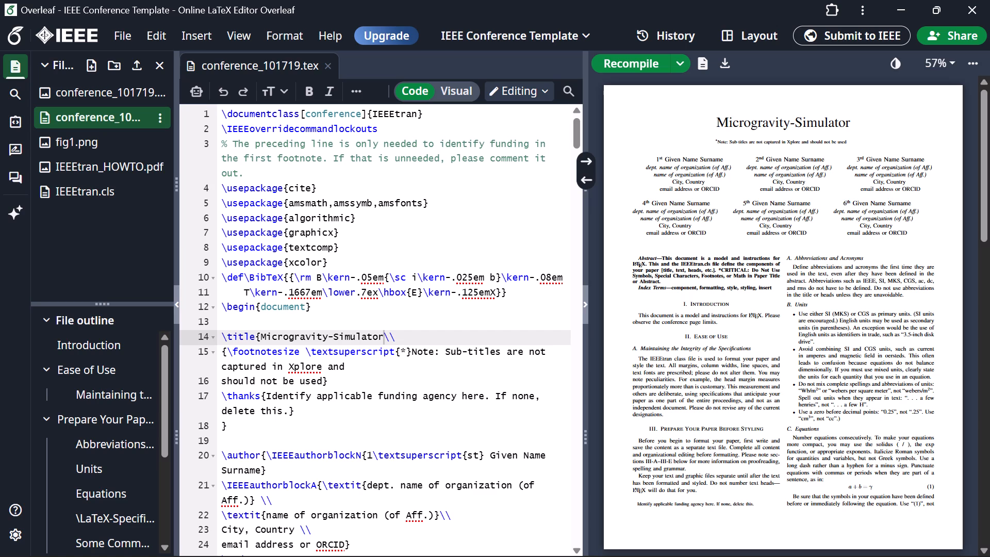
Examine the compiled paper in an enlarged preview, from the title page to the references.
{"action": "scroll", "coordinate": [858, 214], "scroll_direction": "up", "scroll_amount": 4}
{"action": "left_click", "coordinate": [905, 61]}
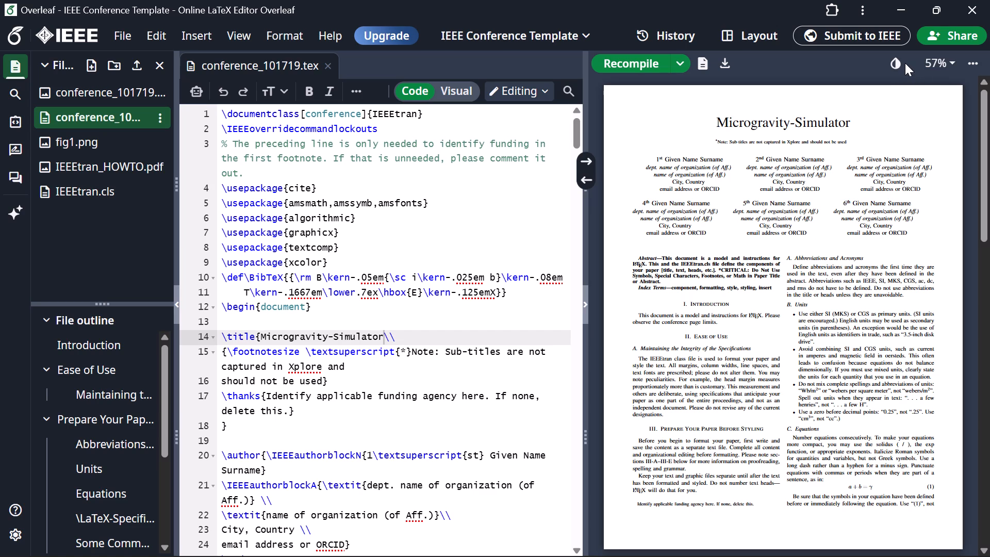
{"action": "left_click", "coordinate": [902, 61]}
{"action": "left_click", "coordinate": [902, 60]}
{"action": "left_click", "coordinate": [938, 61]}
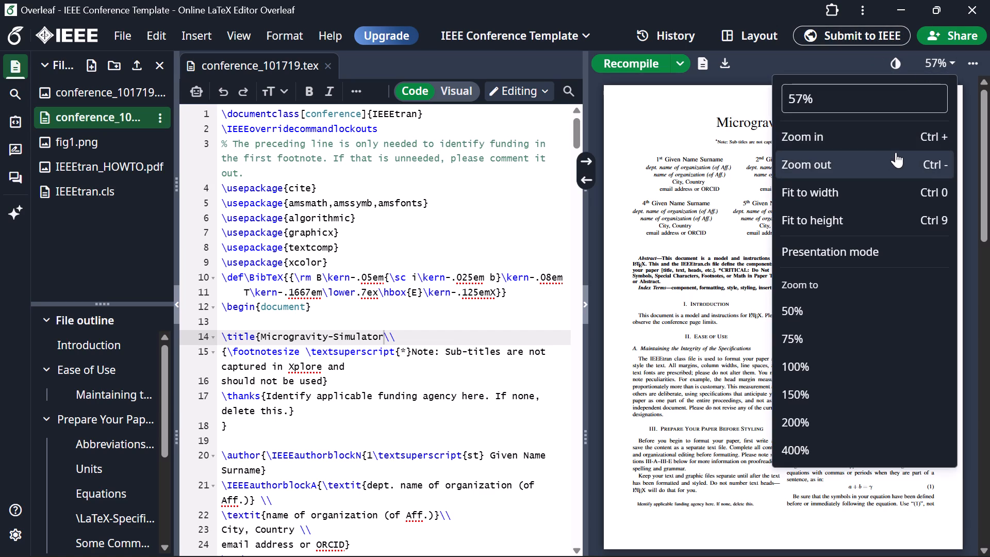
{"action": "left_click", "coordinate": [894, 145]}
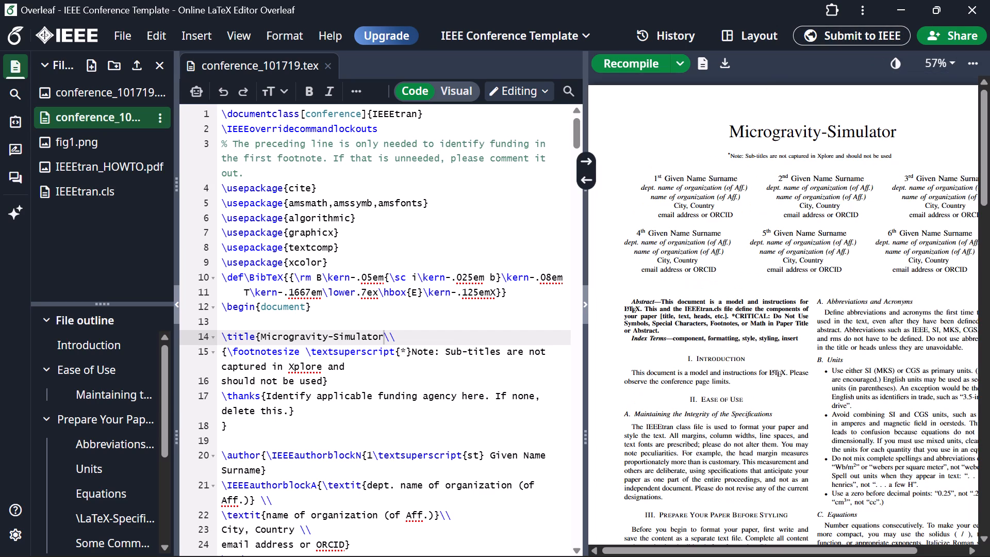
{"action": "scroll", "coordinate": [837, 167], "scroll_direction": "up", "scroll_amount": 2}
{"action": "scroll", "coordinate": [837, 167], "scroll_direction": "down", "scroll_amount": 2}
{"action": "scroll", "coordinate": [837, 167], "scroll_direction": "up", "scroll_amount": 2}
{"action": "scroll", "coordinate": [836, 167], "scroll_direction": "down", "scroll_amount": 11}
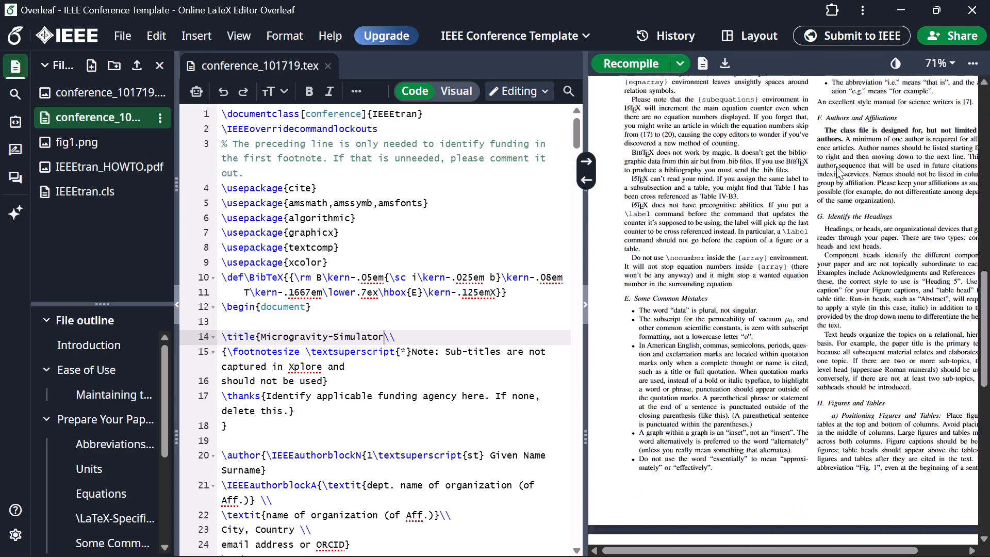
{"action": "scroll", "coordinate": [836, 166], "scroll_direction": "down", "scroll_amount": 7}
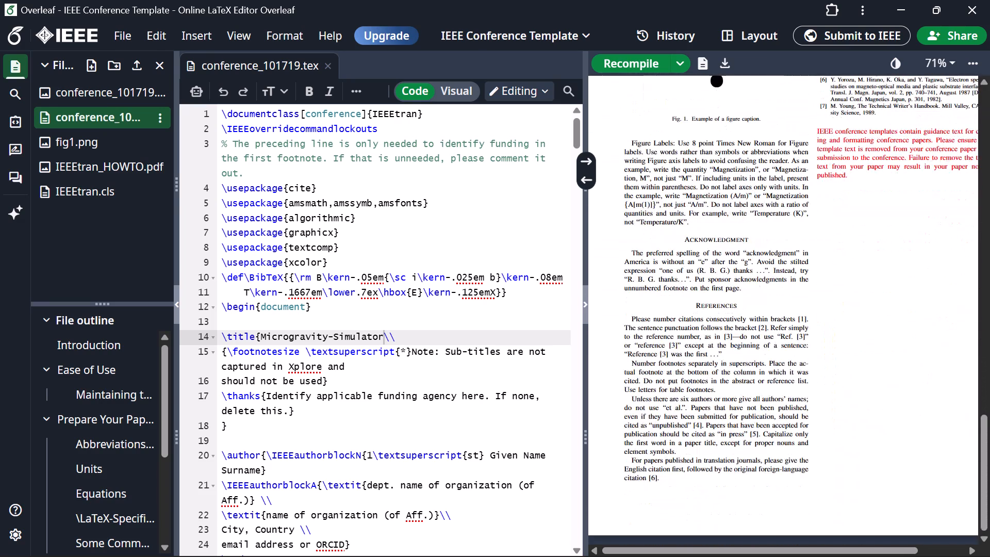
{"action": "scroll", "coordinate": [836, 166], "scroll_direction": "up", "scroll_amount": 19}
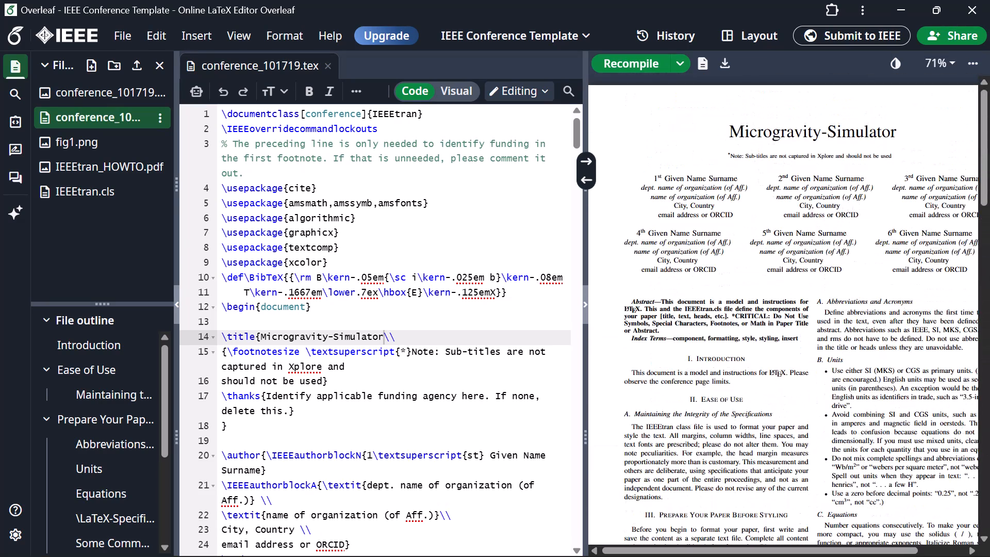
{"action": "scroll", "coordinate": [836, 166], "scroll_direction": "down", "scroll_amount": 3}
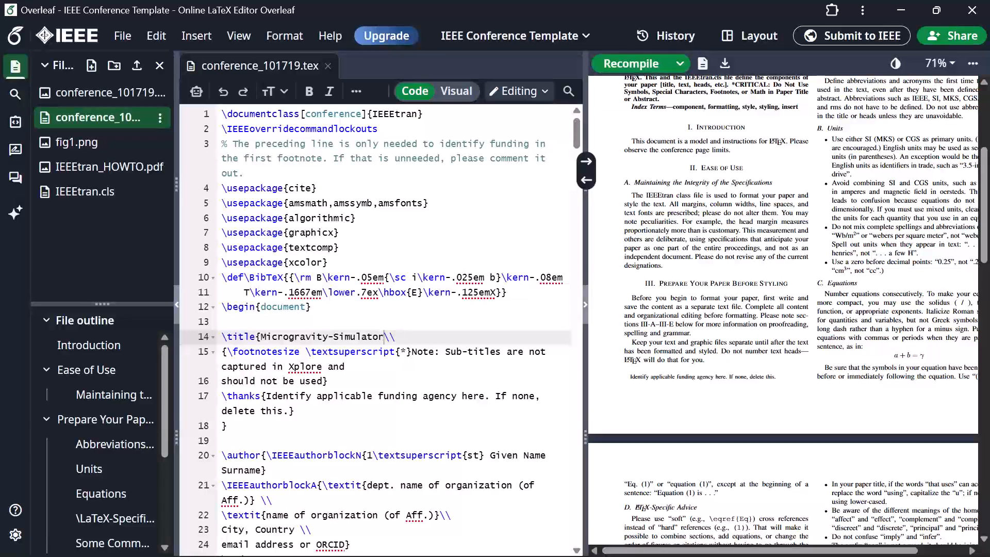
{"action": "scroll", "coordinate": [836, 166], "scroll_direction": "down", "scroll_amount": 4}
{"action": "scroll", "coordinate": [836, 166], "scroll_direction": "up", "scroll_amount": 11}
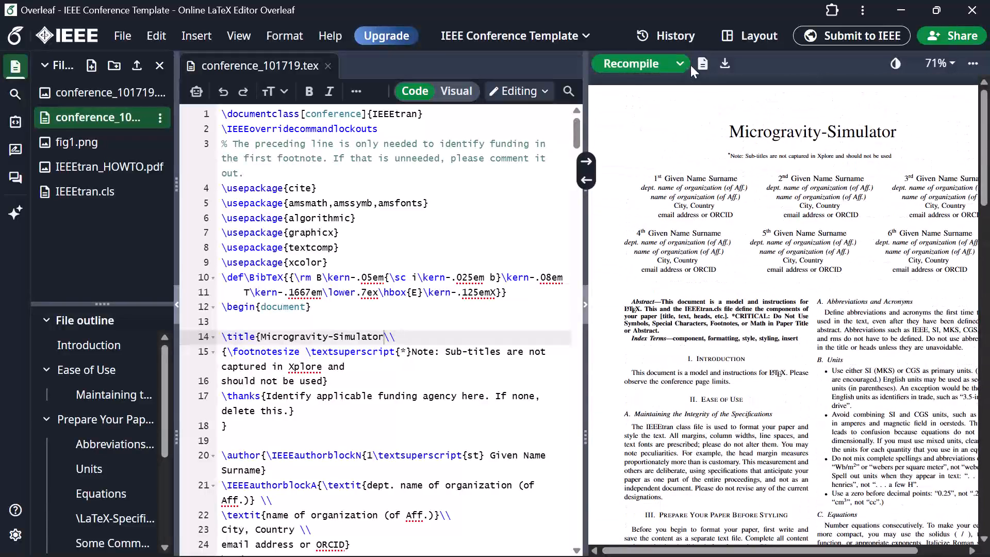
Download the compiled paper as a PDF and move the IEEE_Conference_Template file from the Downloads folder to the desktop.
{"action": "left_click", "coordinate": [726, 60]}
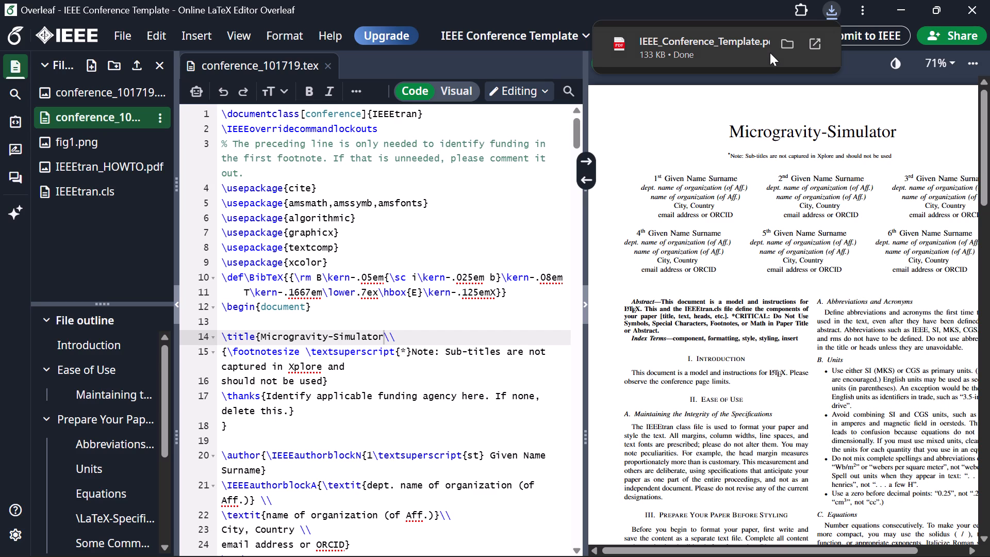
{"action": "left_click", "coordinate": [780, 44]}
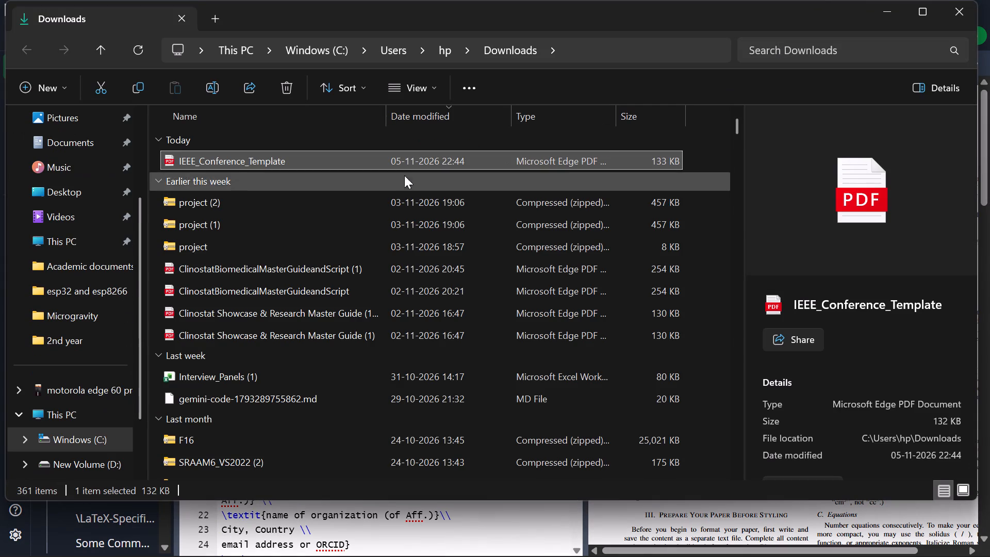
{"action": "key", "text": "ctrl+x"}
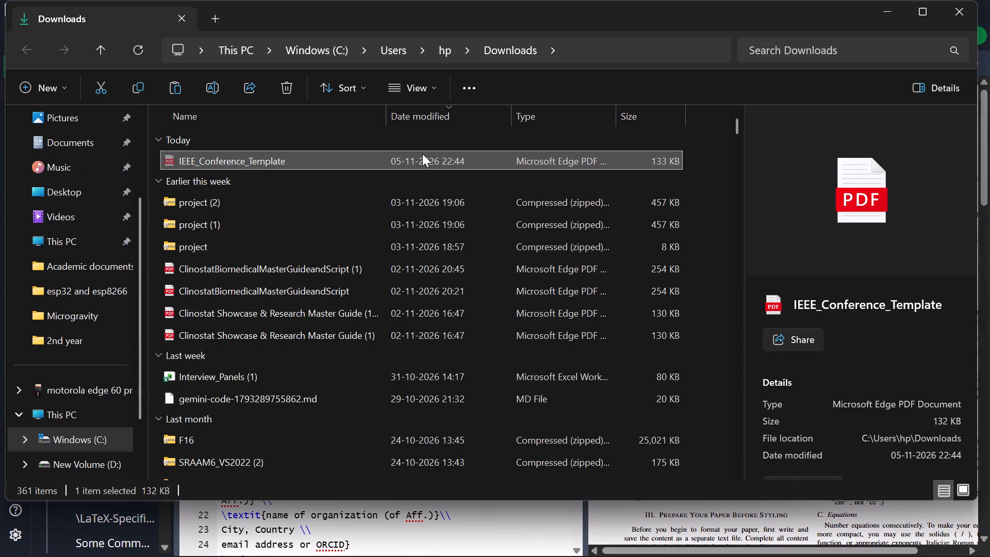
{"action": "key", "text": "ctrl+v"}
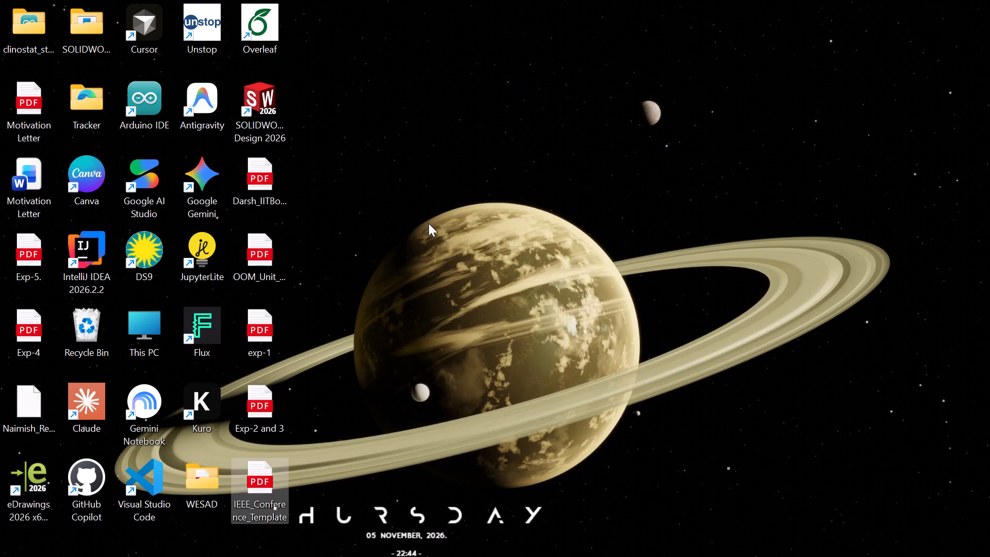
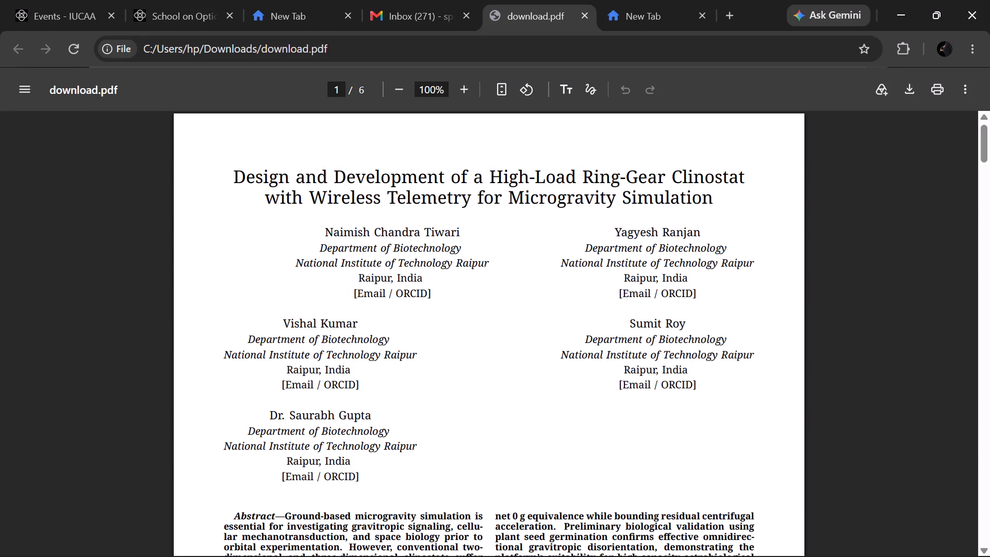
Copy the paper title "Design and Development of a High-Load Ring-Gear Clinostat with Wireless Telemetry for Microgravity Simulation" from download.pdf.
{"action": "left_click_drag", "start_coordinate": [722, 199], "coordinate": [223, 182]}
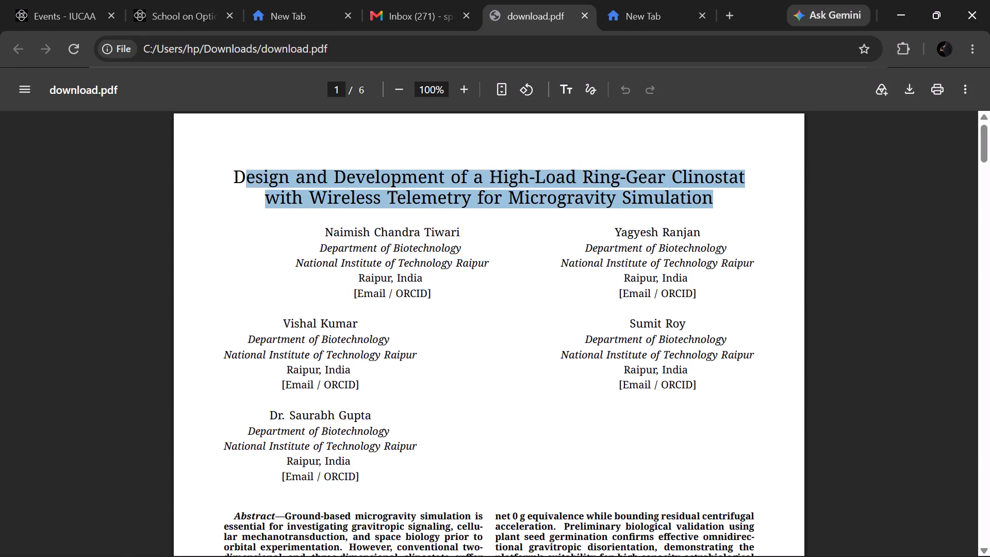
{"action": "left_click_drag", "start_coordinate": [223, 182], "coordinate": [221, 181]}
{"action": "left_click", "coordinate": [221, 181]}
{"action": "left_click_drag", "start_coordinate": [225, 176], "coordinate": [751, 182]}
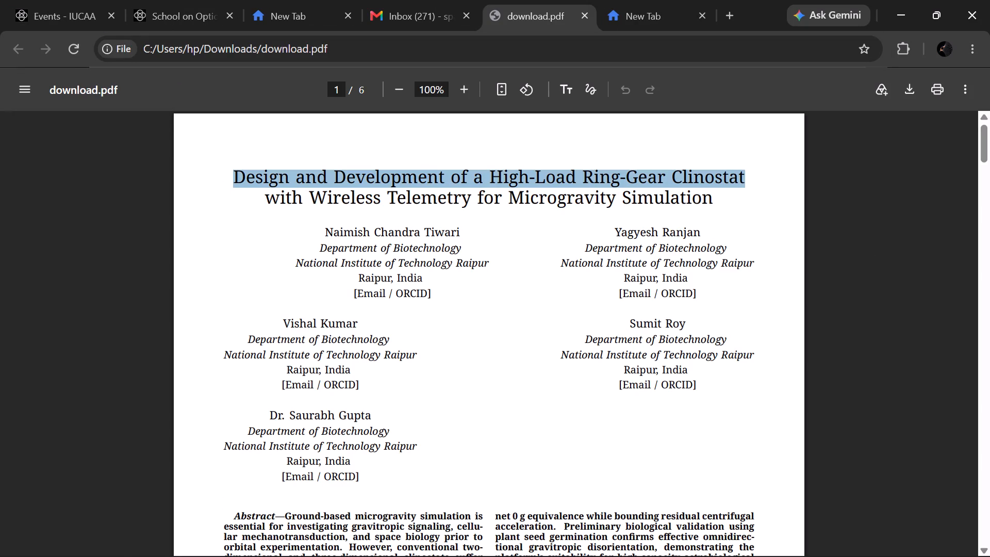
{"action": "left_click_drag", "start_coordinate": [751, 182], "coordinate": [724, 208]}
{"action": "key", "text": "ctrl+c"}
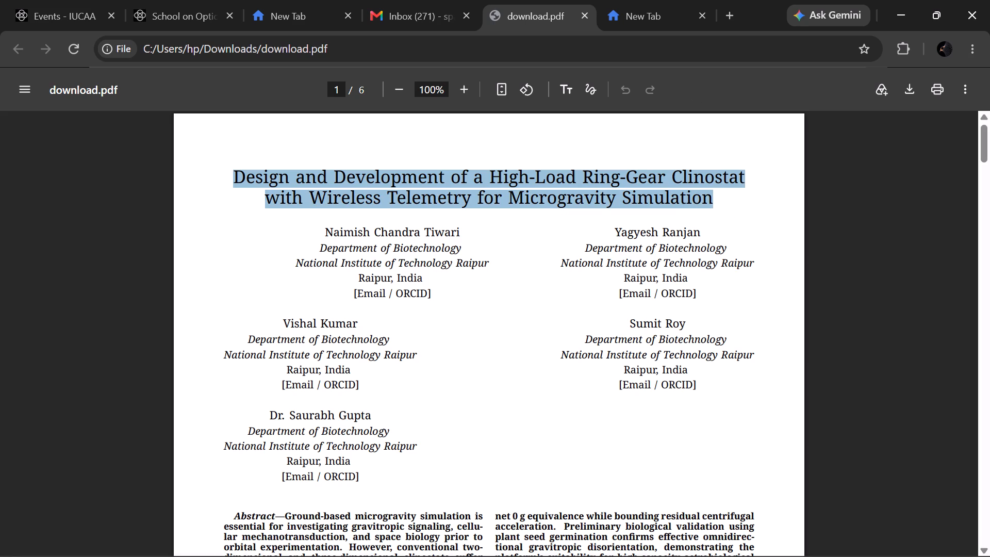
Switch to Overleaf, replace the Microgravity-Simulator title text in conference_101719.tex with the copied paper title, and recompile the project.
{"action": "left_click", "coordinate": [717, 539]}
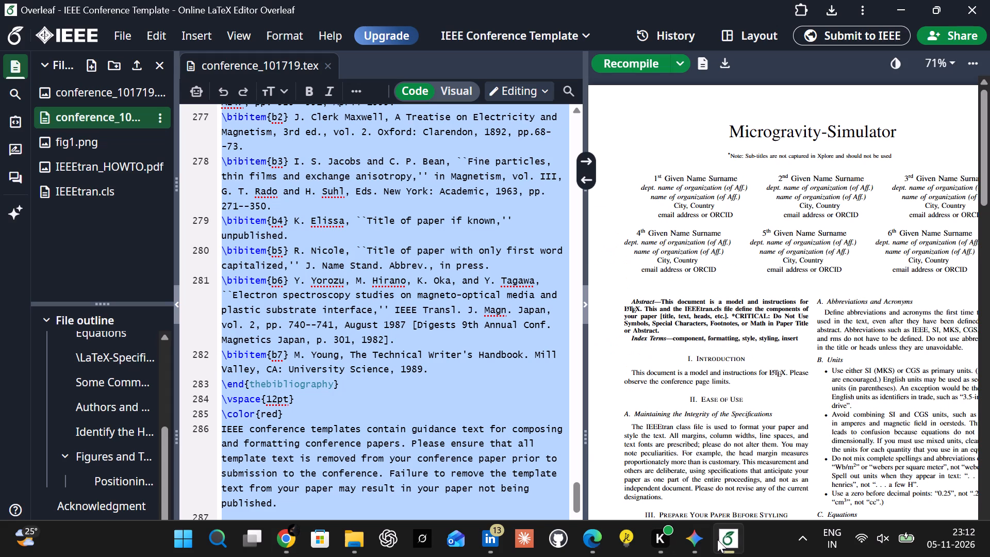
{"action": "left_click", "coordinate": [436, 222]}
{"action": "scroll", "coordinate": [436, 222], "scroll_direction": "up", "scroll_amount": 19}
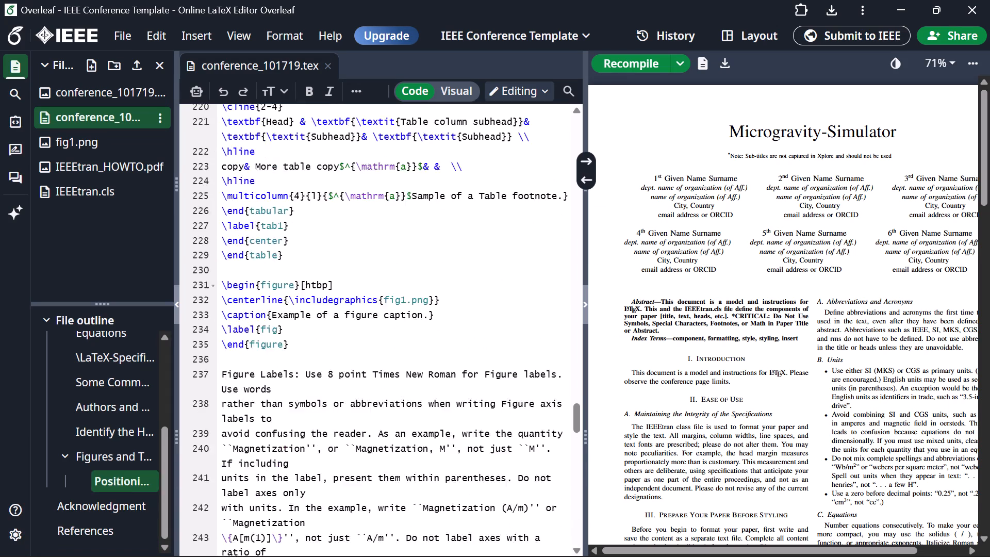
{"action": "scroll", "coordinate": [438, 222], "scroll_direction": "up", "scroll_amount": 4}
{"action": "double_click", "coordinate": [572, 123]}
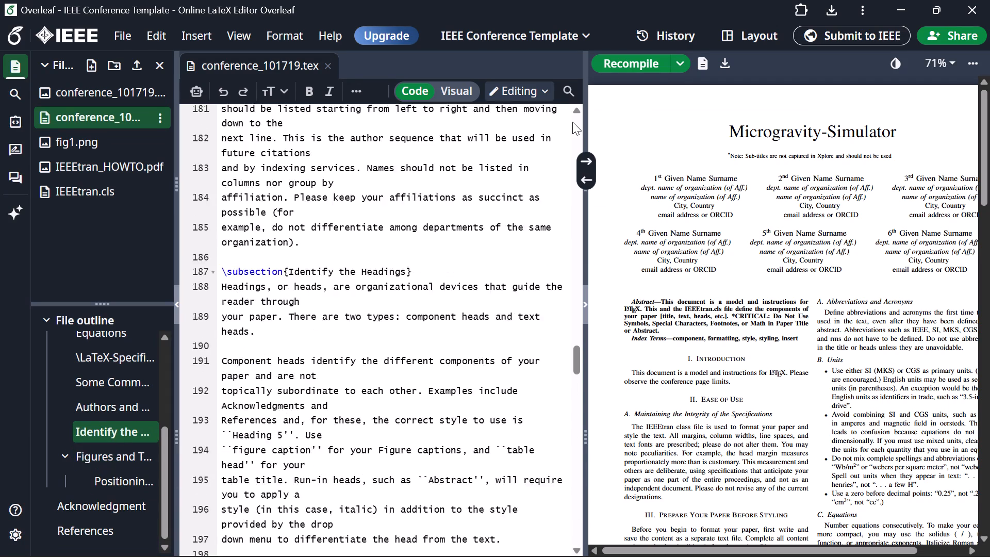
{"action": "scroll", "coordinate": [388, 276], "scroll_direction": "up", "scroll_amount": 4}
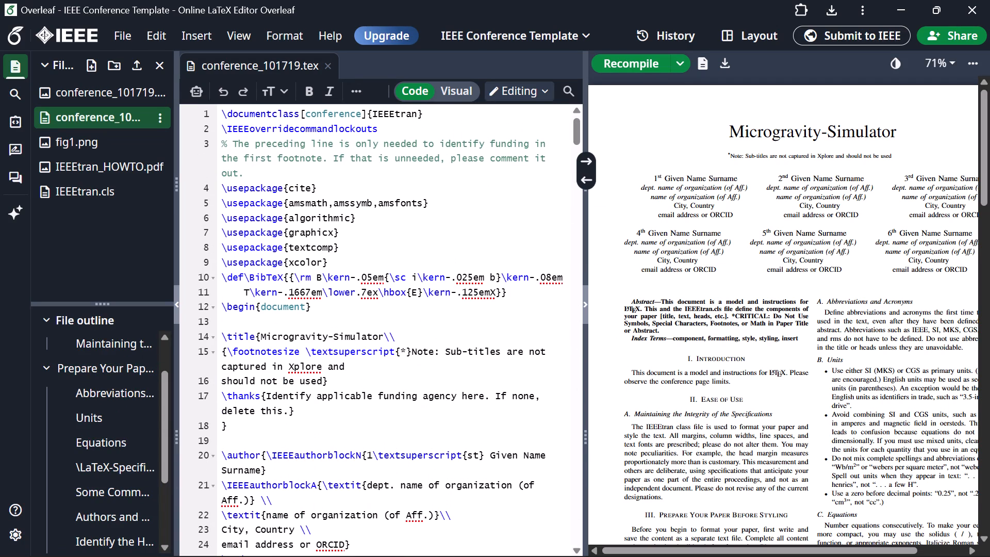
{"action": "left_click", "coordinate": [385, 336]}
{"action": "key", "text": "BackSpace"}
{"action": "key", "text": "BackSpace"}
{"action": "key", "text": "BackSpace"}
{"action": "key", "text": "BackSpace"}
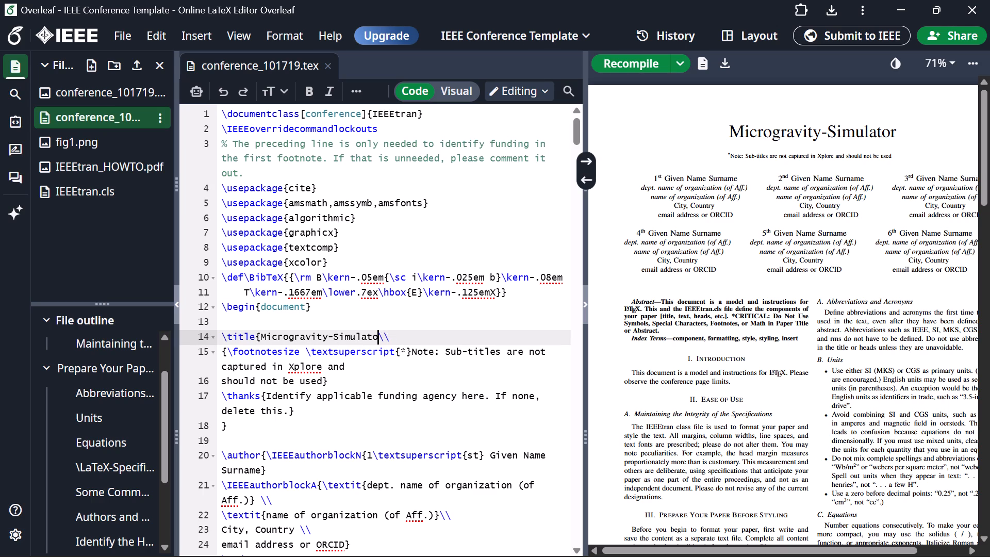
{"action": "key", "text": "BackSpace"}
{"action": "key", "text": "BackSpace"}
{"action": "key", "text": "BackSpace"}
{"action": "key", "text": "BackSpace"}
{"action": "key", "text": "BackSpace"}
{"action": "key", "text": "BackSpace"}
{"action": "key", "text": "BackSpace"}
{"action": "key", "text": "BackSpace"}
{"action": "key", "text": "BackSpace"}
{"action": "key", "text": "BackSpace"}
{"action": "key", "text": "BackSpace"}
{"action": "key", "text": "BackSpace"}
{"action": "key", "text": "BackSpace"}
{"action": "key", "text": "BackSpace"}
{"action": "key", "text": "BackSpace"}
{"action": "key", "text": "BackSpace"}
{"action": "key", "text": "BackSpace"}
{"action": "key", "text": "BackSpace"}
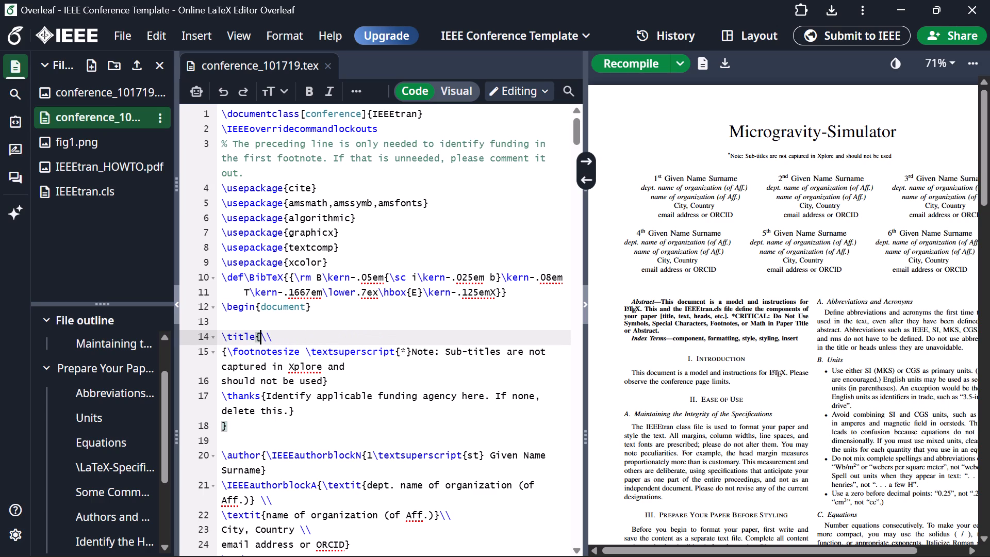
{"action": "key", "text": "ctrl+v"}
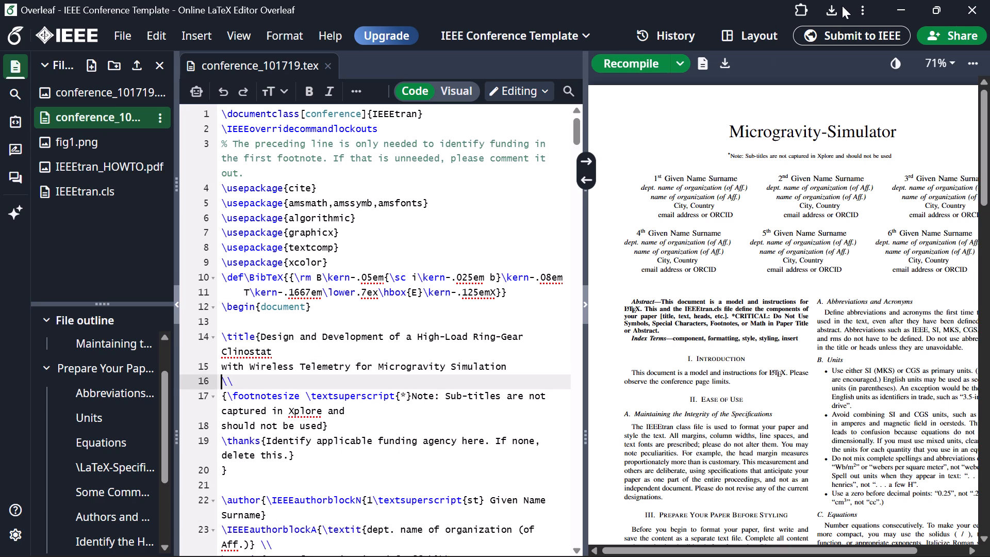
{"action": "left_click", "coordinate": [604, 69]}
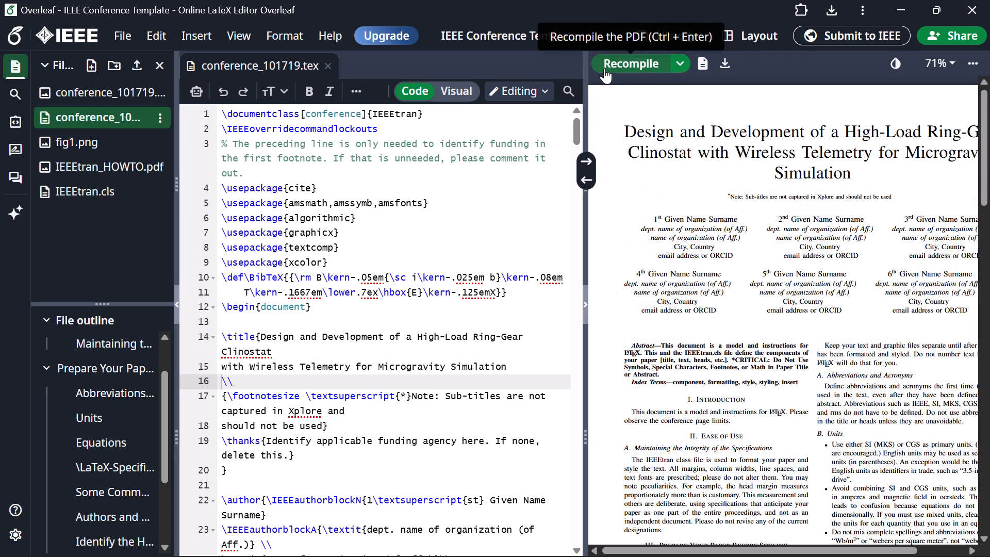
{"action": "left_click", "coordinate": [604, 68]}
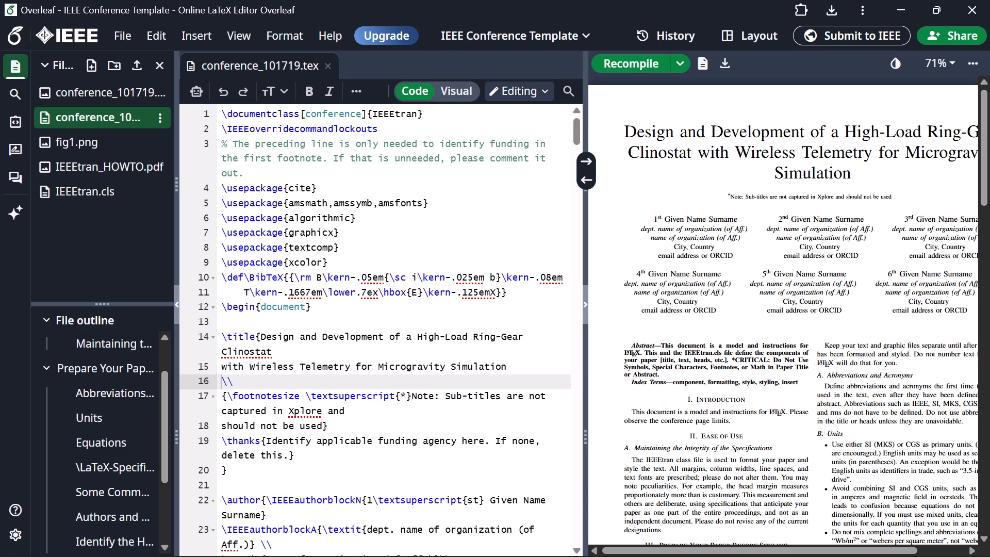
Replace the first author block's "1st Given Name Surname" placeholder with the first author's full name from the PDF and recompile.
{"action": "left_click", "coordinate": [537, 294]}
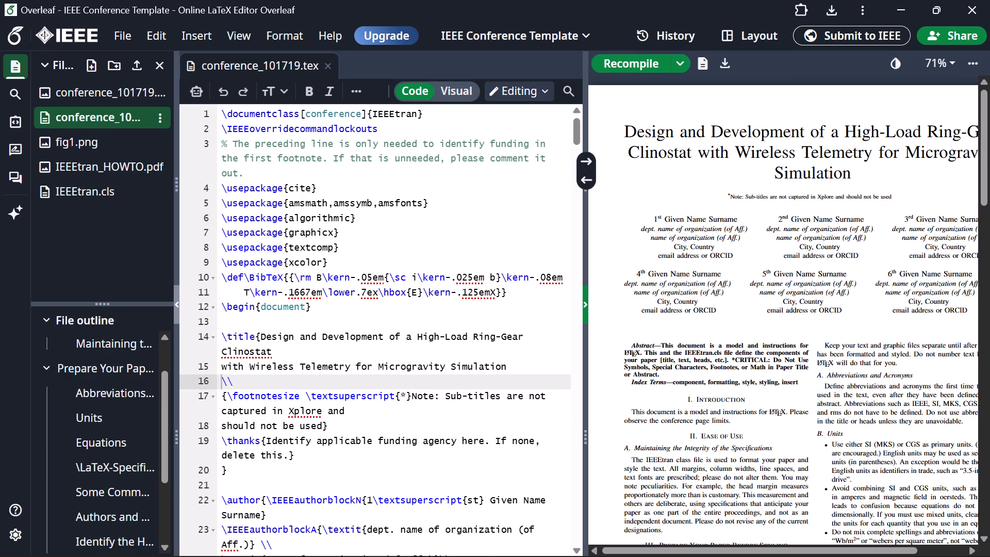
{"action": "scroll", "coordinate": [430, 318], "scroll_direction": "down", "scroll_amount": 1}
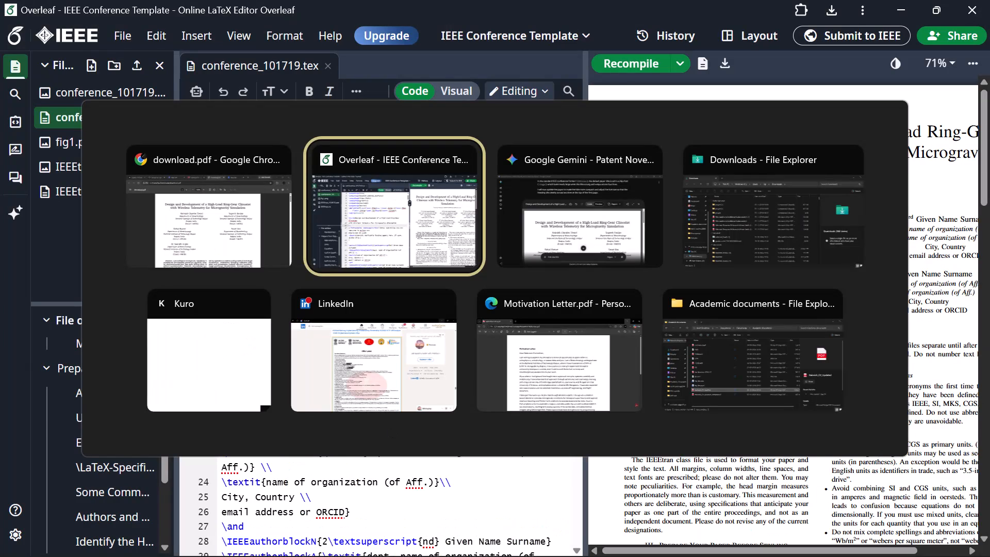
{"action": "left_click", "coordinate": [261, 437]}
{"action": "key", "text": "BackSpace"}
{"action": "key", "text": "BackSpace"}
{"action": "key", "text": "BackSpace"}
{"action": "key", "text": "BackSpace"}
{"action": "key", "text": "BackSpace"}
{"action": "key", "text": "BackSpace"}
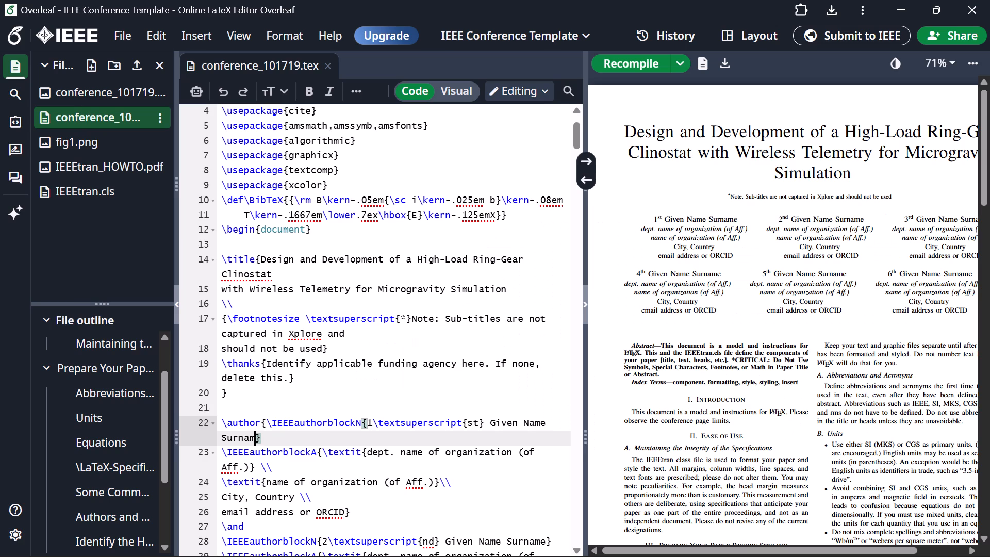
{"action": "key", "text": "BackSpace"}
{"action": "key", "text": "BackSpace"}
{"action": "key", "text": "BackSpace"}
{"action": "key", "text": "BackSpace"}
{"action": "key", "text": "BackSpace"}
{"action": "key", "text": "BackSpace"}
{"action": "key", "text": "BackSpace"}
{"action": "key", "text": "BackSpace"}
{"action": "key", "text": "BackSpace"}
{"action": "key", "text": "BackSpace"}
{"action": "key", "text": "BackSpace"}
{"action": "key", "text": "BackSpace"}
{"action": "key", "text": "BackSpace"}
{"action": "key", "text": "BackSpace"}
{"action": "key", "text": "BackSpace"}
{"action": "key", "text": "BackSpace"}
{"action": "key", "text": "BackSpace"}
{"action": "key", "text": "BackSpace"}
{"action": "key", "text": "BackSpace"}
{"action": "key", "text": "BackSpace"}
{"action": "key", "text": "BackSpace"}
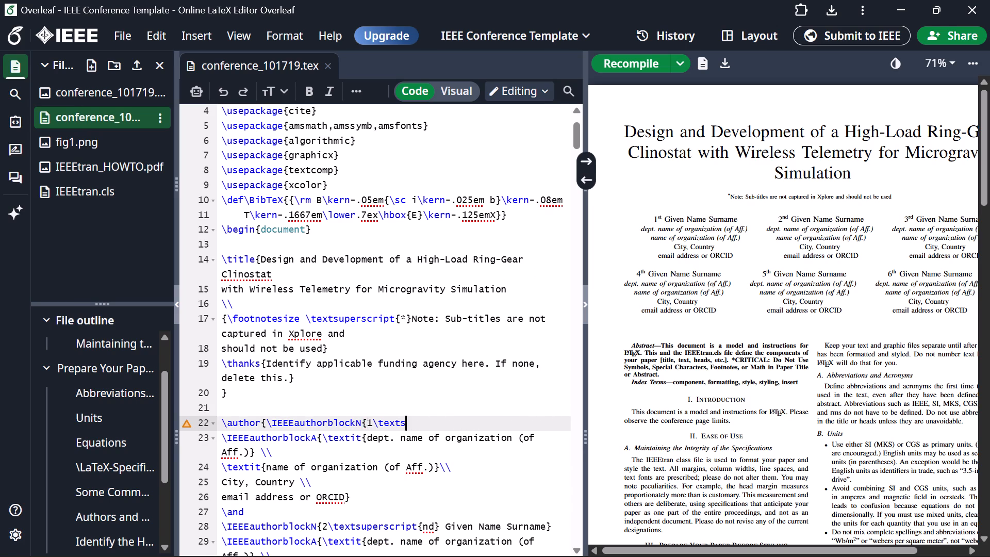
{"action": "key", "text": "BackSpace"}
{"action": "key", "text": "BackSpace"}
{"action": "key", "text": "BackSpace"}
{"action": "key", "text": "BackSpace"}
{"action": "key", "text": "BackSpace"}
{"action": "key", "text": "BackSpace"}
{"action": "key", "text": "BackSpace"}
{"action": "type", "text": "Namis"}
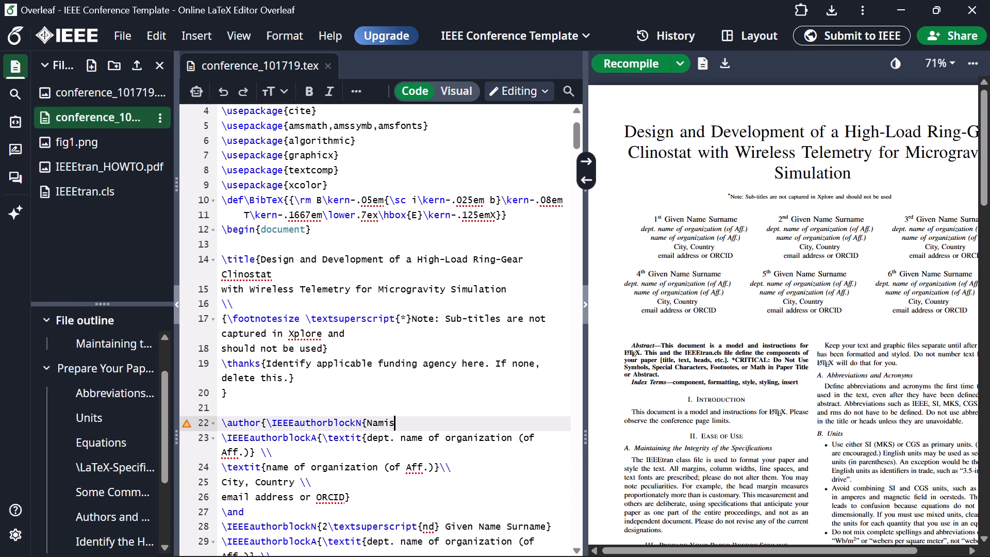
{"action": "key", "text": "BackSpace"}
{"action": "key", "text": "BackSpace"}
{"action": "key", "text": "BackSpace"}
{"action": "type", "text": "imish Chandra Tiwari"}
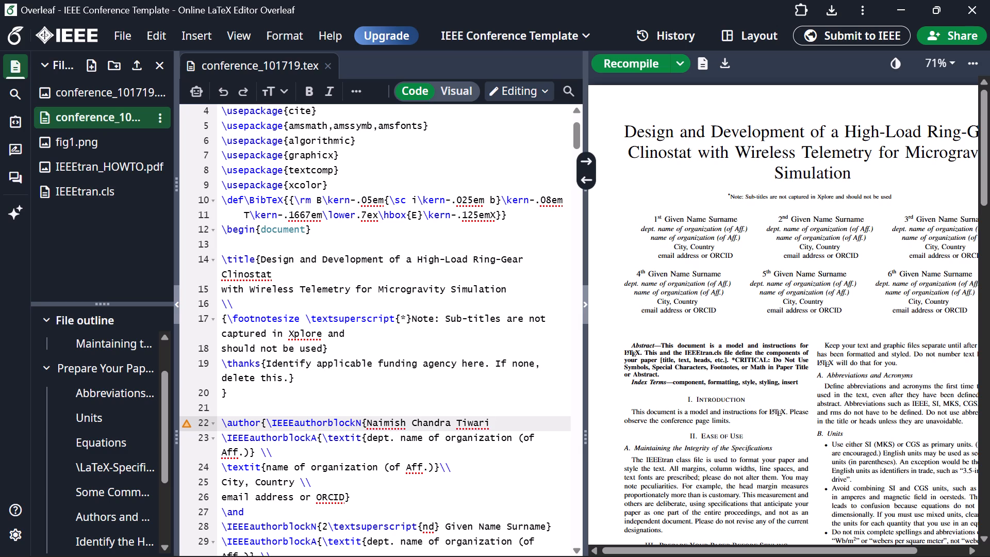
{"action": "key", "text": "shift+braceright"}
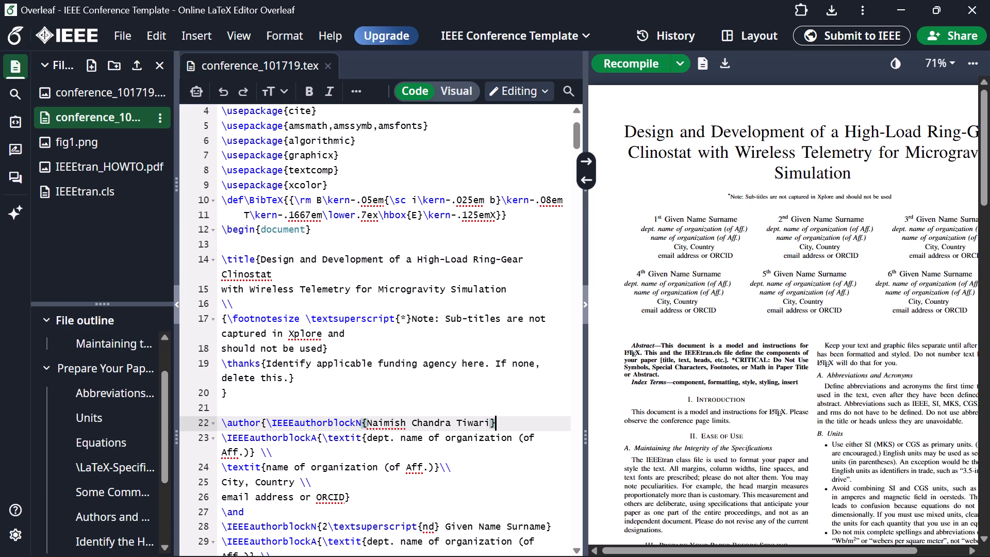
{"action": "left_click", "coordinate": [664, 61]}
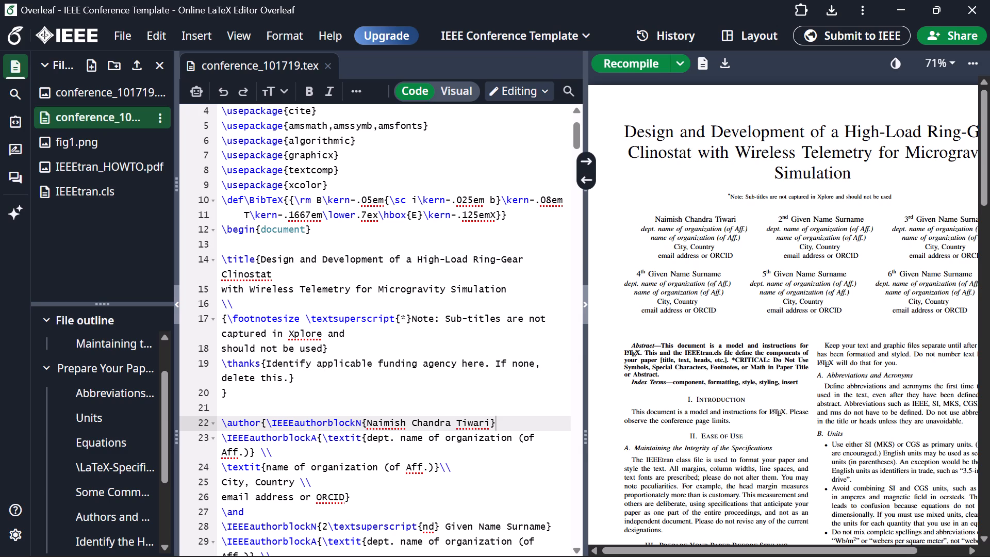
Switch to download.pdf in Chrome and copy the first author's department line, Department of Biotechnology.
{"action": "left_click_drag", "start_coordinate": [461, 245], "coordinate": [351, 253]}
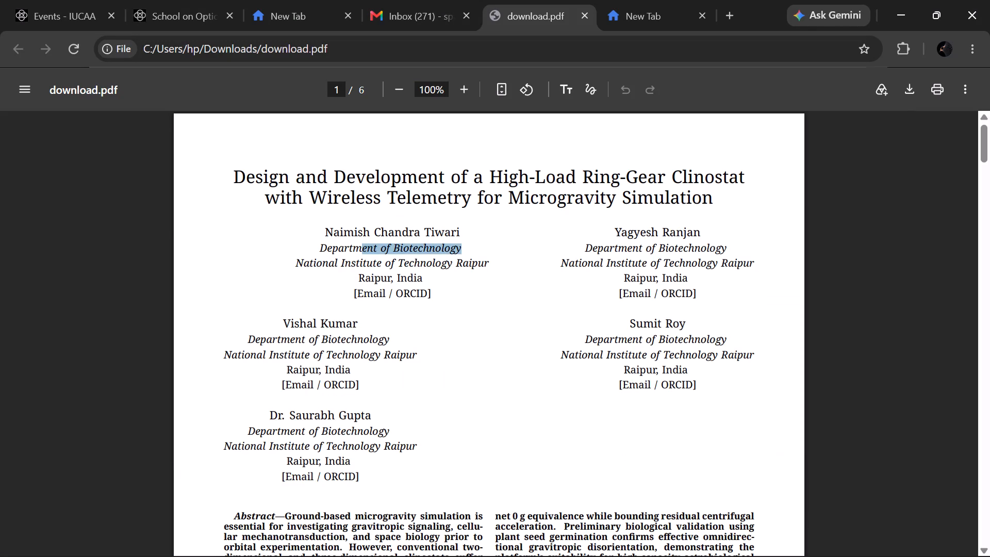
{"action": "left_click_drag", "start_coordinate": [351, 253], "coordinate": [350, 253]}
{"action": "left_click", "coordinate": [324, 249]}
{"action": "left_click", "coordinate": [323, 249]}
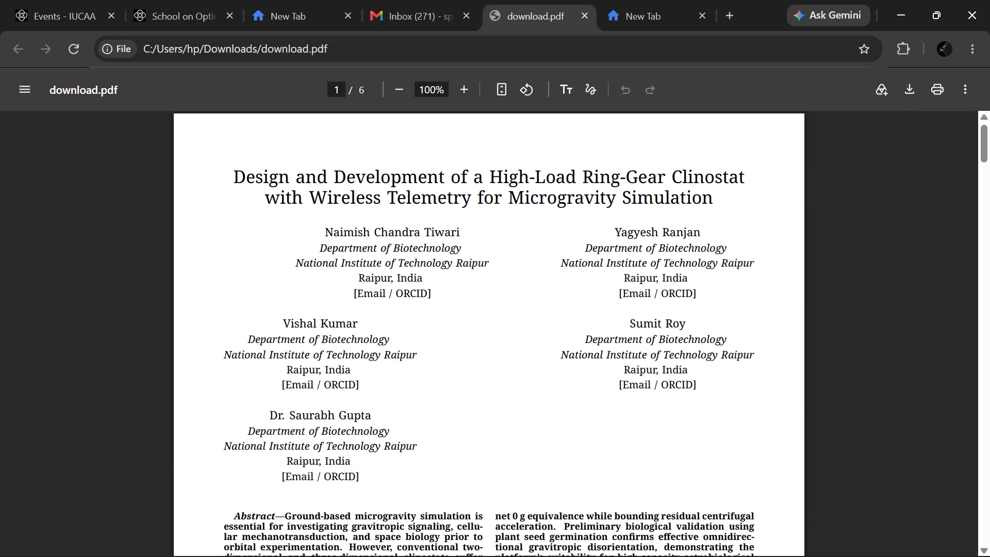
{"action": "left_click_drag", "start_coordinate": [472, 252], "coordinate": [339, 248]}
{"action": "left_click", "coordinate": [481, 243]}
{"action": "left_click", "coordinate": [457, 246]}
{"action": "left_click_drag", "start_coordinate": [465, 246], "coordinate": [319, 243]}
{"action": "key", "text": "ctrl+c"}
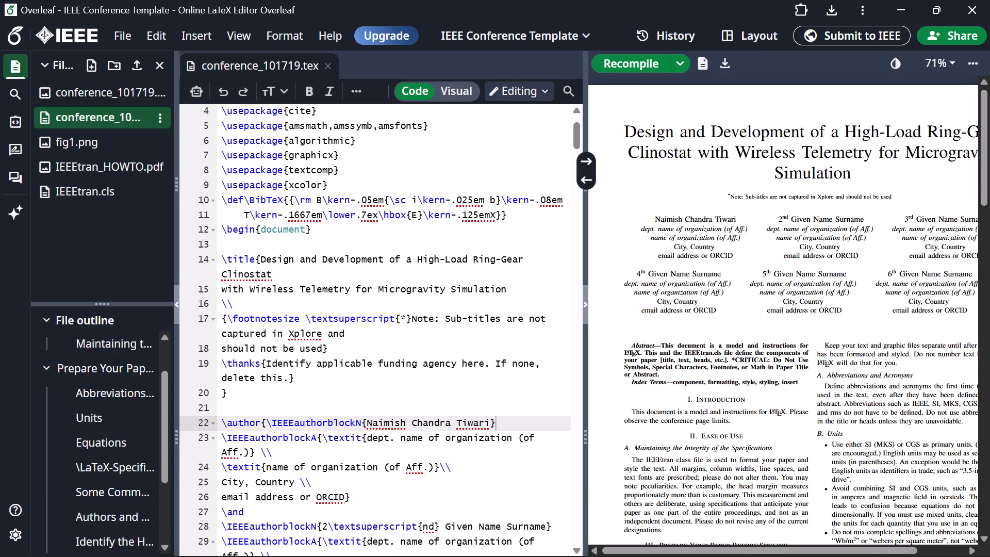
In Overleaf, replace the first author's "dept. name of organization (of Aff.)" placeholder with "Department of Biotechnology".
{"action": "scroll", "coordinate": [468, 416], "scroll_direction": "down", "scroll_amount": 1}
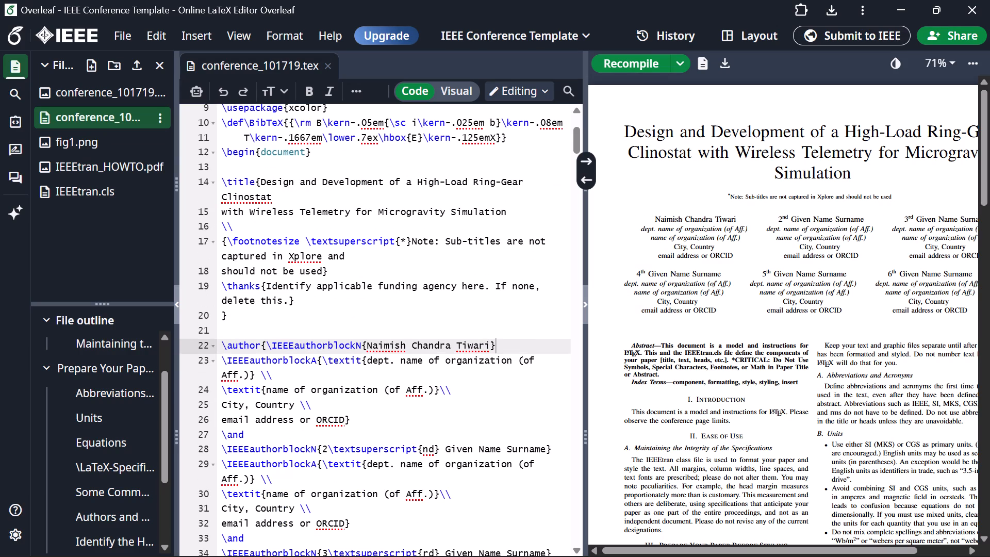
{"action": "left_click", "coordinate": [249, 378]}
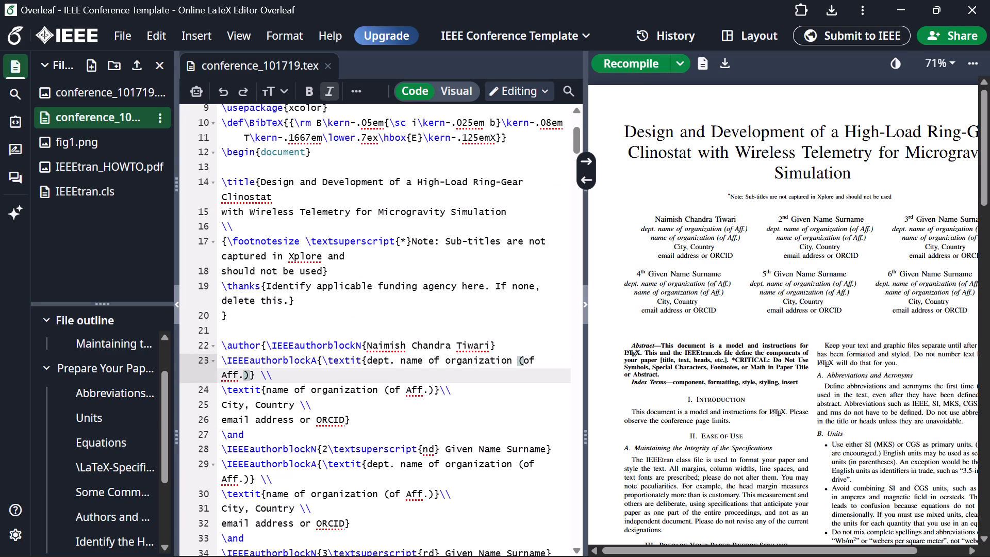
{"action": "key", "text": "BackSpace"}
{"action": "key", "text": "BackSpace"}
{"action": "key", "text": "BackSpace"}
{"action": "key", "text": "BackSpace"}
{"action": "key", "text": "BackSpace"}
{"action": "key", "text": "BackSpace"}
{"action": "key", "text": "BackSpace"}
{"action": "key", "text": "BackSpace"}
{"action": "key", "text": "BackSpace"}
{"action": "key", "text": "BackSpace"}
{"action": "key", "text": "BackSpace"}
{"action": "key", "text": "BackSpace"}
{"action": "key", "text": "BackSpace"}
{"action": "key", "text": "BackSpace"}
{"action": "key", "text": "BackSpace"}
{"action": "key", "text": "BackSpace"}
{"action": "key", "text": "BackSpace"}
{"action": "key", "text": "BackSpace"}
{"action": "key", "text": "BackSpace"}
{"action": "key", "text": "BackSpace"}
{"action": "key", "text": "BackSpace"}
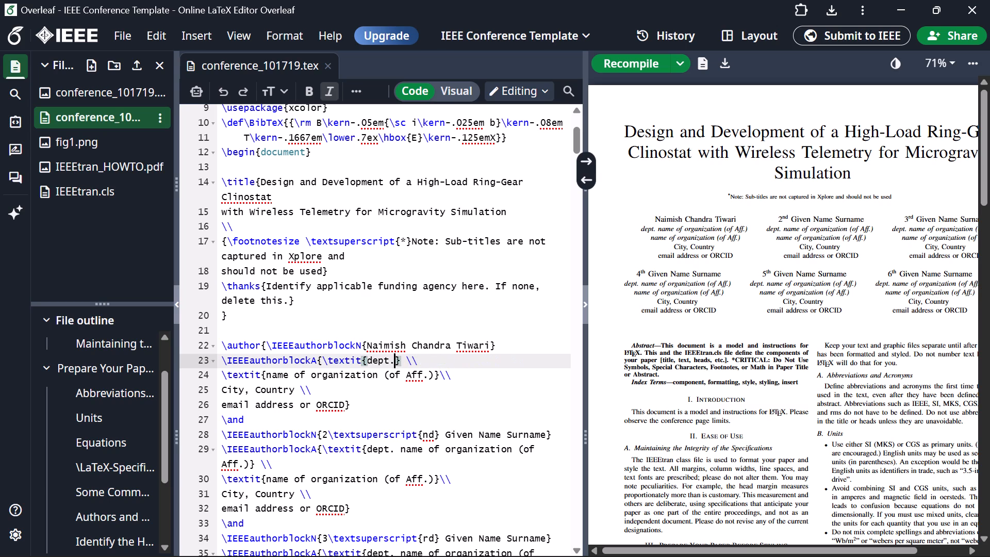
{"action": "key", "text": "BackSpace"}
{"action": "key", "text": "BackSpace"}
{"action": "key", "text": "BackSpace"}
{"action": "key", "text": "BackSpace"}
{"action": "key", "text": "BackSpace"}
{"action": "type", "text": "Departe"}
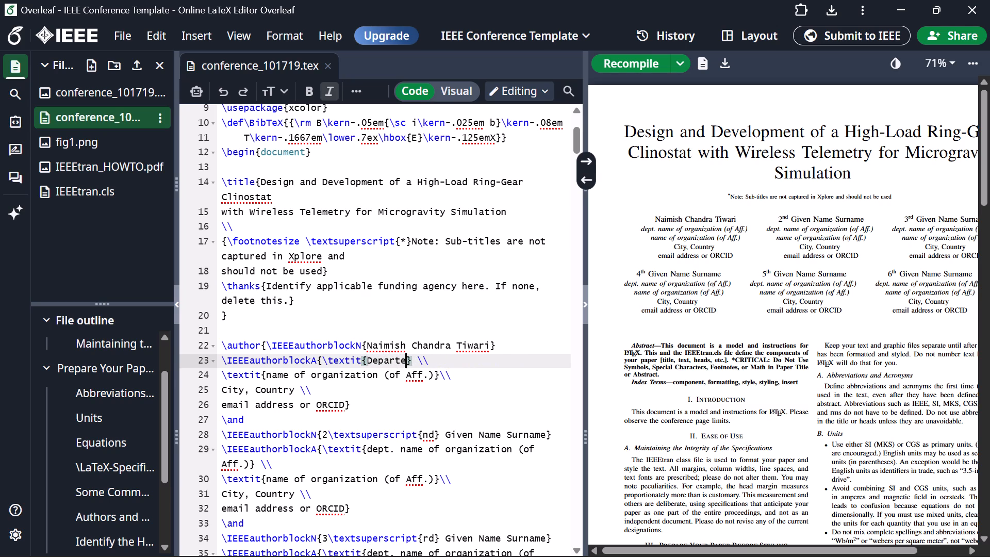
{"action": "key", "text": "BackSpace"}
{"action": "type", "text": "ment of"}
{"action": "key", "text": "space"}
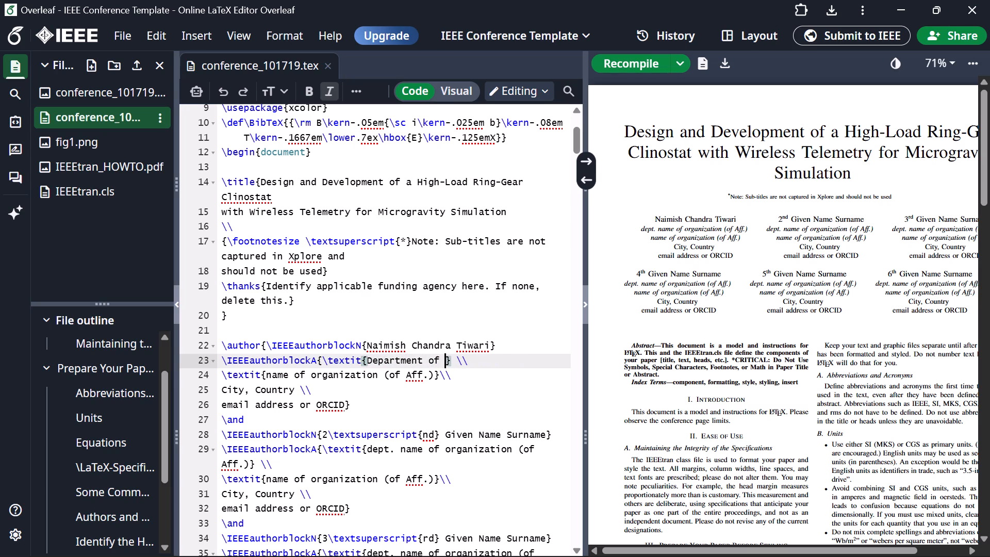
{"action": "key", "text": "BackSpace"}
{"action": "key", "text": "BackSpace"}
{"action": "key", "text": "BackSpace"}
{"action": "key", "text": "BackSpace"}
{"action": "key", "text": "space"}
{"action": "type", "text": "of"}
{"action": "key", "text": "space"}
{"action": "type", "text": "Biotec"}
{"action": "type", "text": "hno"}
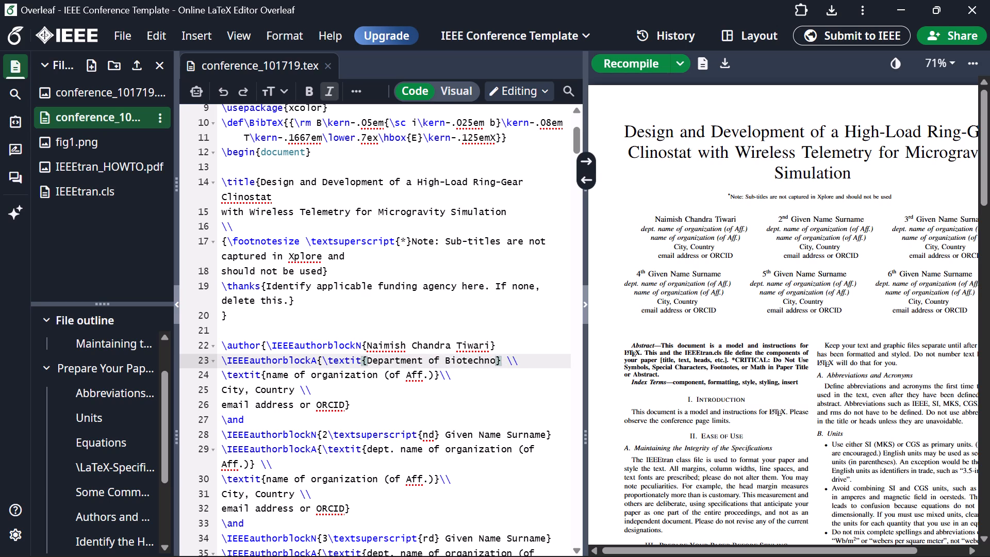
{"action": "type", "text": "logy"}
Replace the first author's "name of organization (of Aff.)" placeholder with "National Institue of Technology Raipur" and recompile the project.
{"action": "left_click", "coordinate": [297, 376]}
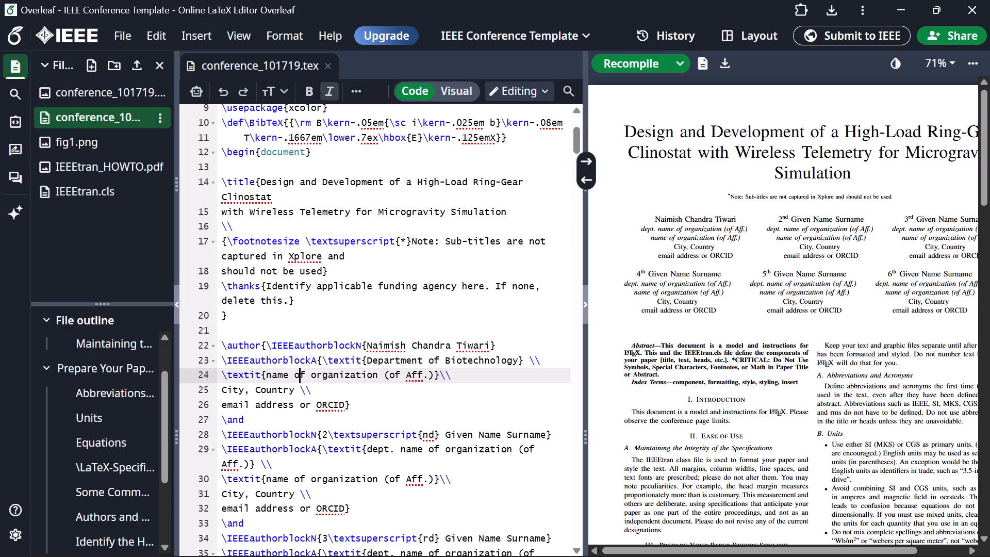
{"action": "left_click", "coordinate": [433, 375]}
{"action": "key", "text": "BackSpace"}
{"action": "key", "text": "BackSpace"}
{"action": "key", "text": "BackSpace"}
{"action": "key", "text": "BackSpace"}
{"action": "key", "text": "BackSpace"}
{"action": "key", "text": "BackSpace"}
{"action": "key", "text": "BackSpace"}
{"action": "key", "text": "BackSpace"}
{"action": "key", "text": "BackSpace"}
{"action": "key", "text": "BackSpace"}
{"action": "key", "text": "BackSpace"}
{"action": "key", "text": "BackSpace"}
{"action": "key", "text": "BackSpace"}
{"action": "key", "text": "BackSpace"}
{"action": "key", "text": "BackSpace"}
{"action": "key", "text": "BackSpace"}
{"action": "key", "text": "BackSpace"}
{"action": "key", "text": "BackSpace"}
{"action": "key", "text": "BackSpace"}
{"action": "key", "text": "BackSpace"}
{"action": "key", "text": "BackSpace"}
{"action": "key", "text": "BackSpace"}
{"action": "key", "text": "BackSpace"}
{"action": "key", "text": "BackSpace"}
{"action": "key", "text": "BackSpace"}
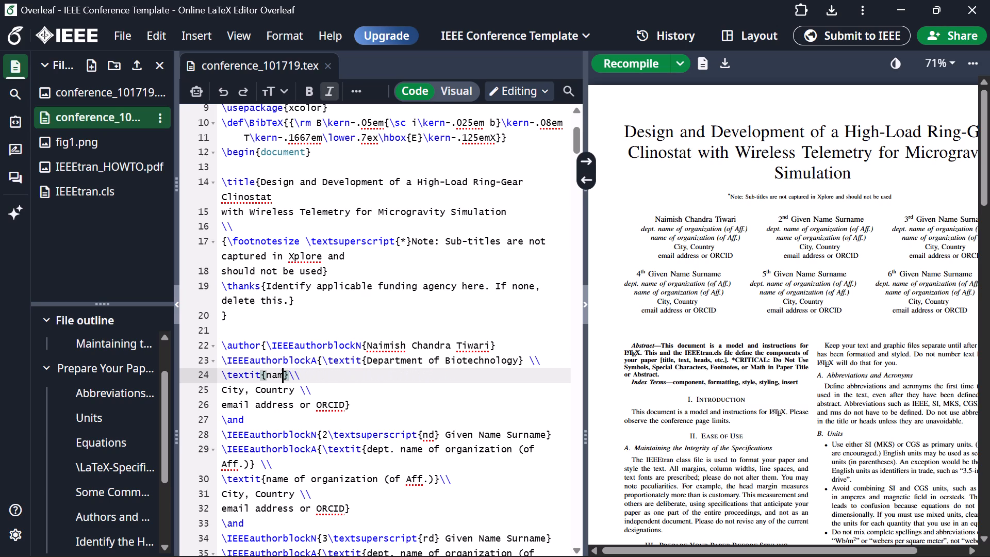
{"action": "key", "text": "BackSpace"}
{"action": "key", "text": "BackSpace"}
{"action": "key", "text": "BackSpace"}
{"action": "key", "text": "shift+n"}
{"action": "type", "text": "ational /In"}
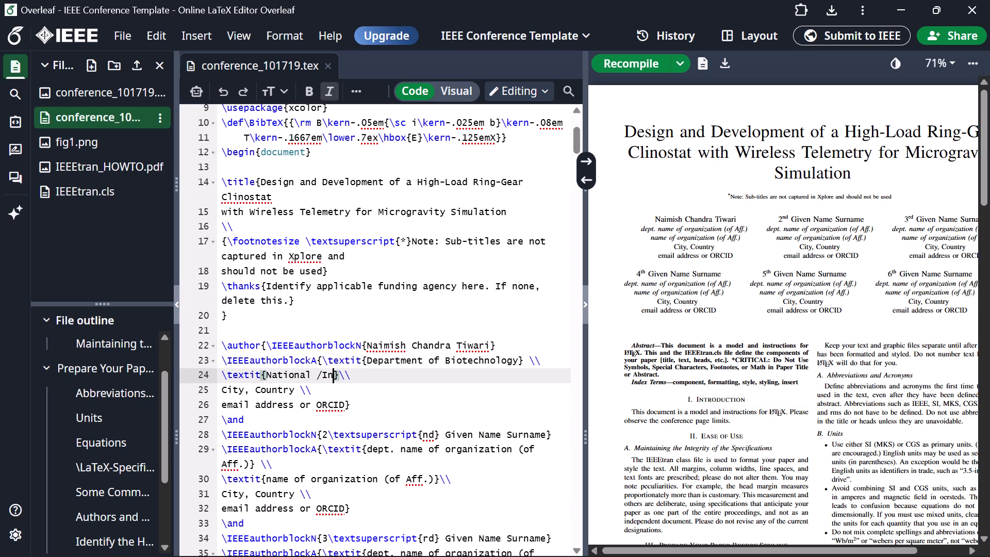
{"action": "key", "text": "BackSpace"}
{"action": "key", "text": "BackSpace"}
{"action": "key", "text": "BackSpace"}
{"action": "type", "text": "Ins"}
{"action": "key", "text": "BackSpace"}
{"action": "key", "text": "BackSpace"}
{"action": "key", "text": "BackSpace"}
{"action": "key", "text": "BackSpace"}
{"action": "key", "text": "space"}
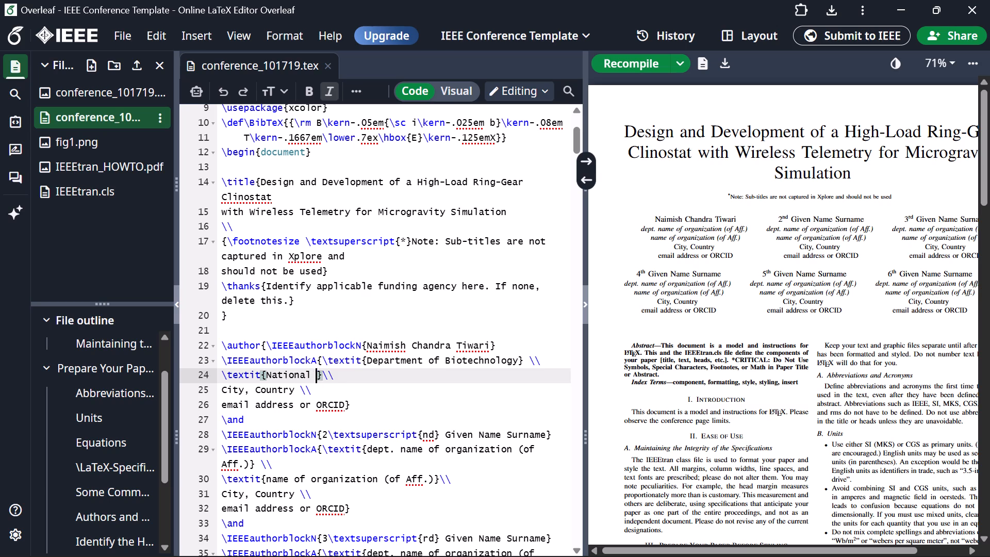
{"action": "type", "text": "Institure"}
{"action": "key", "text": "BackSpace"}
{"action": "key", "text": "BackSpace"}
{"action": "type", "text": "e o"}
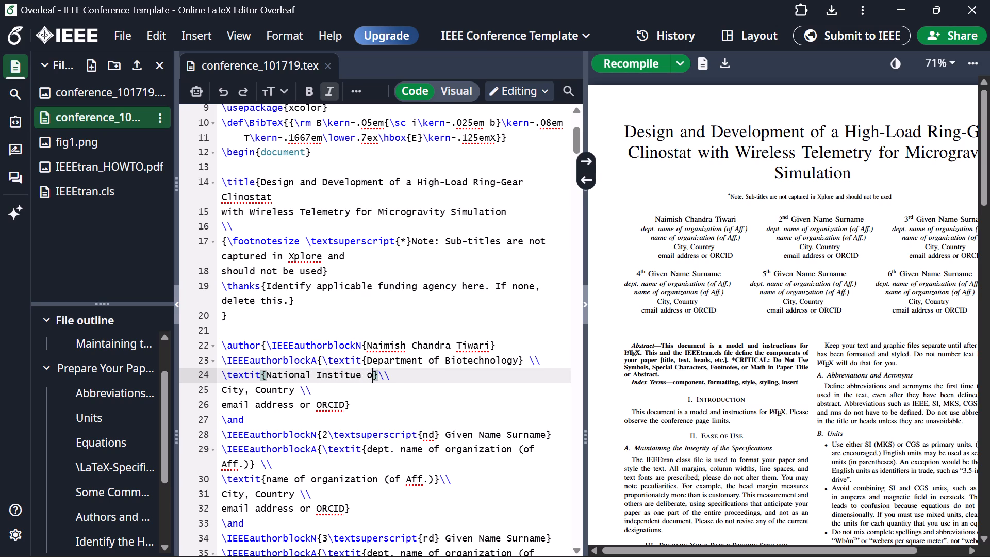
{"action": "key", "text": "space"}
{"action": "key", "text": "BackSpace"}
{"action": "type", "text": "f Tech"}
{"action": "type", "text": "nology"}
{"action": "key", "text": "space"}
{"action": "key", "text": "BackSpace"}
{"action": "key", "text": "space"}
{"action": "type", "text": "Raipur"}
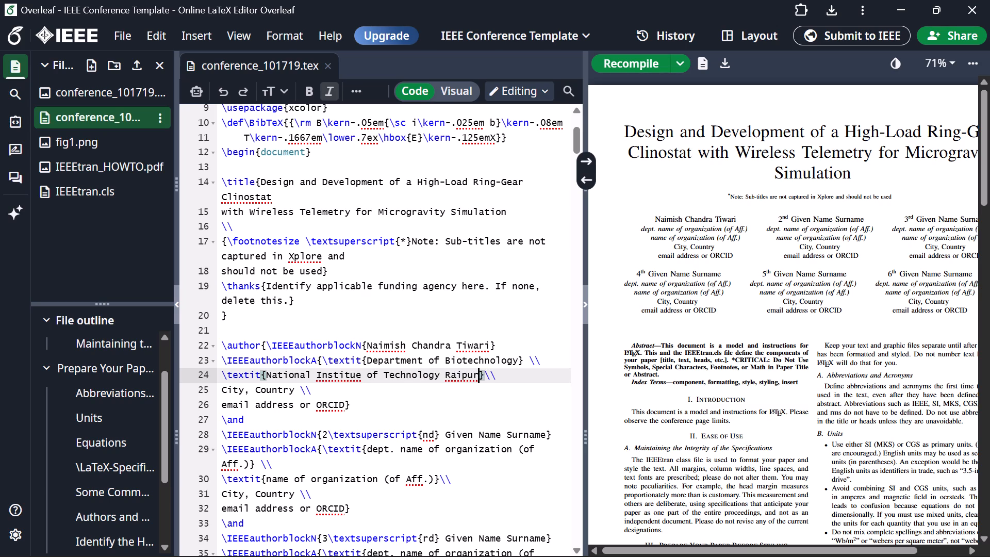
{"action": "left_click", "coordinate": [521, 396]}
{"action": "left_click", "coordinate": [657, 65]}
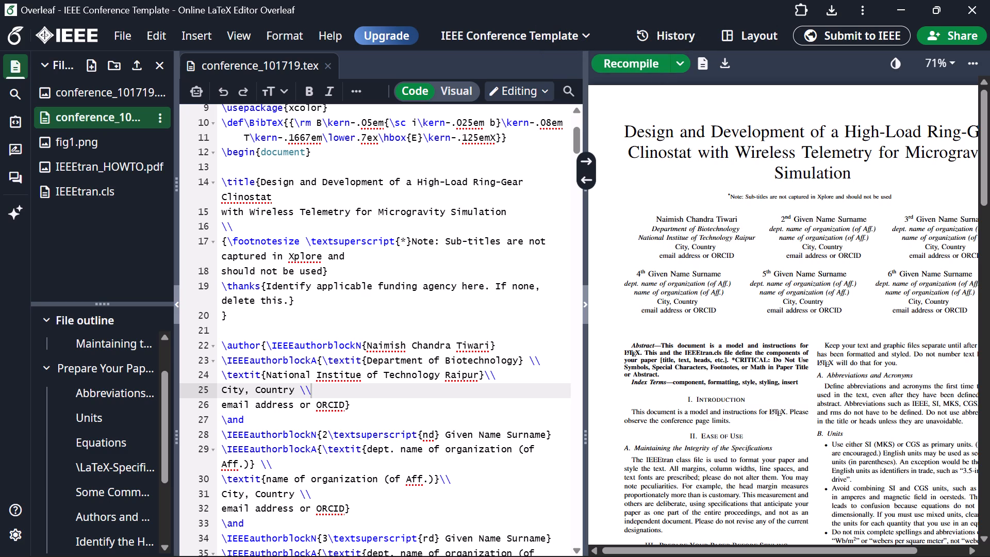
Replace the first author's "City, Country" placeholder with "Raipur, India".
{"action": "left_click", "coordinate": [245, 383]}
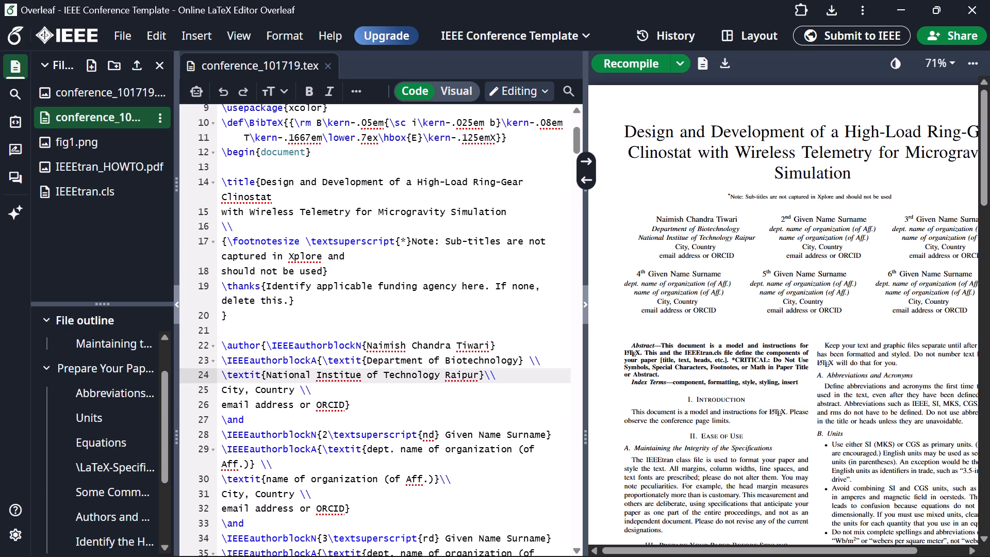
{"action": "left_click", "coordinate": [243, 390]}
{"action": "key", "text": "BackSpace"}
{"action": "key", "text": "BackSpace"}
{"action": "key", "text": "BackSpace"}
{"action": "key", "text": "BackSpace"}
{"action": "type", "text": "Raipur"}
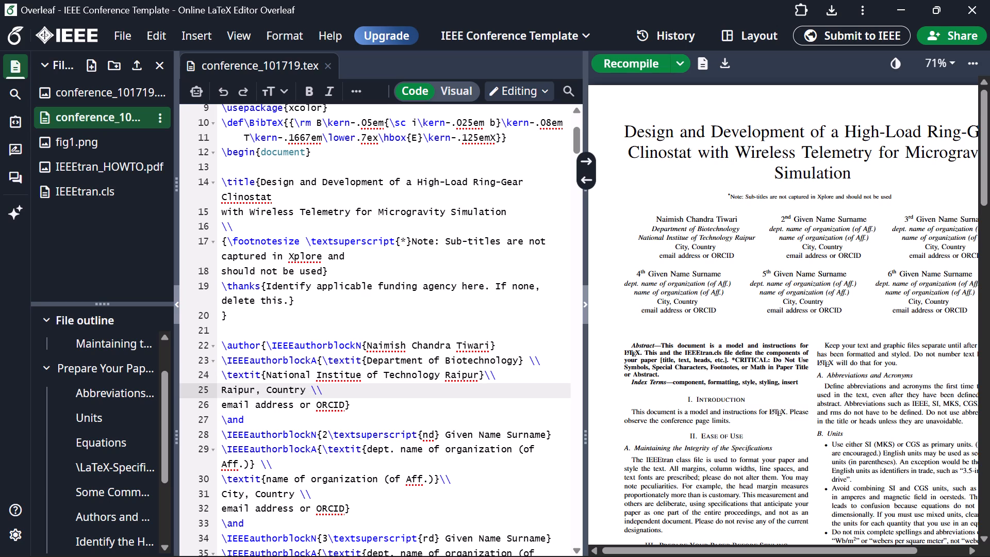
{"action": "left_click", "coordinate": [304, 390]}
{"action": "key", "text": "BackSpace"}
{"action": "key", "text": "BackSpace"}
{"action": "key", "text": "BackSpace"}
{"action": "key", "text": "BackSpace"}
{"action": "key", "text": "BackSpace"}
{"action": "key", "text": "BackSpace"}
{"action": "key", "text": "BackSpace"}
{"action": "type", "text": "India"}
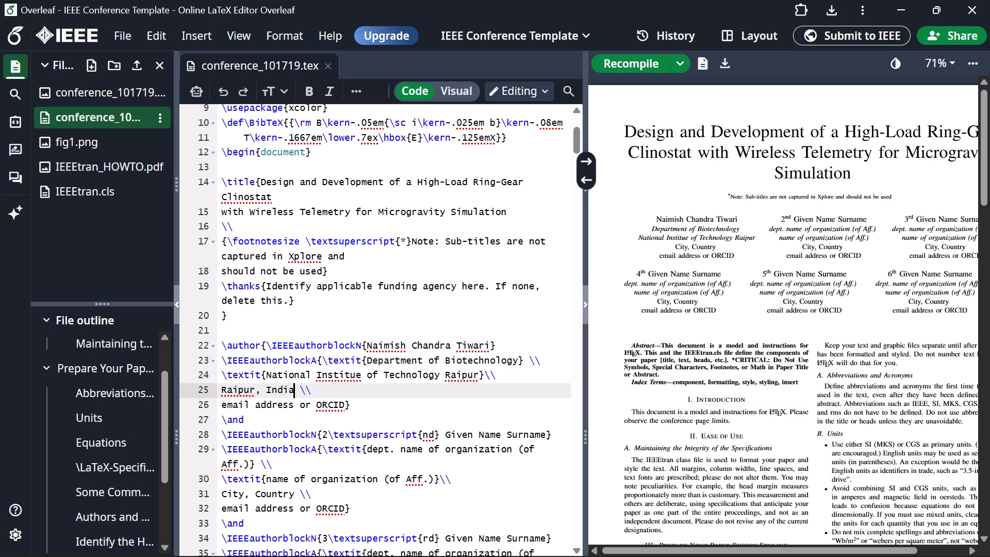
Delete the "email address or ORCID" placeholder text from the first author's block, keeping the closing brace.
{"action": "left_click", "coordinate": [343, 404]}
{"action": "key", "text": "BackSpace"}
{"action": "key", "text": "BackSpace"}
{"action": "key", "text": "BackSpace"}
{"action": "key", "text": "BackSpace"}
{"action": "key", "text": "BackSpace"}
{"action": "key", "text": "BackSpace"}
{"action": "key", "text": "BackSpace"}
{"action": "key", "text": "BackSpace"}
{"action": "key", "text": "BackSpace"}
{"action": "key", "text": "BackSpace"}
{"action": "key", "text": "BackSpace"}
{"action": "key", "text": "BackSpace"}
{"action": "key", "text": "BackSpace"}
{"action": "key", "text": "BackSpace"}
{"action": "key", "text": "BackSpace"}
{"action": "key", "text": "BackSpace"}
{"action": "key", "text": "BackSpace"}
{"action": "key", "text": "BackSpace"}
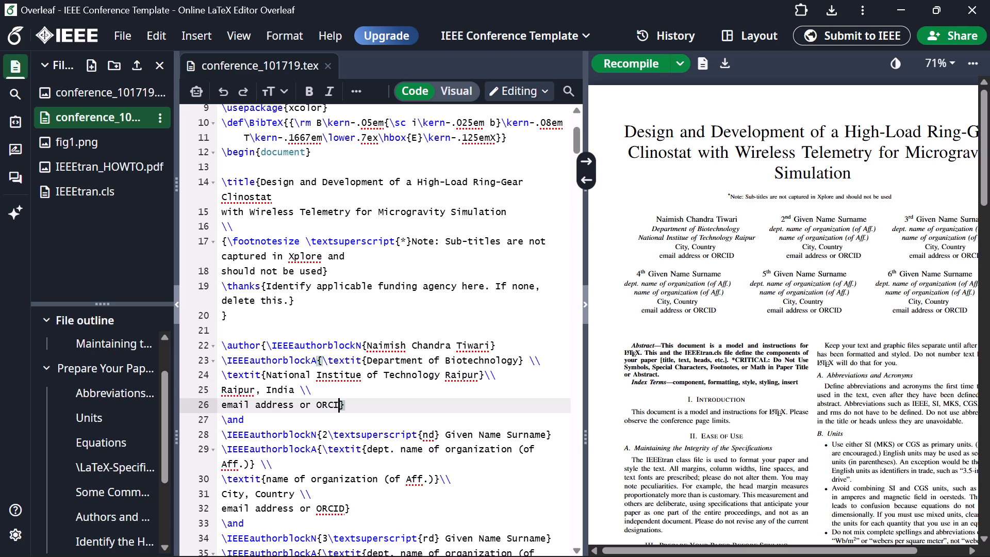
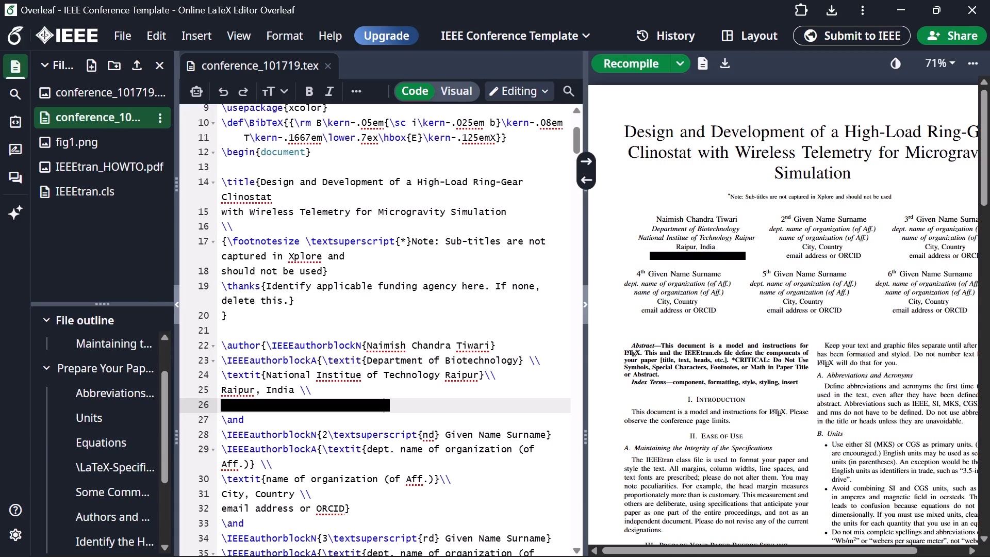
Replace the second author's "2nd Given Name Surname" placeholder with the second author's name from the draft PDF, including the closing brace.
{"action": "left_click", "coordinate": [554, 270]}
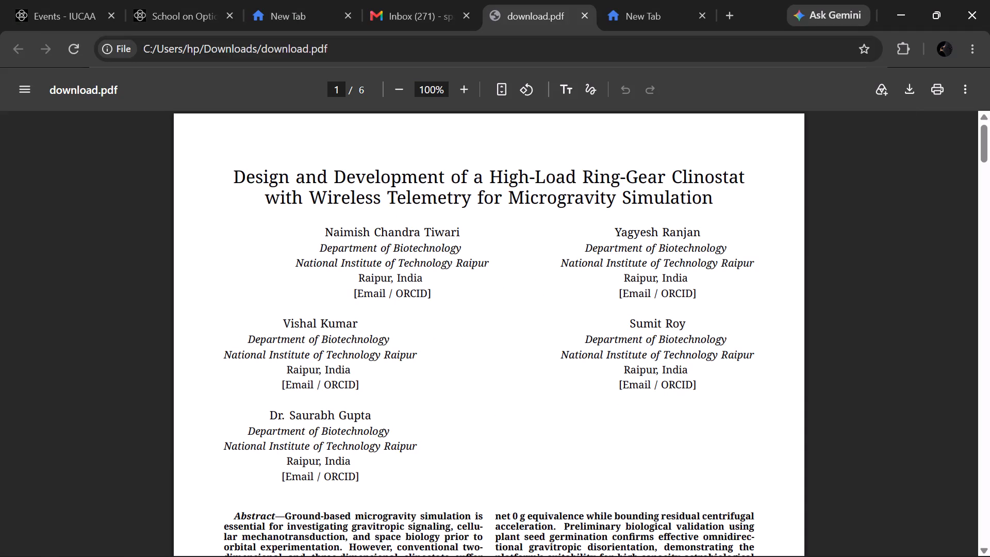
{"action": "left_click", "coordinate": [357, 384]}
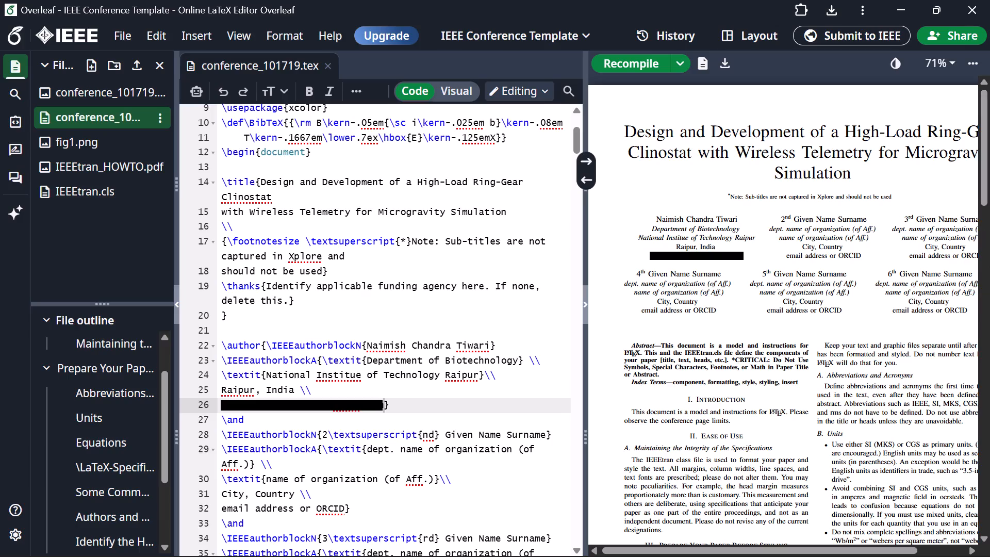
{"action": "left_click_drag", "start_coordinate": [902, 550], "coordinate": [927, 544]}
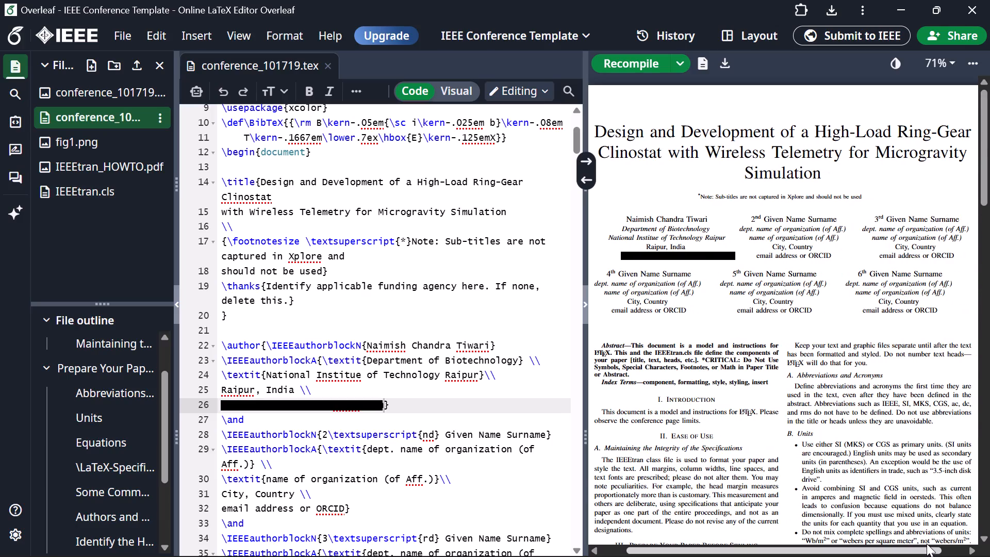
{"action": "left_click_drag", "start_coordinate": [927, 544], "coordinate": [927, 544]}
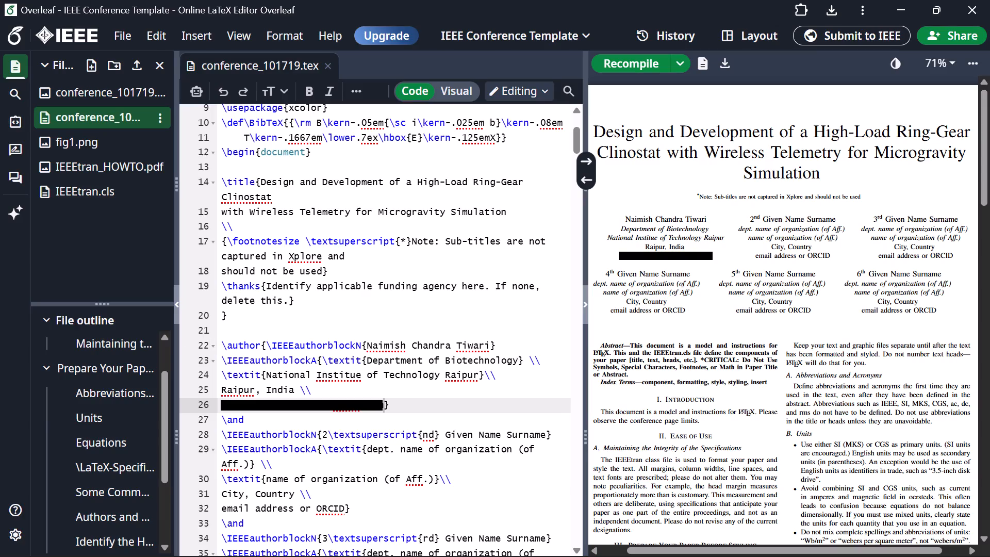
{"action": "scroll", "coordinate": [350, 412], "scroll_direction": "down", "scroll_amount": 1}
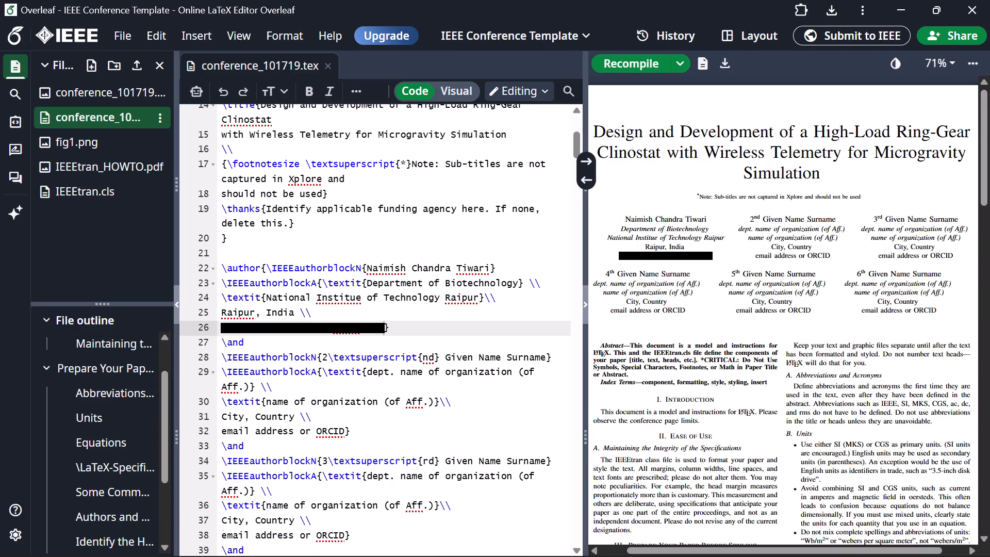
{"action": "left_click", "coordinate": [546, 359]}
{"action": "key", "text": "BackSpace"}
{"action": "key", "text": "BackSpace"}
{"action": "key", "text": "BackSpace"}
{"action": "key", "text": "BackSpace"}
{"action": "key", "text": "BackSpace"}
{"action": "key", "text": "BackSpace"}
{"action": "key", "text": "BackSpace"}
{"action": "key", "text": "BackSpace"}
{"action": "key", "text": "BackSpace"}
{"action": "key", "text": "BackSpace"}
{"action": "key", "text": "BackSpace"}
{"action": "key", "text": "BackSpace"}
{"action": "key", "text": "BackSpace"}
{"action": "key", "text": "BackSpace"}
{"action": "key", "text": "BackSpace"}
{"action": "key", "text": "BackSpace"}
{"action": "key", "text": "BackSpace"}
{"action": "key", "text": "BackSpace"}
{"action": "key", "text": "BackSpace"}
{"action": "key", "text": "BackSpace"}
{"action": "key", "text": "BackSpace"}
{"action": "key", "text": "BackSpace"}
{"action": "key", "text": "BackSpace"}
{"action": "key", "text": "BackSpace"}
{"action": "key", "text": "BackSpace"}
{"action": "key", "text": "BackSpace"}
{"action": "key", "text": "BackSpace"}
{"action": "key", "text": "BackSpace"}
{"action": "key", "text": "BackSpace"}
{"action": "key", "text": "BackSpace"}
{"action": "key", "text": "BackSpace"}
{"action": "key", "text": "BackSpace"}
{"action": "key", "text": "BackSpace"}
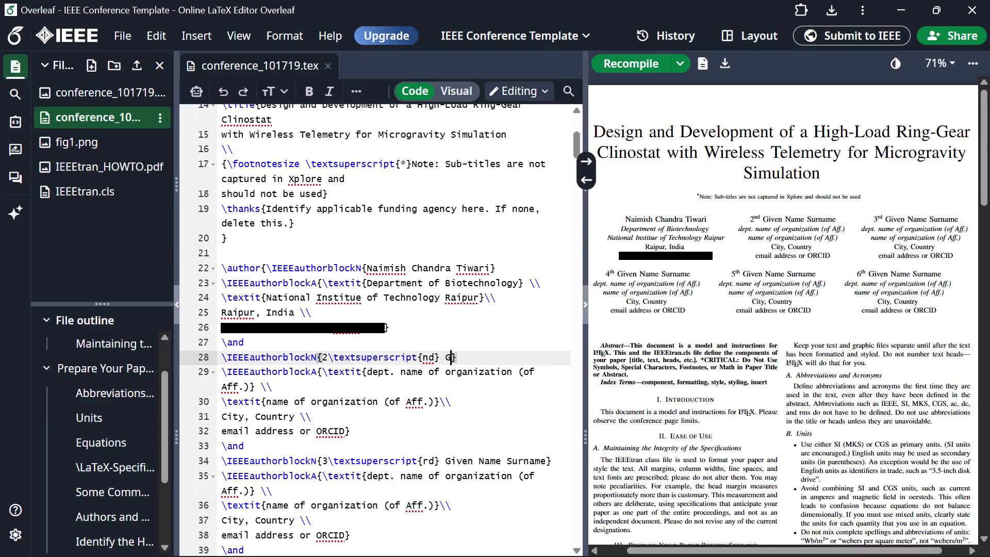
{"action": "key", "text": "BackSpace"}
{"action": "key", "text": "BackSpace"}
{"action": "key", "text": "BackSpace"}
{"action": "key", "text": "BackSpace"}
{"action": "key", "text": "BackSpace"}
{"action": "key", "text": "BackSpace"}
{"action": "key", "text": "BackSpace"}
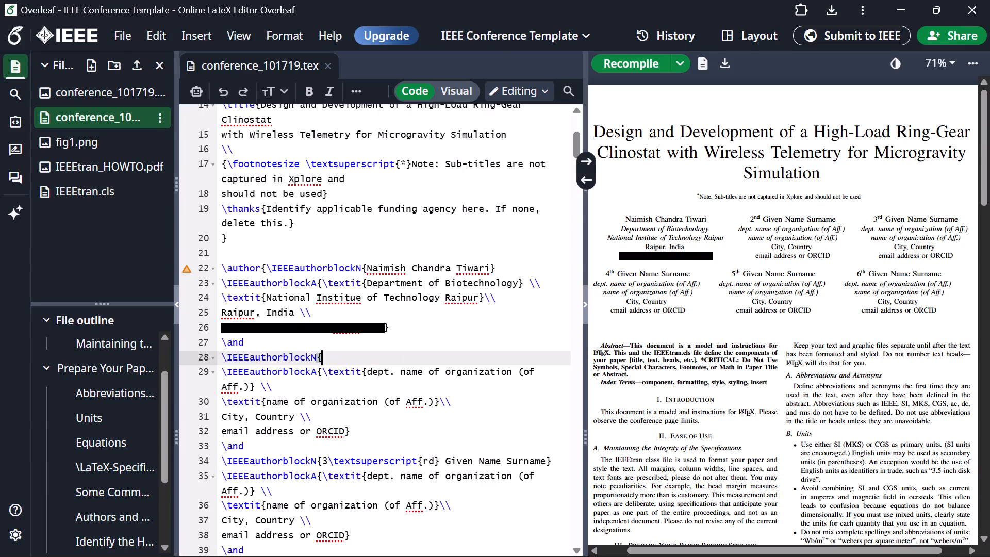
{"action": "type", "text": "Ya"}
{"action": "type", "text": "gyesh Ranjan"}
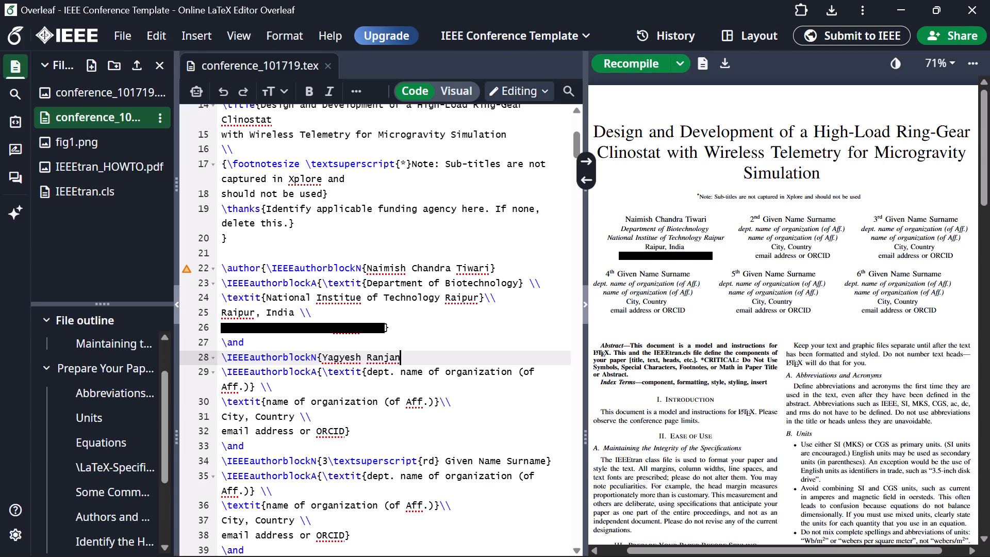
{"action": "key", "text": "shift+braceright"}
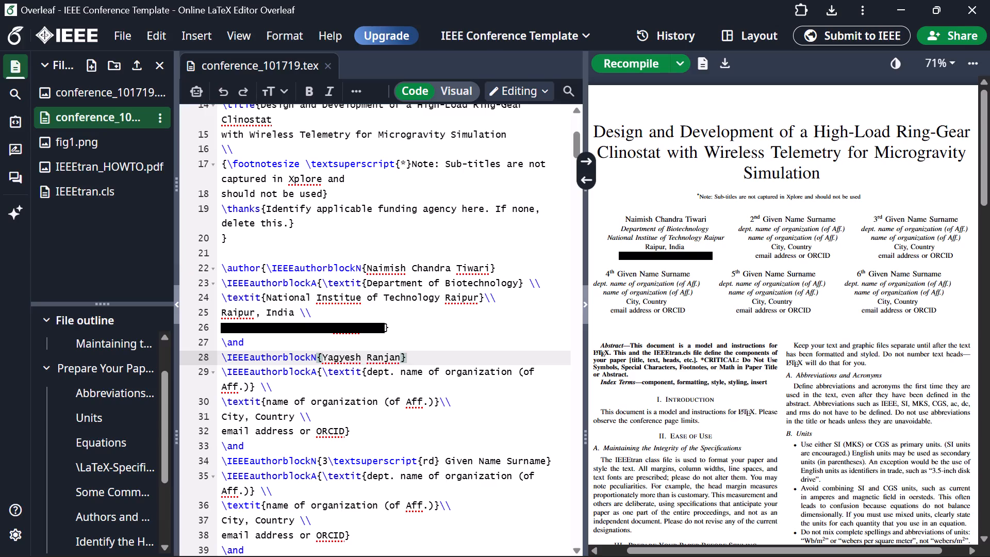
Replace the second author's "dept. name of organization (of Aff.)" placeholder with "Department of Electronics and Communication Engineering".
{"action": "left_click", "coordinate": [251, 386]}
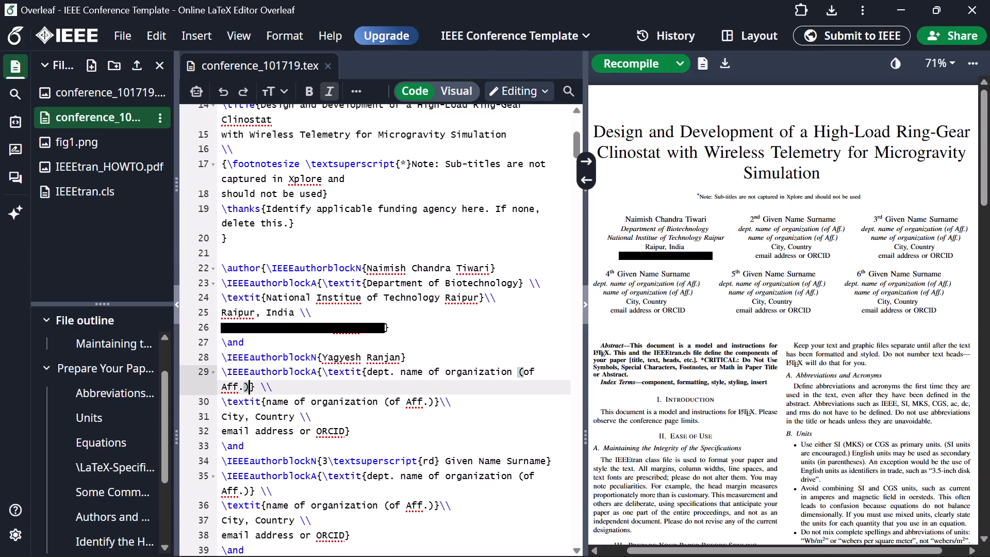
{"action": "key", "text": "BackSpace"}
{"action": "key", "text": "BackSpace"}
{"action": "key", "text": "BackSpace"}
{"action": "key", "text": "BackSpace"}
{"action": "key", "text": "BackSpace"}
{"action": "key", "text": "BackSpace"}
{"action": "key", "text": "BackSpace"}
{"action": "key", "text": "BackSpace"}
{"action": "key", "text": "BackSpace"}
{"action": "key", "text": "BackSpace"}
{"action": "key", "text": "BackSpace"}
{"action": "key", "text": "BackSpace"}
{"action": "key", "text": "BackSpace"}
{"action": "key", "text": "BackSpace"}
{"action": "key", "text": "BackSpace"}
{"action": "key", "text": "BackSpace"}
{"action": "key", "text": "BackSpace"}
{"action": "key", "text": "BackSpace"}
{"action": "key", "text": "BackSpace"}
{"action": "key", "text": "BackSpace"}
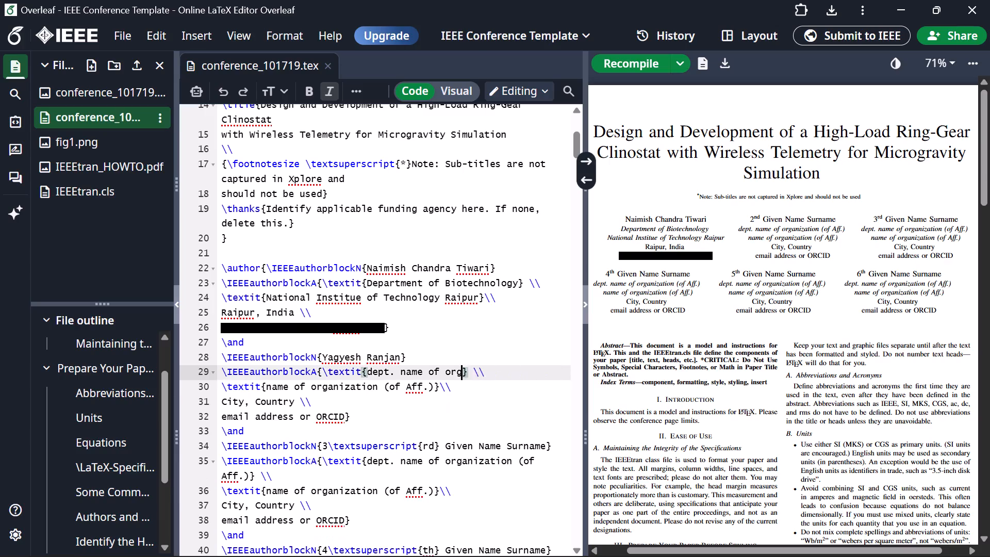
{"action": "key", "text": "BackSpace"}
{"action": "key", "text": "BackSpace"}
{"action": "key", "text": "BackSpace"}
{"action": "key", "text": "BackSpace"}
{"action": "key", "text": "BackSpace"}
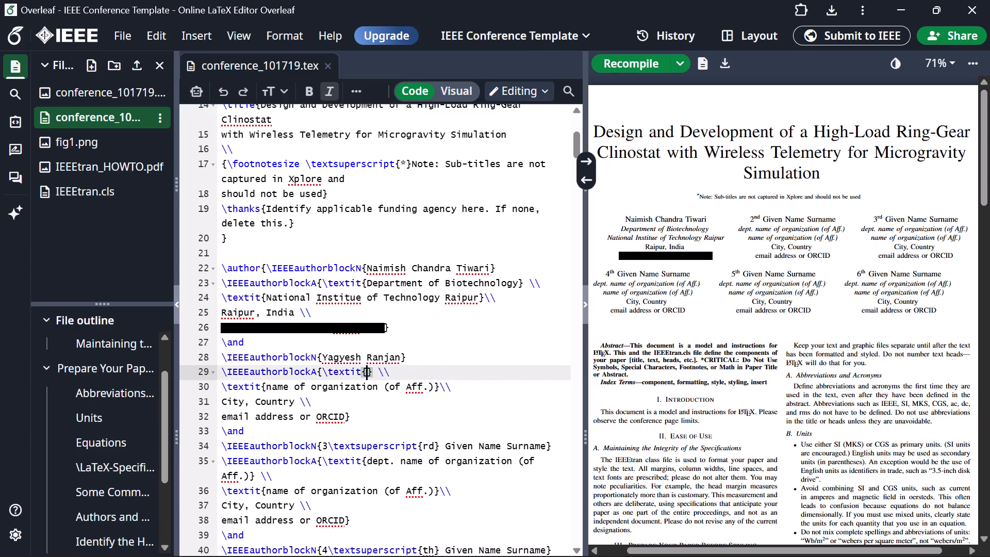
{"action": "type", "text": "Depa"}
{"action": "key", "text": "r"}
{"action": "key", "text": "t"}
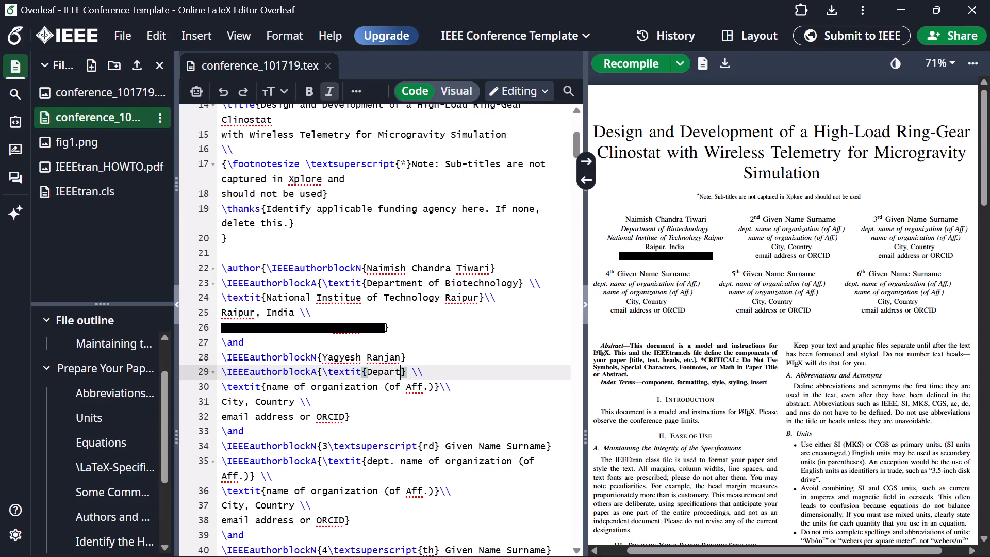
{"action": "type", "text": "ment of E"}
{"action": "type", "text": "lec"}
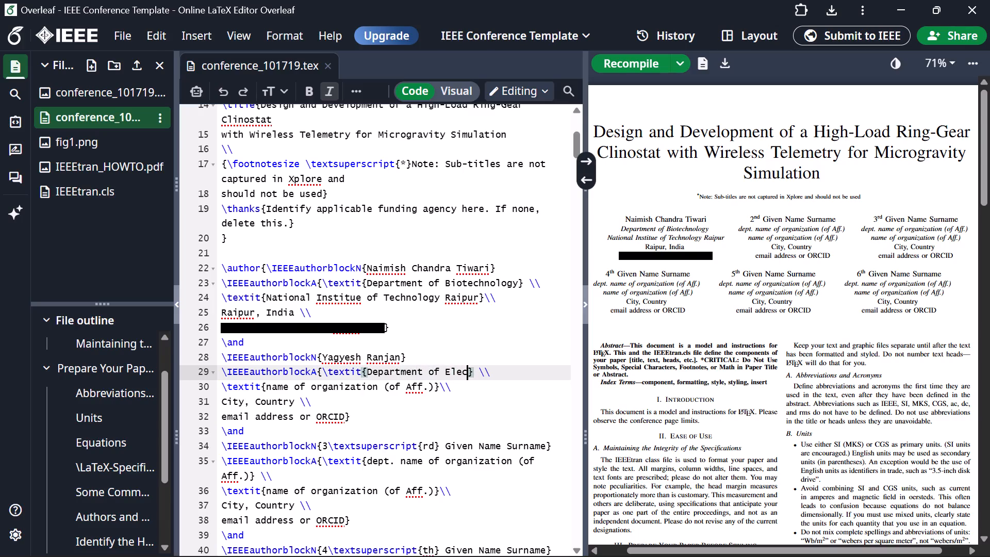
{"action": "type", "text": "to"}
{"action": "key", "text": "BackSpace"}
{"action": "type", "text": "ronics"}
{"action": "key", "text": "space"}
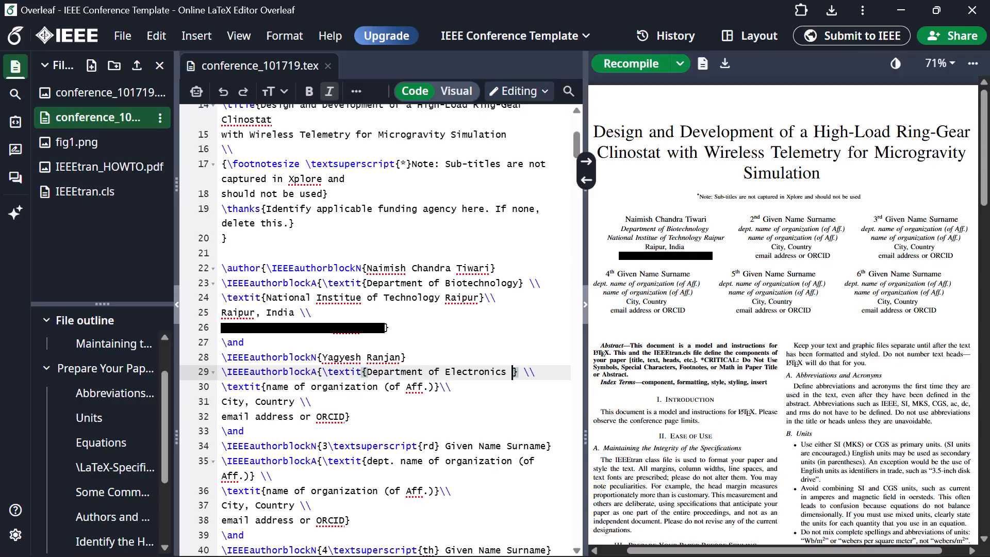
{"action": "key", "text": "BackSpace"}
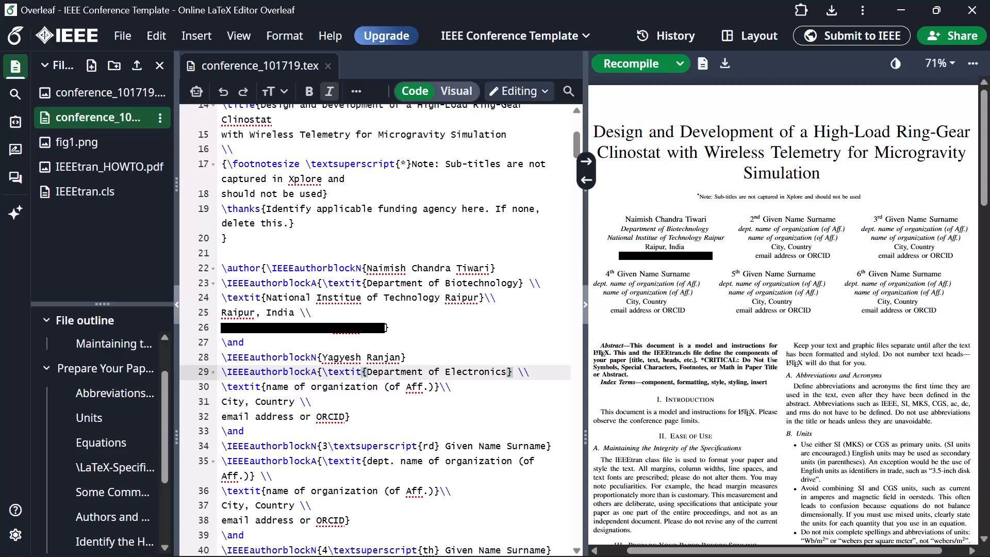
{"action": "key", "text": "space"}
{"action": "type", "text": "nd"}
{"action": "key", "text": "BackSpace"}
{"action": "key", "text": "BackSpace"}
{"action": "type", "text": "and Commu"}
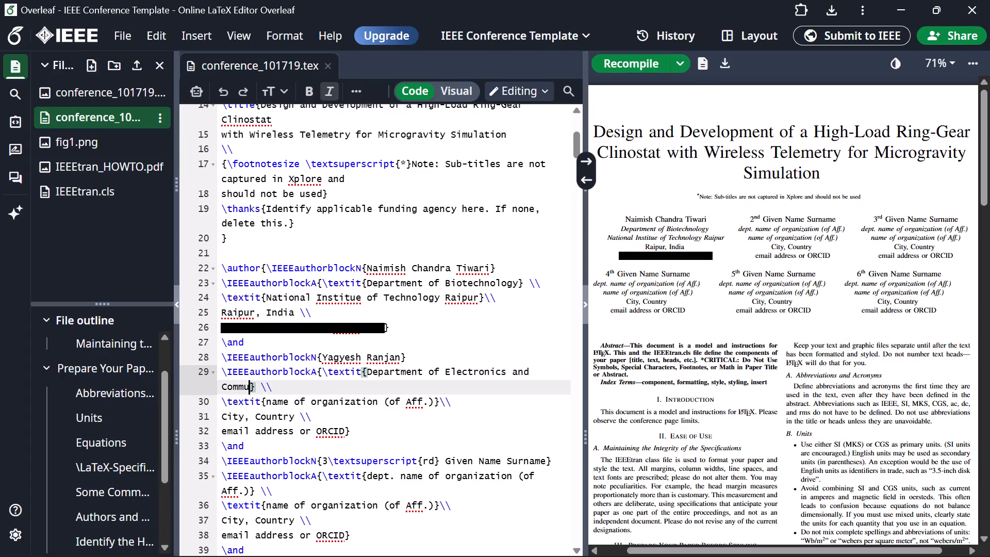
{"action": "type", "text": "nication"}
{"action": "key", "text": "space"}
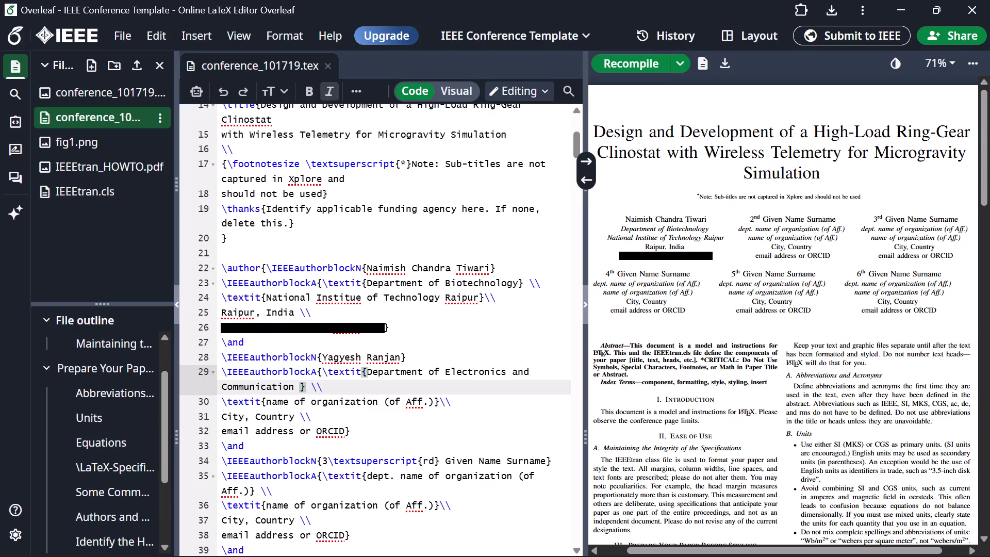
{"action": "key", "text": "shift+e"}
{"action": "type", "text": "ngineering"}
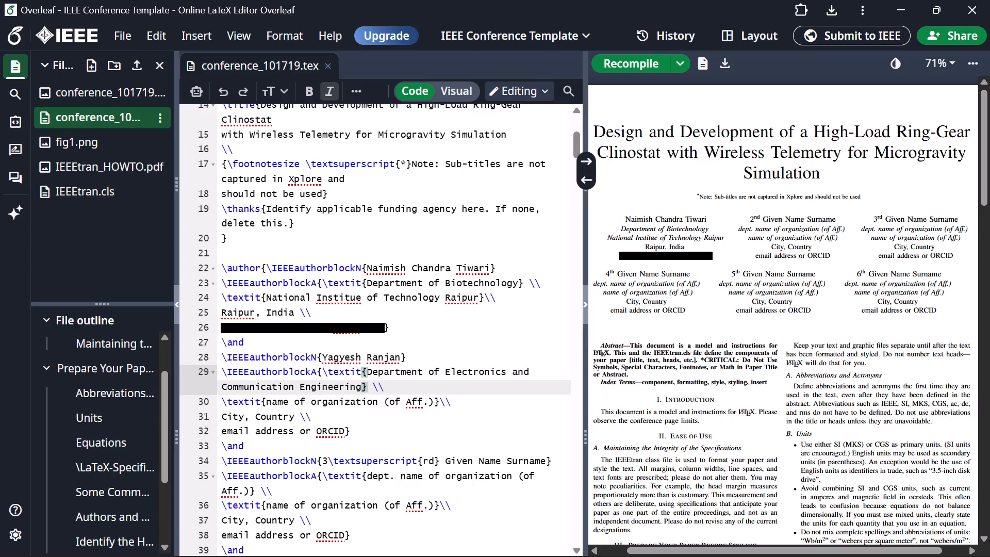
Replace the second author's "name of organization (of Aff.)" placeholder with "National Institute of Technology Raipur".
{"action": "left_click", "coordinate": [433, 399]}
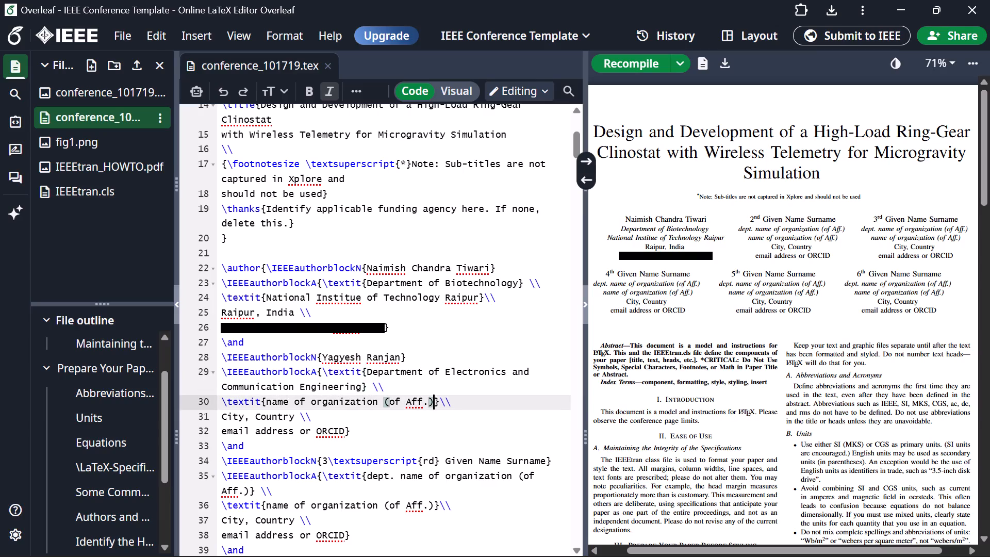
{"action": "key", "text": "BackSpace"}
{"action": "key", "text": "BackSpace"}
{"action": "key", "text": "BackSpace"}
{"action": "key", "text": "BackSpace"}
{"action": "key", "text": "BackSpace"}
{"action": "key", "text": "BackSpace"}
{"action": "key", "text": "BackSpace"}
{"action": "key", "text": "BackSpace"}
{"action": "key", "text": "BackSpace"}
{"action": "key", "text": "BackSpace"}
{"action": "key", "text": "BackSpace"}
{"action": "key", "text": "BackSpace"}
{"action": "key", "text": "BackSpace"}
{"action": "key", "text": "BackSpace"}
{"action": "key", "text": "BackSpace"}
{"action": "key", "text": "BackSpace"}
{"action": "key", "text": "BackSpace"}
{"action": "key", "text": "BackSpace"}
{"action": "key", "text": "BackSpace"}
{"action": "key", "text": "BackSpace"}
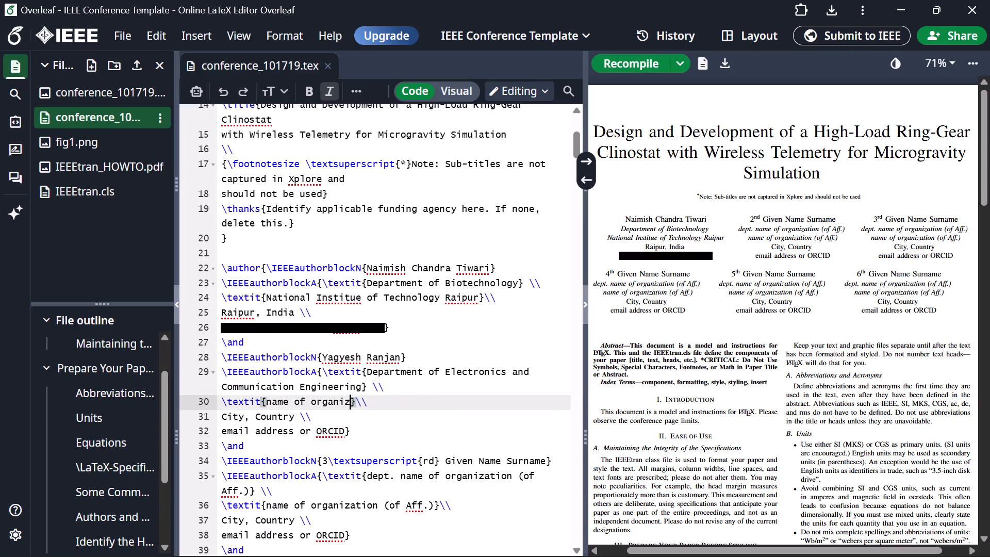
{"action": "key", "text": "BackSpace"}
{"action": "key", "text": "BackSpace"}
{"action": "key", "text": "BackSpace"}
{"action": "key", "text": "BackSpace"}
{"action": "key", "text": "BackSpace"}
{"action": "key", "text": "BackSpace"}
{"action": "key", "text": "BackSpace"}
{"action": "key", "text": "BackSpace"}
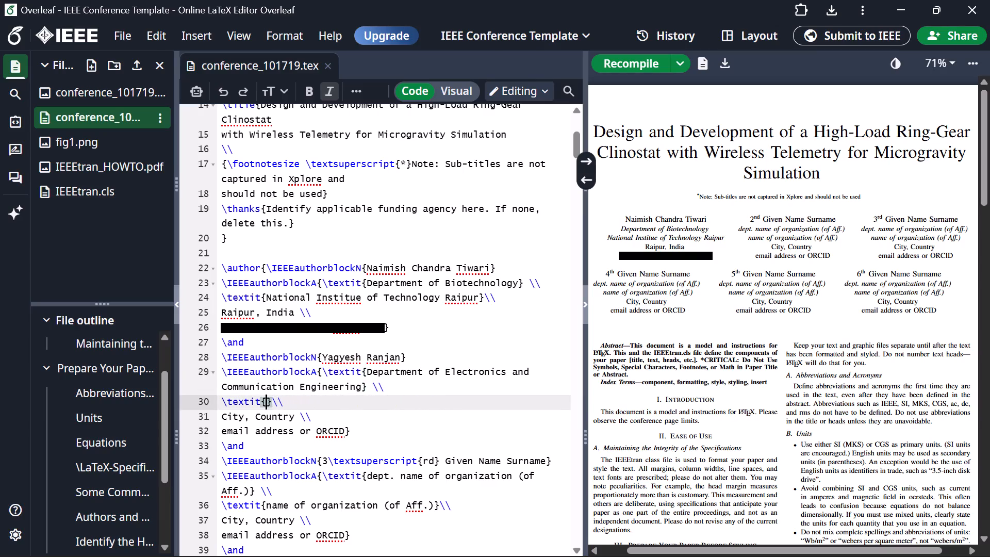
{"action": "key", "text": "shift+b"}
{"action": "key", "text": "BackSpace"}
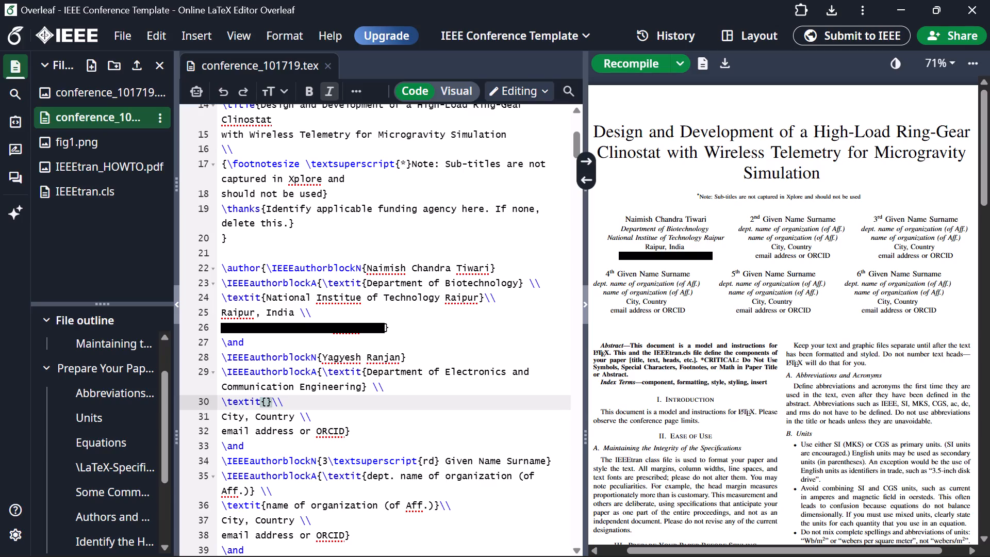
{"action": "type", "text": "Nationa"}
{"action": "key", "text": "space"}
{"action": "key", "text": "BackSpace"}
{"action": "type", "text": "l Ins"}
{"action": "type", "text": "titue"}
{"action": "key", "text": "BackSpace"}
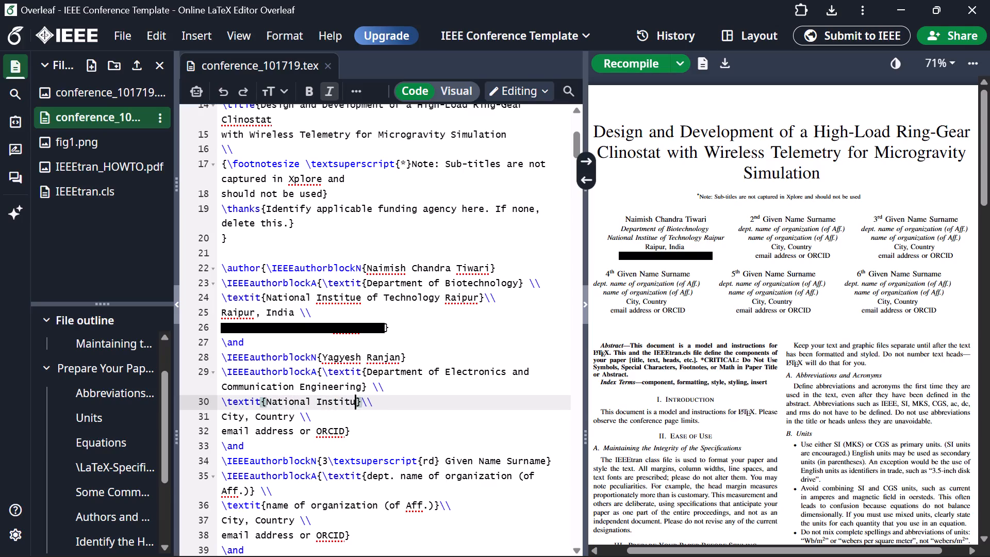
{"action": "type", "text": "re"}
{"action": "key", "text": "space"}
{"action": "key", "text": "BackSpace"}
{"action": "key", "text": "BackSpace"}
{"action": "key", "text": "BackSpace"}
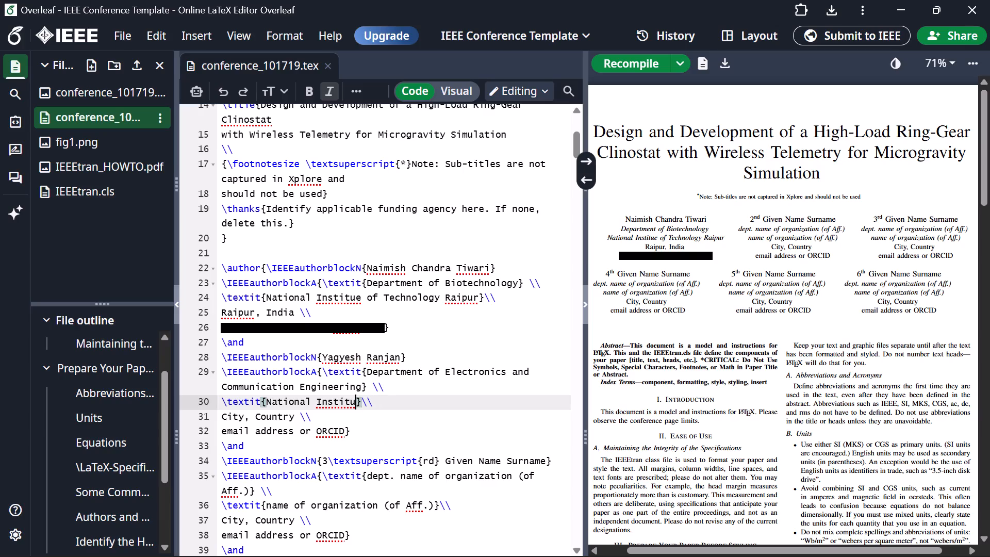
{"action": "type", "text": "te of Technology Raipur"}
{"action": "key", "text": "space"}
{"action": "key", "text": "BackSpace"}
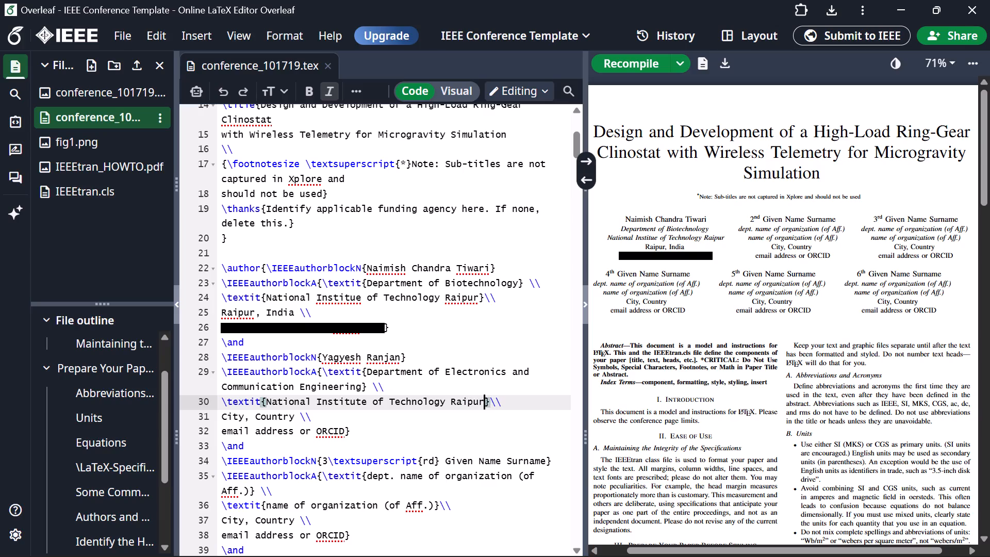
Replace the second author's "City, Country" placeholder with "Raipur, India", keeping the line break code.
{"action": "left_click", "coordinate": [244, 418]}
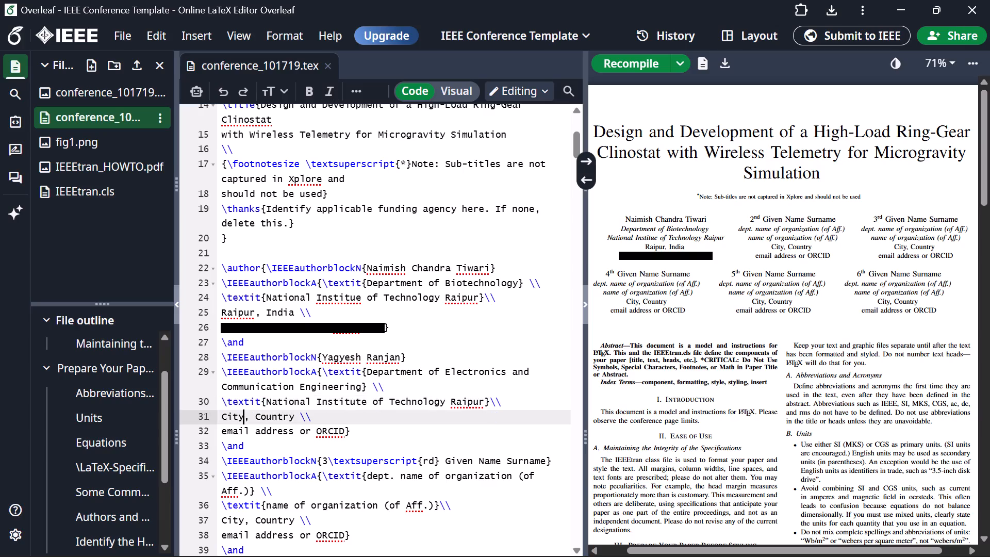
{"action": "key", "text": "BackSpace"}
{"action": "key", "text": "BackSpace"}
{"action": "key", "text": "BackSpace"}
{"action": "key", "text": "BackSpace"}
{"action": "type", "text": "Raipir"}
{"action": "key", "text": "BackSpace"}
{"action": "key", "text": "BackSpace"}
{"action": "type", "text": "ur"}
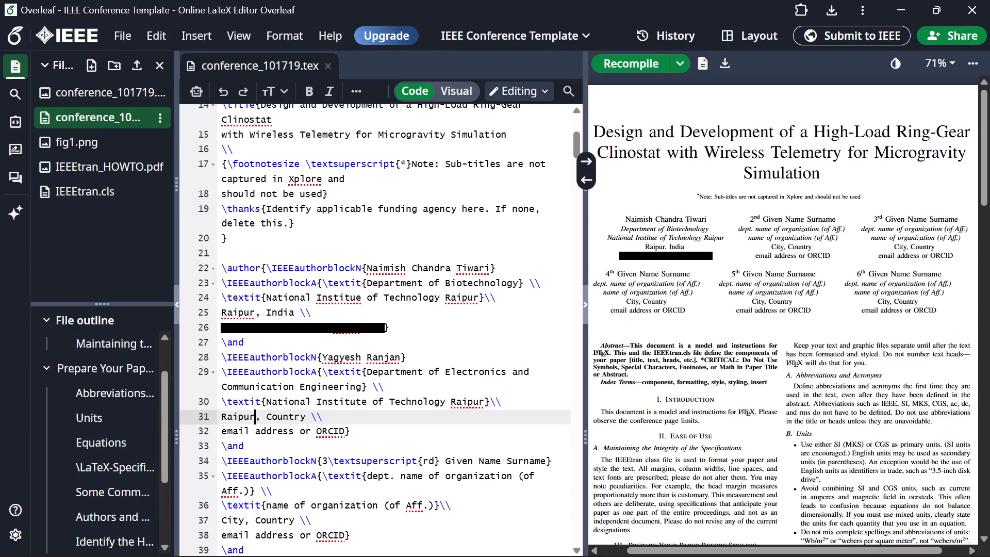
{"action": "left_click", "coordinate": [310, 418]}
{"action": "key", "text": "BackSpace"}
{"action": "key", "text": "BackSpace"}
{"action": "key", "text": "BackSpace"}
{"action": "key", "text": "BackSpace"}
{"action": "key", "text": "BackSpace"}
{"action": "key", "text": "BackSpace"}
{"action": "key", "text": "BackSpace"}
{"action": "key", "text": "BackSpace"}
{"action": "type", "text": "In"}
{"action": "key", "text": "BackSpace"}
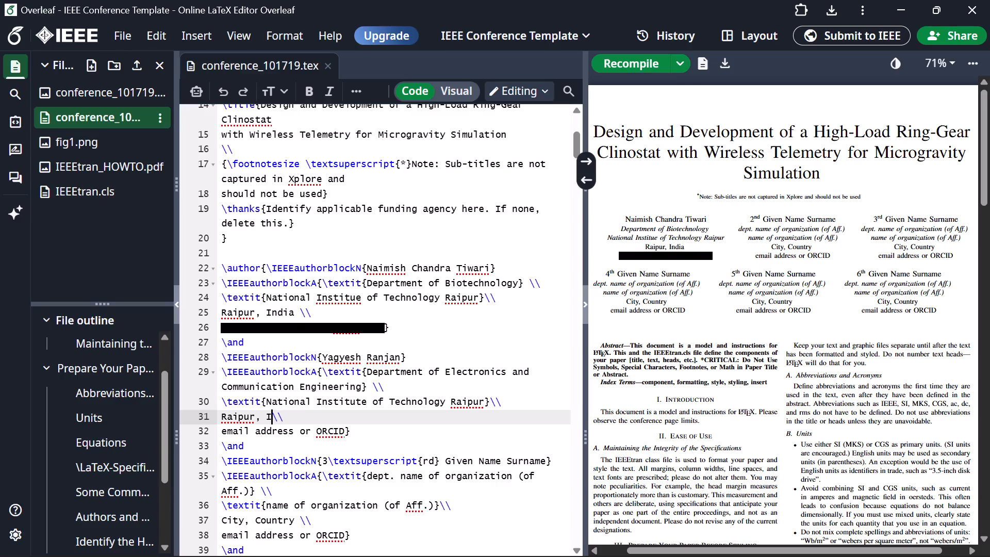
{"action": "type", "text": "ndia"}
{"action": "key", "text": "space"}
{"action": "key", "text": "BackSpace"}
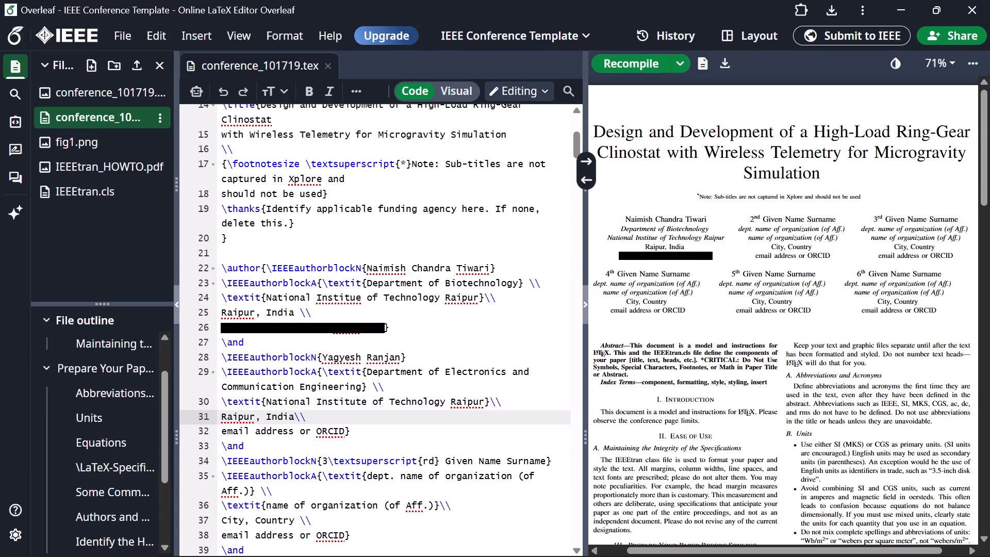
Delete the "email address or ORCID" placeholder text from the second author's block, keeping the closing brace.
{"action": "left_click", "coordinate": [345, 431]}
{"action": "key", "text": "BackSpace"}
{"action": "key", "text": "BackSpace"}
{"action": "key", "text": "BackSpace"}
{"action": "key", "text": "BackSpace"}
{"action": "key", "text": "BackSpace"}
{"action": "key", "text": "BackSpace"}
{"action": "key", "text": "BackSpace"}
{"action": "key", "text": "BackSpace"}
{"action": "key", "text": "BackSpace"}
{"action": "key", "text": "BackSpace"}
{"action": "key", "text": "BackSpace"}
{"action": "key", "text": "BackSpace"}
{"action": "key", "text": "BackSpace"}
{"action": "key", "text": "BackSpace"}
{"action": "key", "text": "BackSpace"}
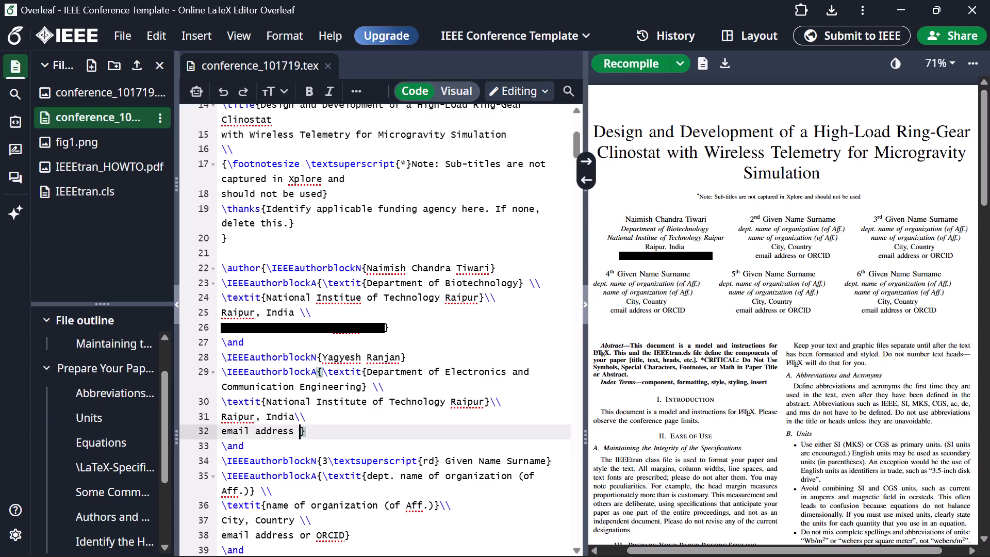
{"action": "key", "text": "BackSpace"}
{"action": "key", "text": "BackSpace"}
{"action": "key", "text": "BackSpace"}
{"action": "key", "text": "BackSpace"}
{"action": "key", "text": "BackSpace"}
{"action": "key", "text": "BackSpace"}
{"action": "key", "text": "BackSpace"}
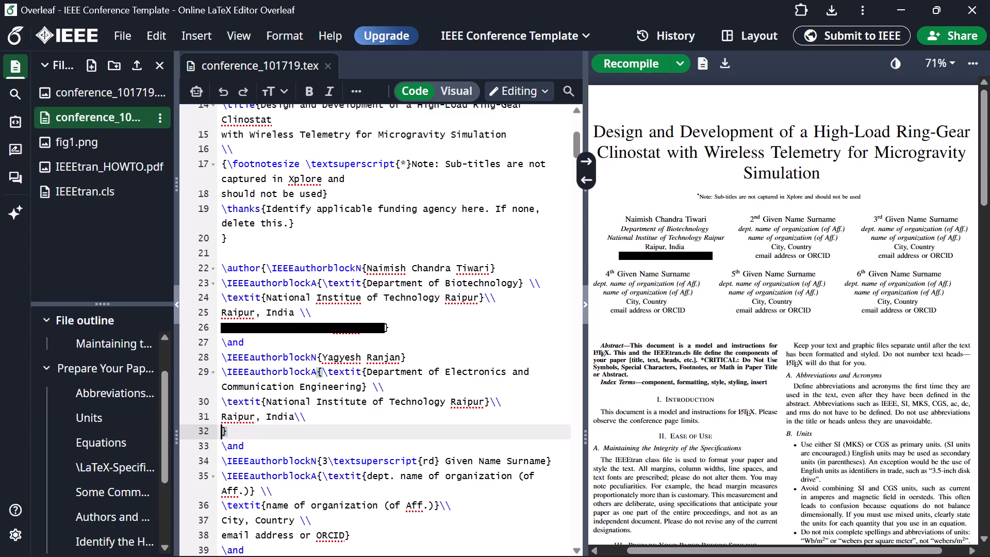
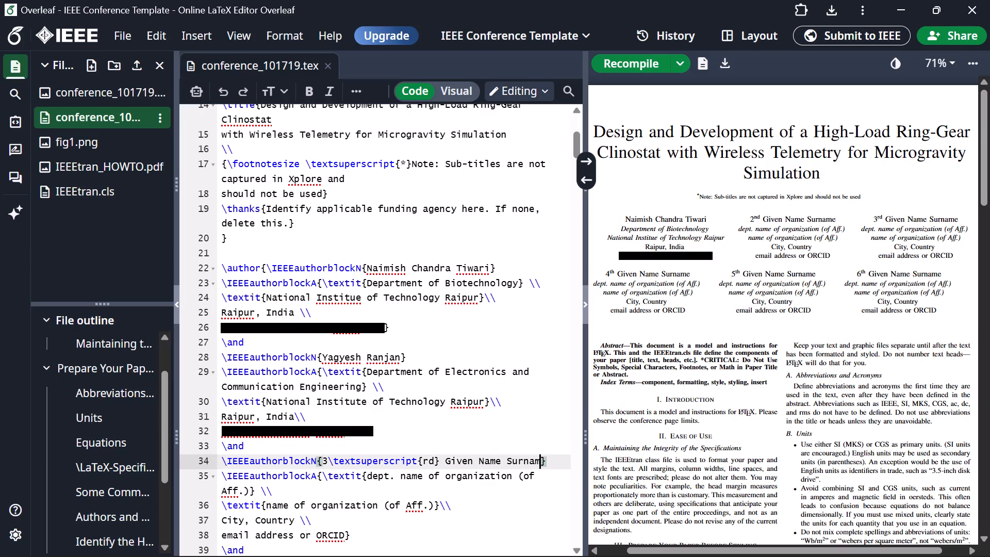
Replace the third author's "3rd Given Name Surname" placeholder with the third author's name, keeping the enclosing braces.
{"action": "key", "text": "BackSpace"}
{"action": "key", "text": "BackSpace"}
{"action": "key", "text": "BackSpace"}
{"action": "key", "text": "BackSpace"}
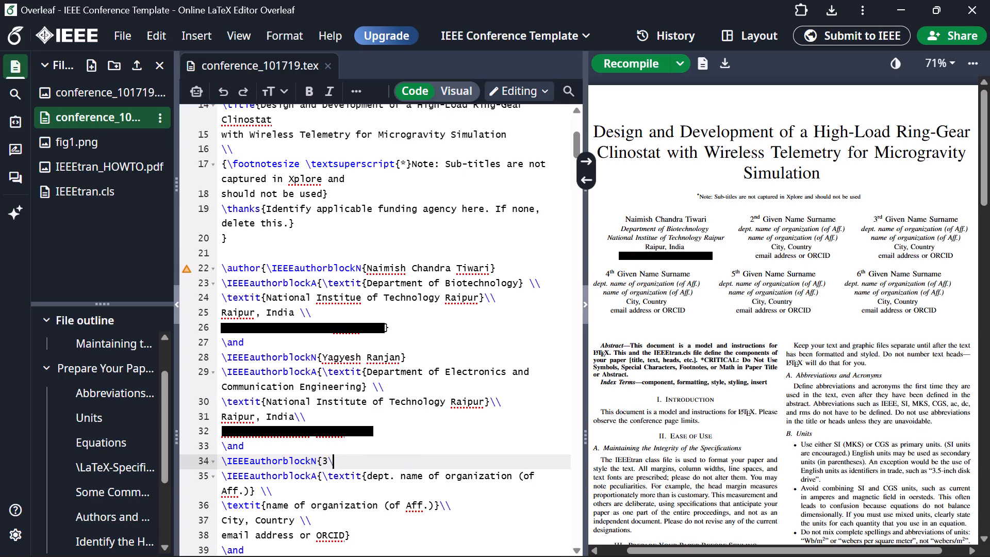
{"action": "key", "text": "BackSpace"}
{"action": "key", "text": "BackSpace"}
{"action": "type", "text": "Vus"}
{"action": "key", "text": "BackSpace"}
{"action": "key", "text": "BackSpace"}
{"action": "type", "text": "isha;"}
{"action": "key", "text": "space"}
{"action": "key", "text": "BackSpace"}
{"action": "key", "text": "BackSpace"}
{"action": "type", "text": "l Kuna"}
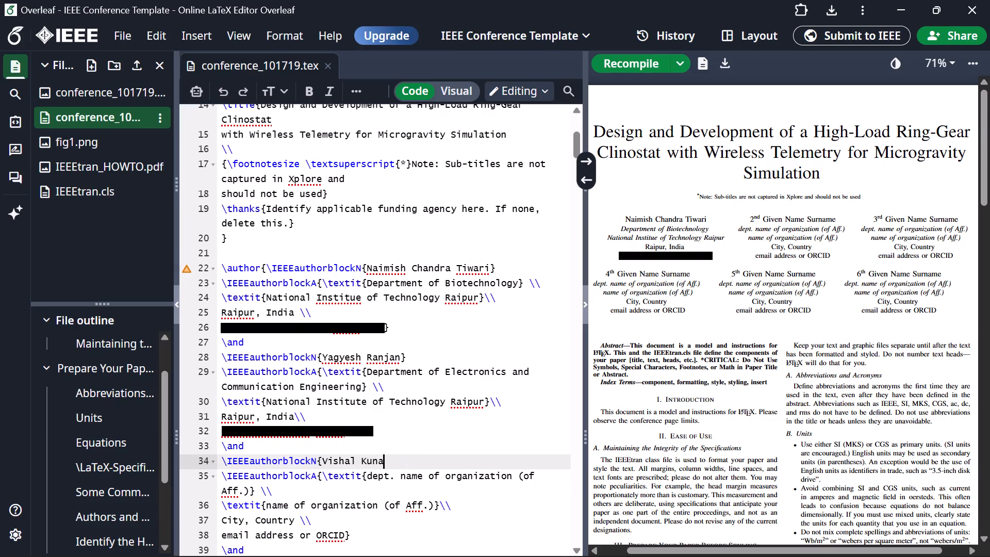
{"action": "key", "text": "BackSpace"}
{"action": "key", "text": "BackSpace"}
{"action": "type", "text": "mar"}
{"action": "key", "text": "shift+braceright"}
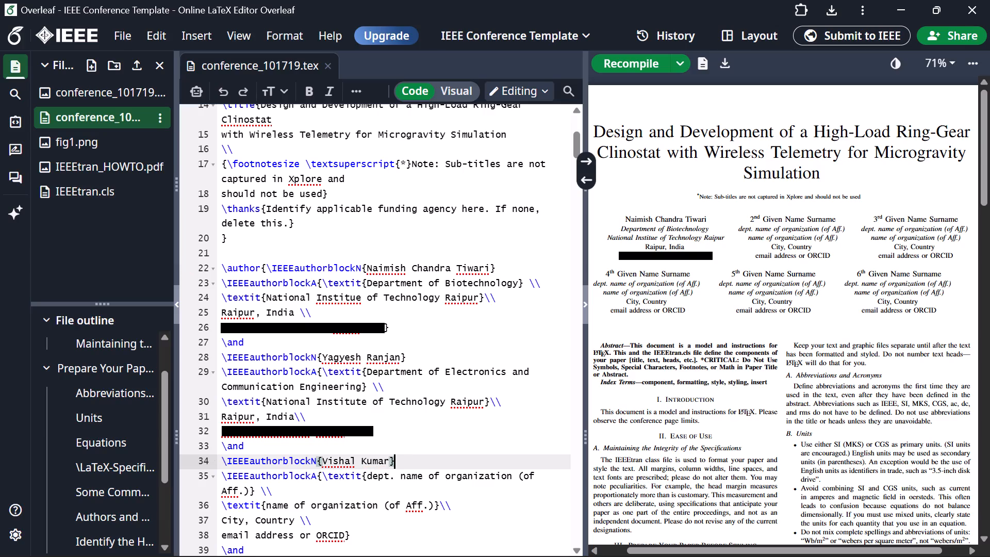
{"action": "left_click", "coordinate": [477, 430]}
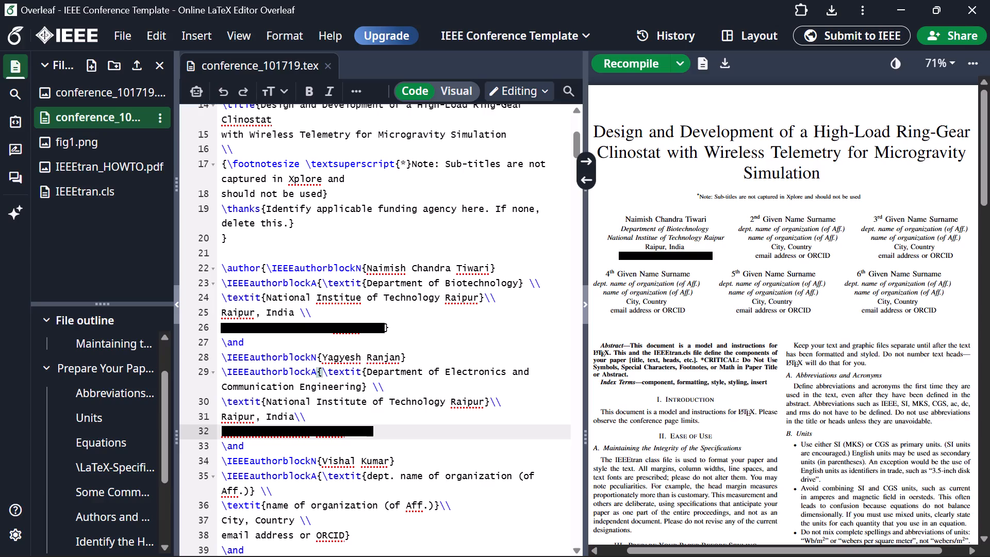
{"action": "left_click", "coordinate": [422, 448]}
Replace the third author's "dept. name of organization (of Aff.)" placeholder with "Department of Mechanical Engineering".
{"action": "left_click", "coordinate": [251, 490]}
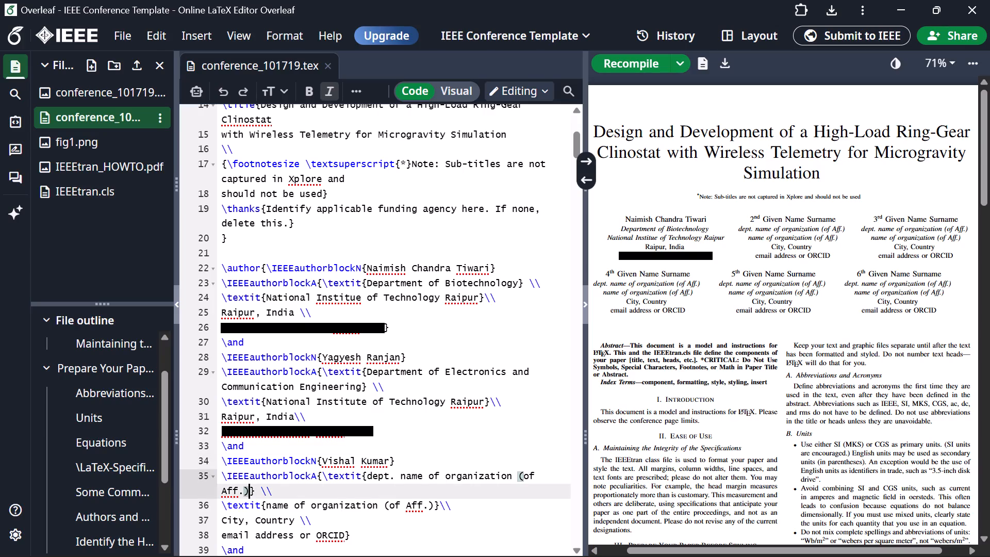
{"action": "key", "text": "BackSpace"}
{"action": "key", "text": "BackSpace"}
{"action": "key", "text": "BackSpace"}
{"action": "key", "text": "BackSpace"}
{"action": "key", "text": "BackSpace"}
{"action": "key", "text": "BackSpace"}
{"action": "key", "text": "BackSpace"}
{"action": "key", "text": "BackSpace"}
{"action": "key", "text": "BackSpace"}
{"action": "key", "text": "BackSpace"}
{"action": "key", "text": "BackSpace"}
{"action": "key", "text": "BackSpace"}
{"action": "key", "text": "BackSpace"}
{"action": "key", "text": "BackSpace"}
{"action": "key", "text": "BackSpace"}
{"action": "key", "text": "BackSpace"}
{"action": "key", "text": "BackSpace"}
{"action": "key", "text": "BackSpace"}
{"action": "key", "text": "BackSpace"}
{"action": "key", "text": "BackSpace"}
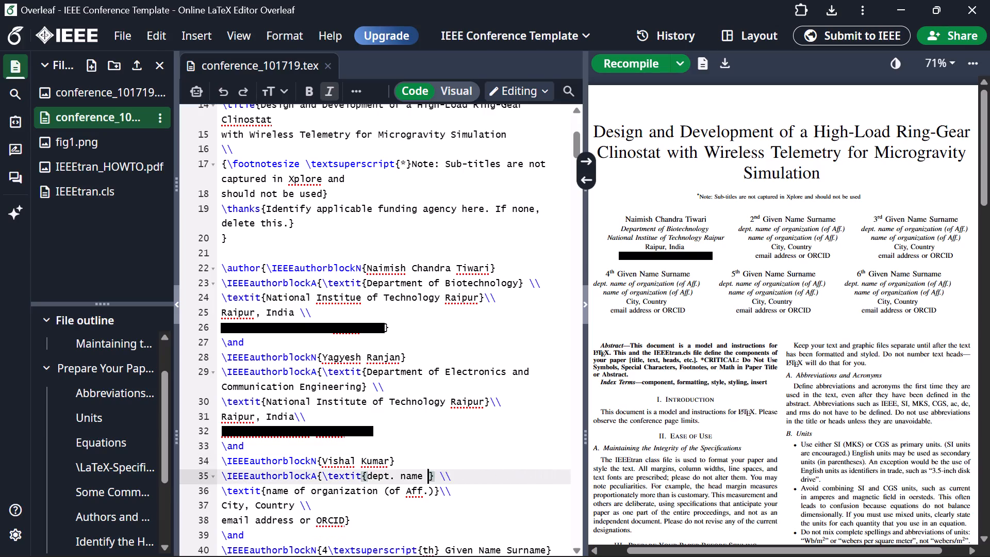
{"action": "key", "text": "BackSpace"}
{"action": "key", "text": "BackSpace"}
{"action": "key", "text": "BackSpace"}
{"action": "key", "text": "BackSpace"}
{"action": "key", "text": "BackSpace"}
{"action": "key", "text": "Left"}
{"action": "key", "text": "Left"}
{"action": "key", "text": "Left"}
{"action": "key", "text": "Left"}
{"action": "key", "text": "Left"}
{"action": "key", "text": "Left"}
{"action": "key", "text": "Left"}
{"action": "key", "text": "Left"}
{"action": "key", "text": "Left"}
{"action": "key", "text": "Left"}
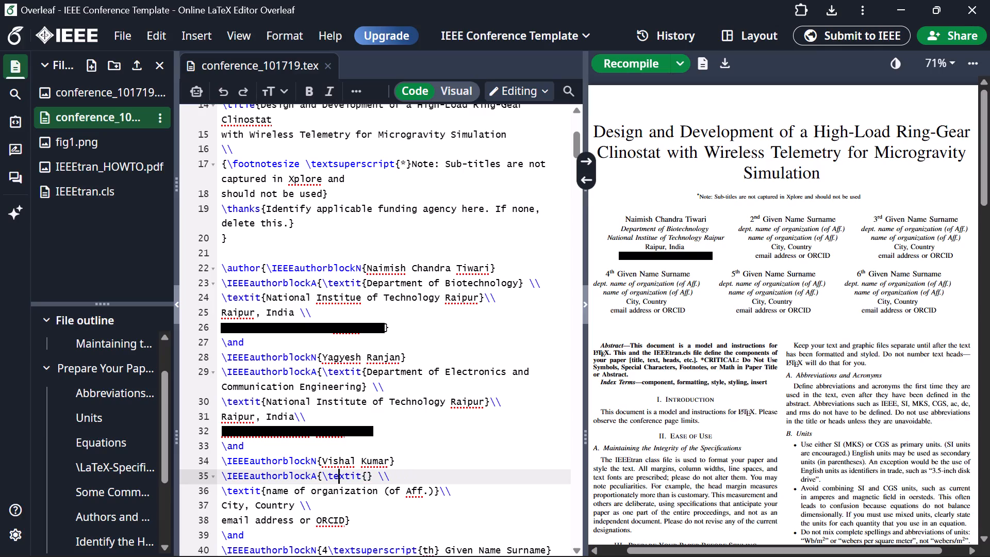
{"action": "key", "text": "Right"}
{"action": "key", "text": "Right"}
{"action": "key", "text": "Right"}
{"action": "key", "text": "Right"}
{"action": "key", "text": "Right"}
{"action": "key", "text": "Right"}
{"action": "key", "text": "Right"}
{"action": "key", "text": "Right"}
{"action": "key", "text": "Right"}
{"action": "key", "text": "Right"}
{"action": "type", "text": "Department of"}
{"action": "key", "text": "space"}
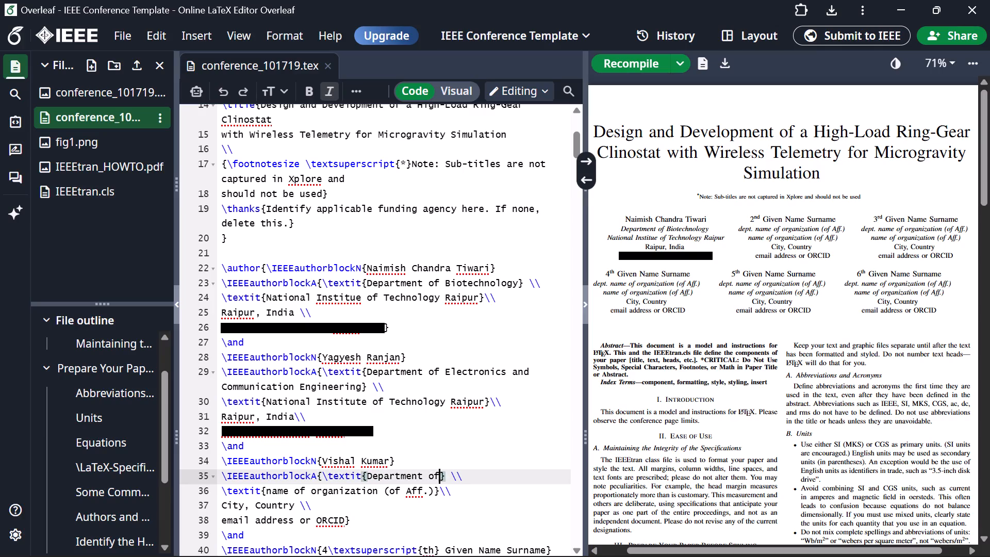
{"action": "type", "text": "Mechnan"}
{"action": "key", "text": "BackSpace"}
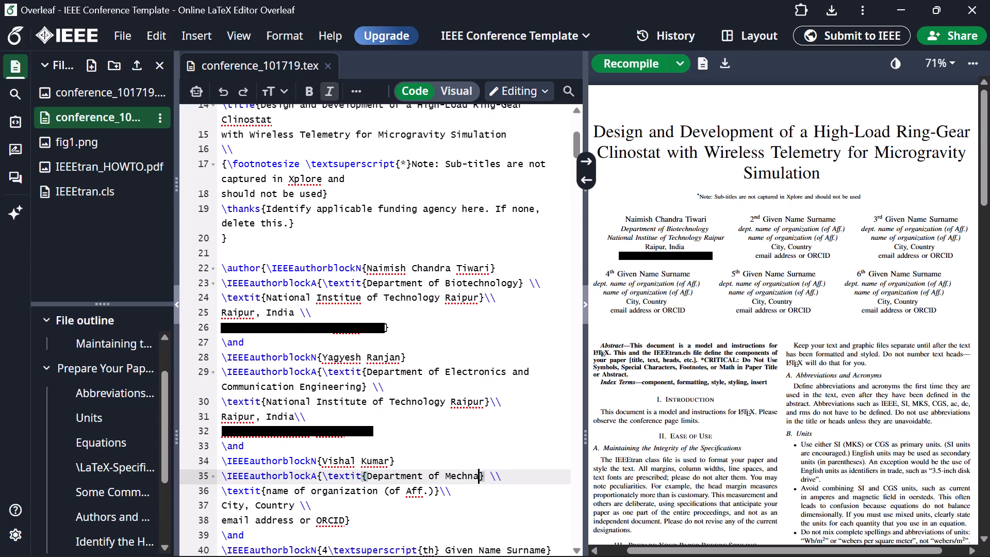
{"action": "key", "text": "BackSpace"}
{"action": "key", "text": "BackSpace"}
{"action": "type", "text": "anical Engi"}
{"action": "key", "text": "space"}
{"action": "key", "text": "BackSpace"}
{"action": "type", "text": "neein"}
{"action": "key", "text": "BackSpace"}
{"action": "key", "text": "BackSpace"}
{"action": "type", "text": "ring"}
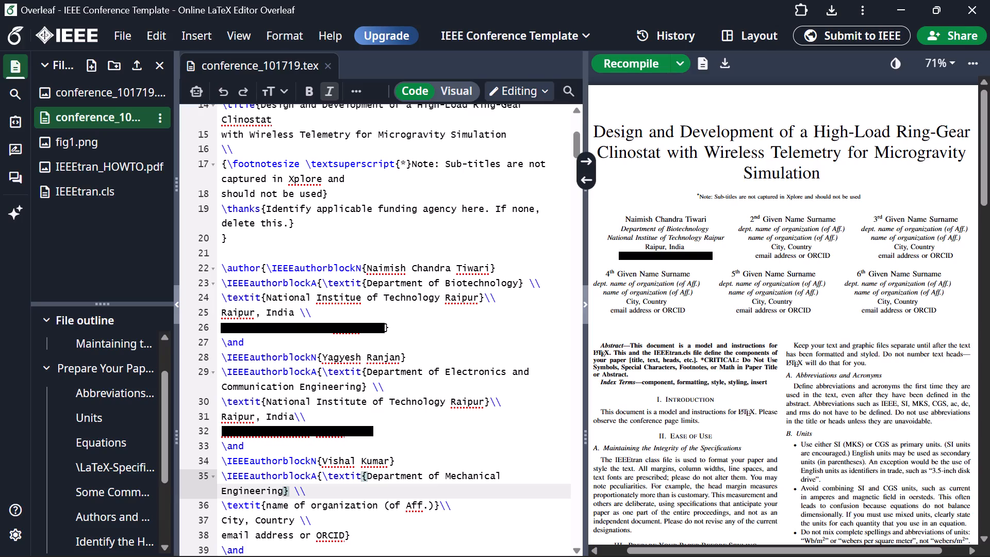
Replace the third author's "name of organization (of Aff.)" placeholder with "National Institute of Technology Raipur", keeping it enclosed in braces.
{"action": "left_click", "coordinate": [434, 506]}
{"action": "key", "text": "BackSpace"}
{"action": "key", "text": "BackSpace"}
{"action": "key", "text": "BackSpace"}
{"action": "key", "text": "BackSpace"}
{"action": "key", "text": "BackSpace"}
{"action": "key", "text": "BackSpace"}
{"action": "key", "text": "BackSpace"}
{"action": "key", "text": "BackSpace"}
{"action": "key", "text": "BackSpace"}
{"action": "key", "text": "BackSpace"}
{"action": "key", "text": "BackSpace"}
{"action": "key", "text": "BackSpace"}
{"action": "key", "text": "BackSpace"}
{"action": "key", "text": "BackSpace"}
{"action": "key", "text": "BackSpace"}
{"action": "key", "text": "BackSpace"}
{"action": "key", "text": "BackSpace"}
{"action": "key", "text": "BackSpace"}
{"action": "key", "text": "BackSpace"}
{"action": "key", "text": "BackSpace"}
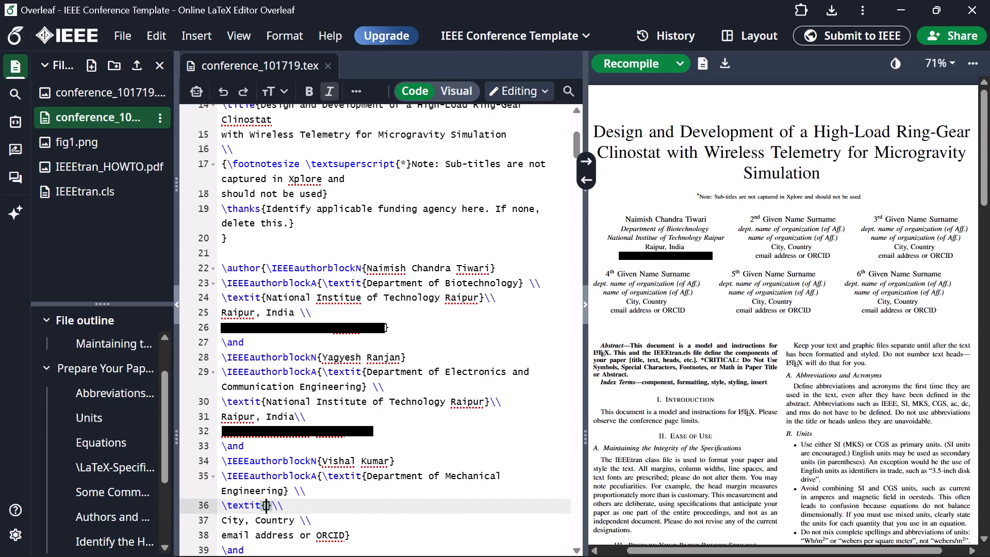
{"action": "key", "text": "BackSpace"}
{"action": "key", "text": "shift+braceleft"}
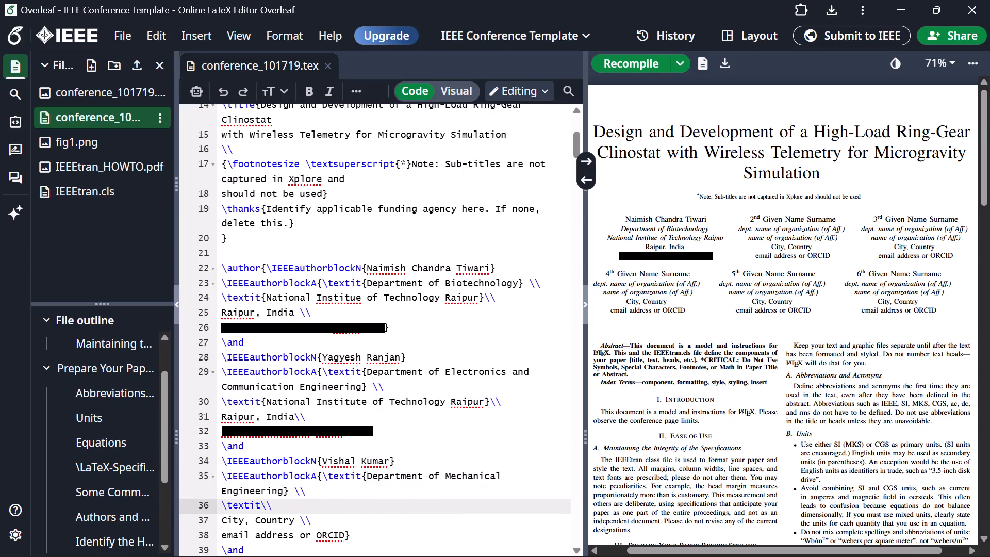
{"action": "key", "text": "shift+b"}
{"action": "key", "text": "shift+BackSpace"}
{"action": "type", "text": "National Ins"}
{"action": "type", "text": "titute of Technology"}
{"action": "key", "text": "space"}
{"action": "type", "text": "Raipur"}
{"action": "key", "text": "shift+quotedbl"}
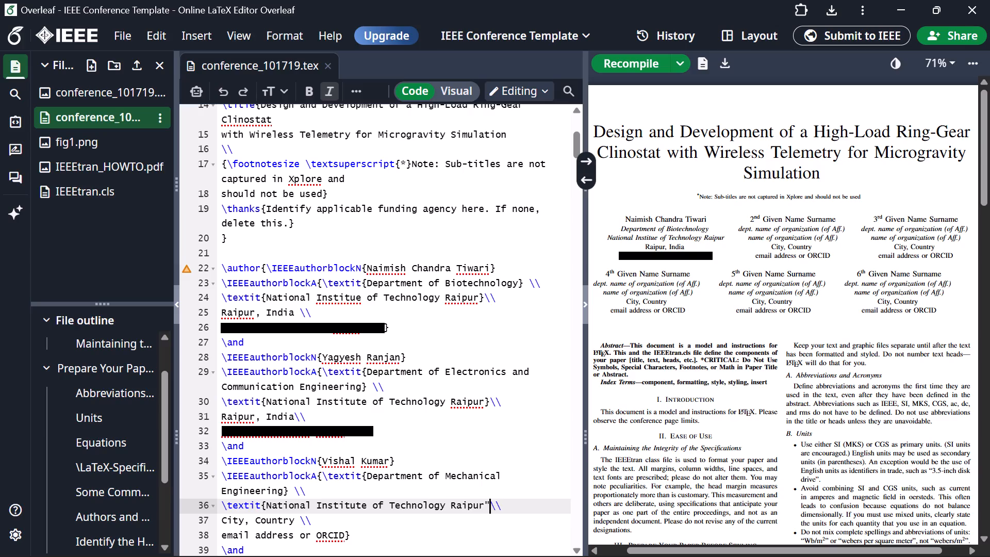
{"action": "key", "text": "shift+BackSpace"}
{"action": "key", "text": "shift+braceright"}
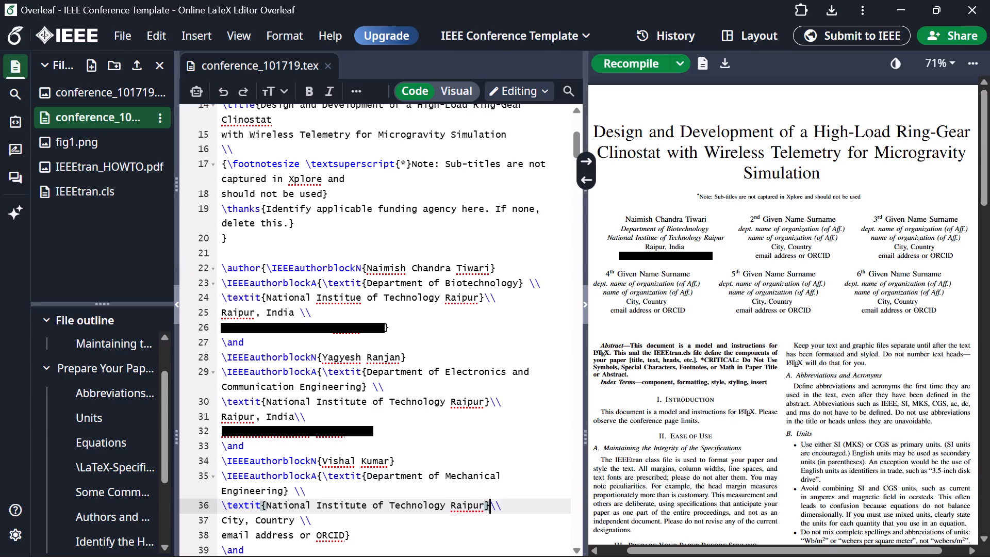
Replace the third author's "City, Country" placeholder with "Raipur, India", keeping the line break code.
{"action": "left_click", "coordinate": [245, 520]}
{"action": "key", "text": "BackSpace"}
{"action": "key", "text": "BackSpace"}
{"action": "key", "text": "BackSpace"}
{"action": "key", "text": "BackSpace"}
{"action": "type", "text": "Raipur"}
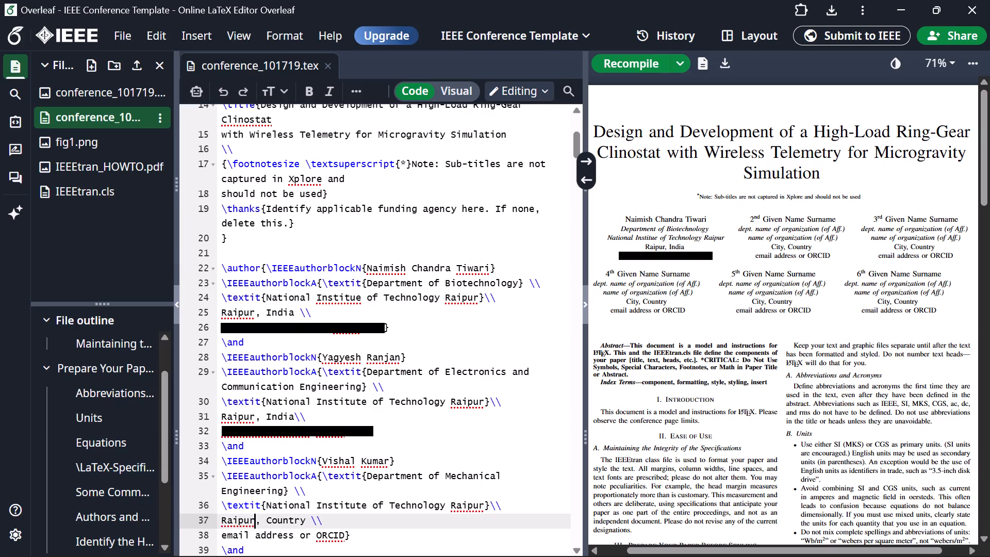
{"action": "left_click", "coordinate": [305, 516]}
{"action": "key", "text": "BackSpace"}
{"action": "key", "text": "BackSpace"}
{"action": "key", "text": "BackSpace"}
{"action": "key", "text": "BackSpace"}
{"action": "key", "text": "BackSpace"}
{"action": "key", "text": "BackSpace"}
{"action": "key", "text": "BackSpace"}
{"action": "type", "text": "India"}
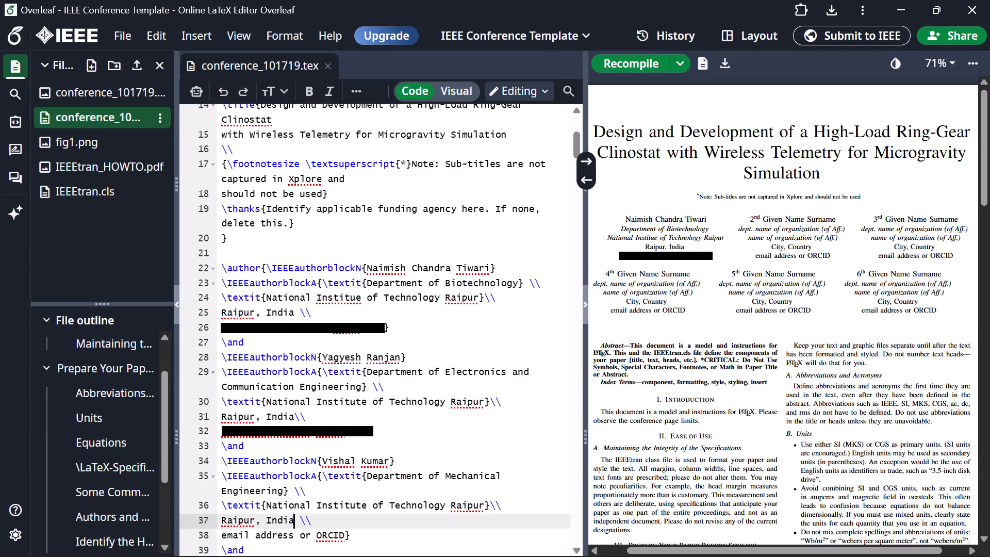
Recompile the document to update the PDF preview with the edited author blocks.
{"action": "scroll", "coordinate": [476, 194], "scroll_direction": "down", "scroll_amount": 1}
{"action": "scroll", "coordinate": [445, 363], "scroll_direction": "down", "scroll_amount": 2}
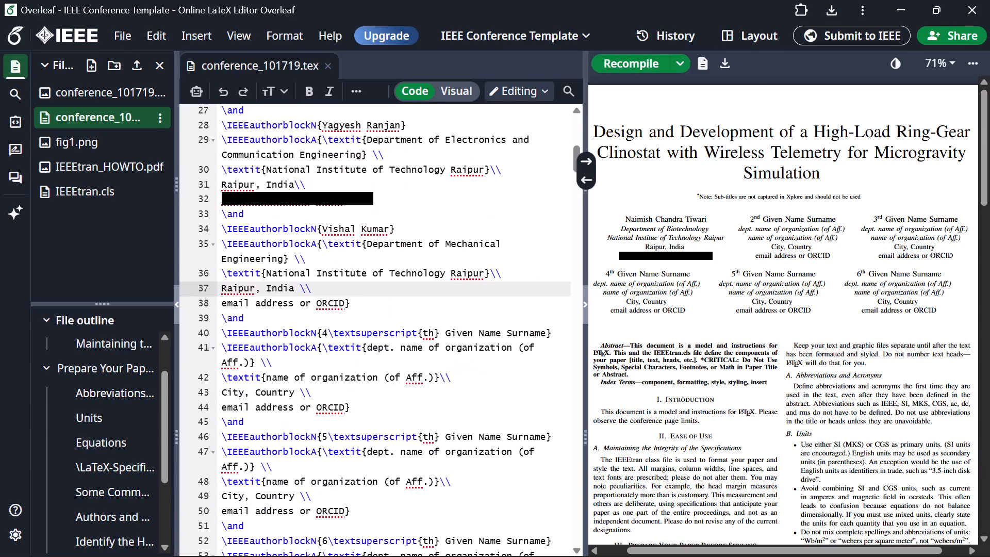
{"action": "left_click", "coordinate": [446, 292]}
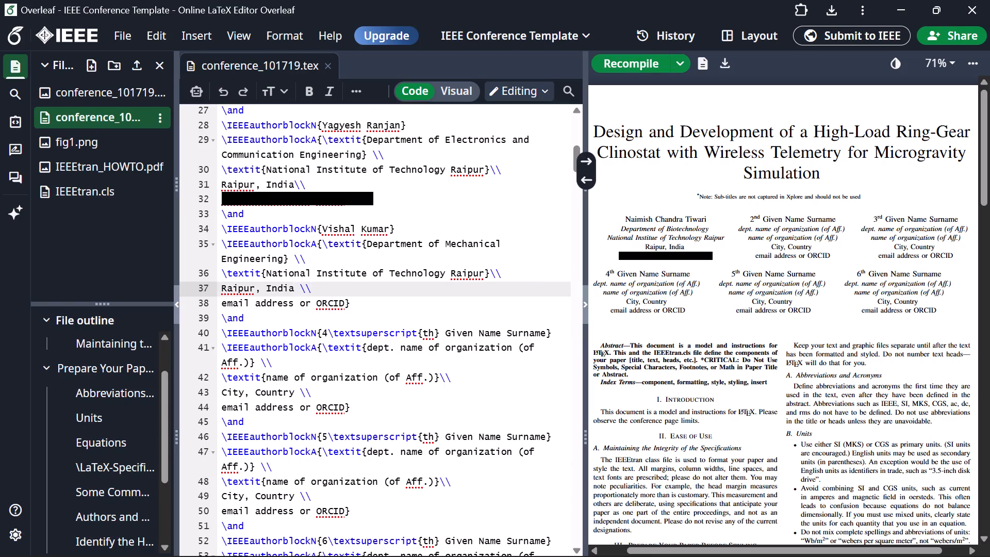
{"action": "left_click", "coordinate": [651, 70]}
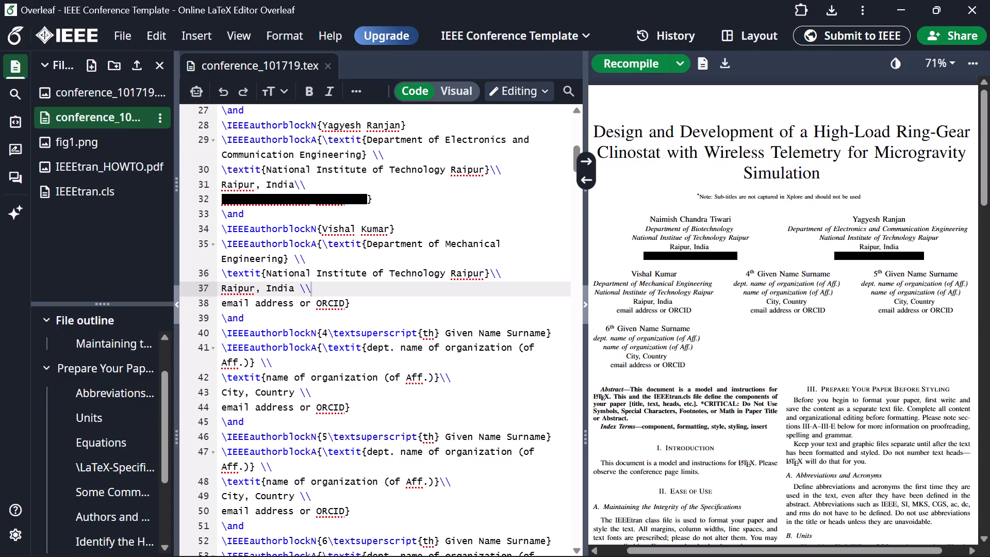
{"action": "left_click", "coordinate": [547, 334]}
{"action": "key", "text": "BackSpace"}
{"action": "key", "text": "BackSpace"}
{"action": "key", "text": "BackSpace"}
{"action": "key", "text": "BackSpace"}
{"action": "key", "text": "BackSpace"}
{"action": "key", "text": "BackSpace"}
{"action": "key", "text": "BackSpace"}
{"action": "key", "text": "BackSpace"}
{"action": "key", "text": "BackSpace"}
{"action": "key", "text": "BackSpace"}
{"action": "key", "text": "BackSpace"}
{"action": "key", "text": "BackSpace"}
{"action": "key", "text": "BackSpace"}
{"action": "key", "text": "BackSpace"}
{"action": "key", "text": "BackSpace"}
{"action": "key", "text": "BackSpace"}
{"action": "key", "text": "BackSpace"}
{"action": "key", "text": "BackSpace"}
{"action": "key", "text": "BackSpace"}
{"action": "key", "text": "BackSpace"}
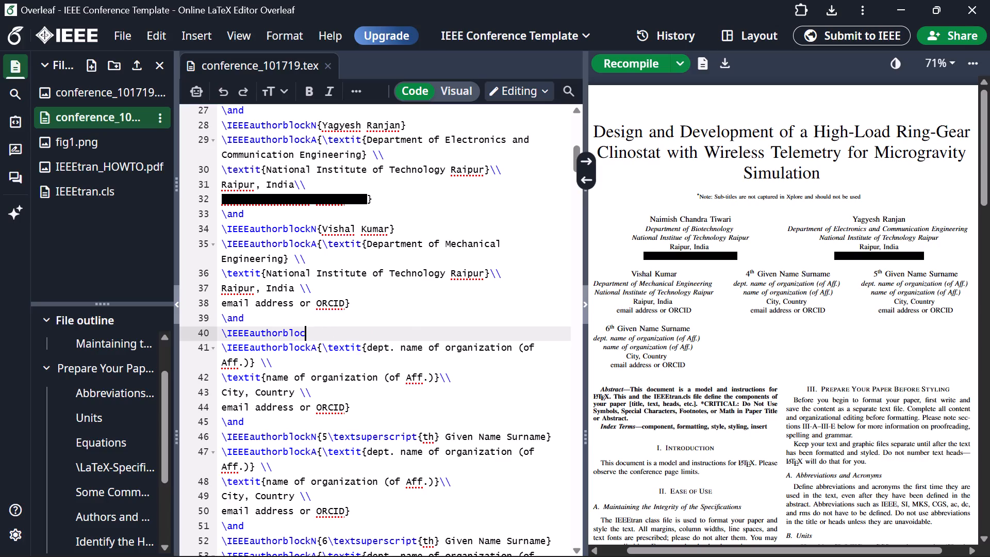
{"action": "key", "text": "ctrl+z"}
Replace the fourth author's "4\textsuperscript{th} Given Name Surname" placeholder with the author's full name, keeping it enclosed in braces.
{"action": "key", "text": "BackSpace"}
{"action": "key", "text": "BackSpace"}
{"action": "key", "text": "BackSpace"}
{"action": "key", "text": "BackSpace"}
{"action": "key", "text": "BackSpace"}
{"action": "key", "text": "BackSpace"}
{"action": "key", "text": "BackSpace"}
{"action": "key", "text": "BackSpace"}
{"action": "key", "text": "BackSpace"}
{"action": "key", "text": "BackSpace"}
{"action": "key", "text": "BackSpace"}
{"action": "key", "text": "BackSpace"}
{"action": "key", "text": "BackSpace"}
{"action": "key", "text": "BackSpace"}
{"action": "key", "text": "BackSpace"}
{"action": "key", "text": "BackSpace"}
{"action": "key", "text": "BackSpace"}
{"action": "key", "text": "BackSpace"}
{"action": "key", "text": "BackSpace"}
{"action": "key", "text": "BackSpace"}
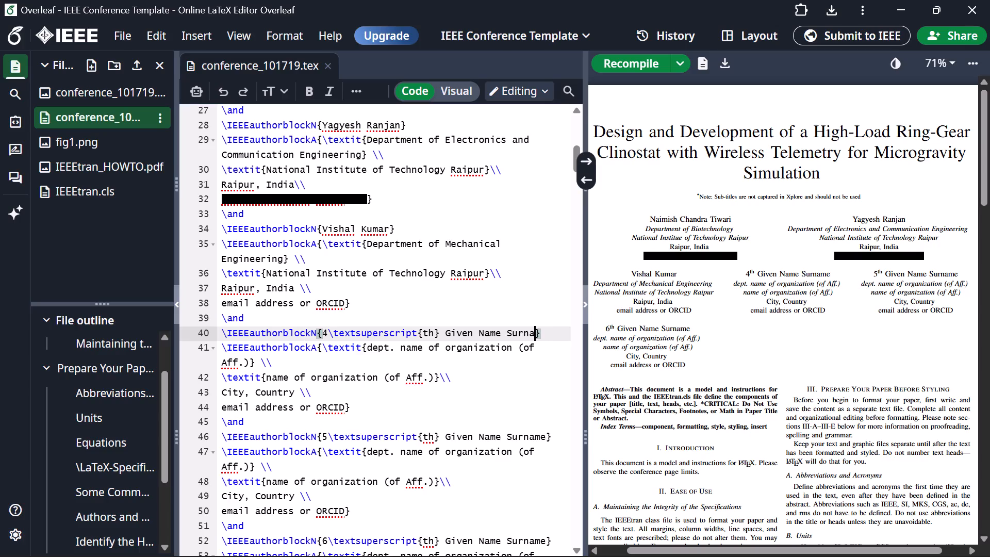
{"action": "key", "text": "BackSpace"}
{"action": "key", "text": "BackSpace"}
{"action": "key", "text": "BackSpace"}
{"action": "key", "text": "BackSpace"}
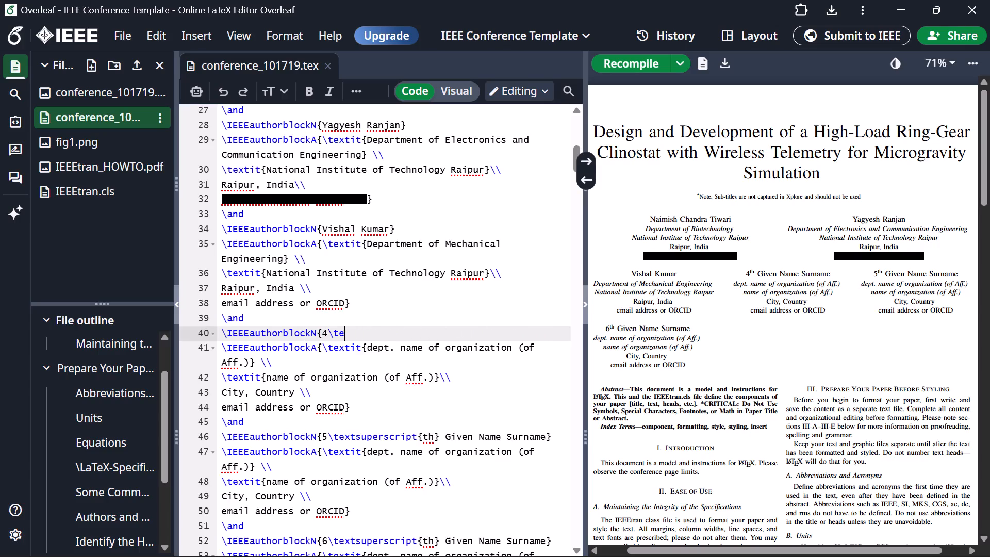
{"action": "key", "text": "BackSpace"}
{"action": "key", "text": "BackSpace"}
{"action": "key", "text": "BackSpace"}
{"action": "key", "text": "BackSpace"}
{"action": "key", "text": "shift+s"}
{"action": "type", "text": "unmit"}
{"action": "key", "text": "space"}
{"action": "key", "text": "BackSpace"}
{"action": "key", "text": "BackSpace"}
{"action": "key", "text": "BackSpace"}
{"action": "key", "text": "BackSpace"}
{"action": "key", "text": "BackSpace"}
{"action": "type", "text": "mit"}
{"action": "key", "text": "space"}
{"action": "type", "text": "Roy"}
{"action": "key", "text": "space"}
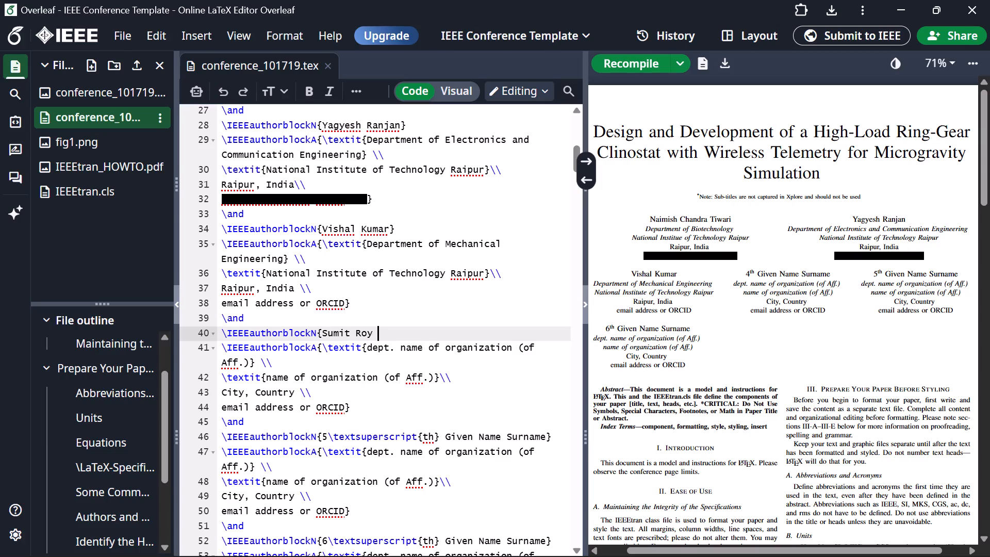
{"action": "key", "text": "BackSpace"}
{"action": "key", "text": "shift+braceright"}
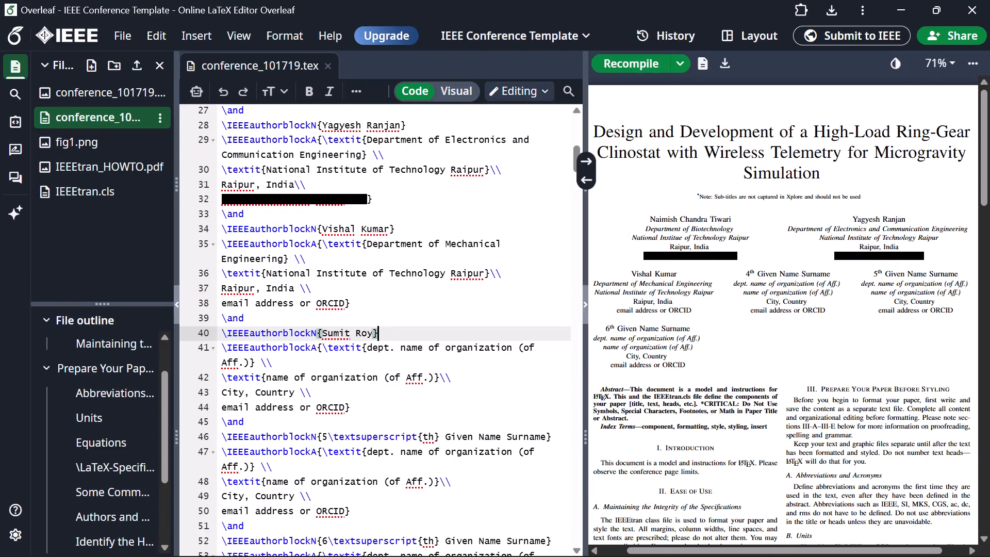
Clear the fourth author's "dept. name of organization (of Aff.)" placeholder, keeping the empty italic braces.
{"action": "left_click", "coordinate": [249, 363]}
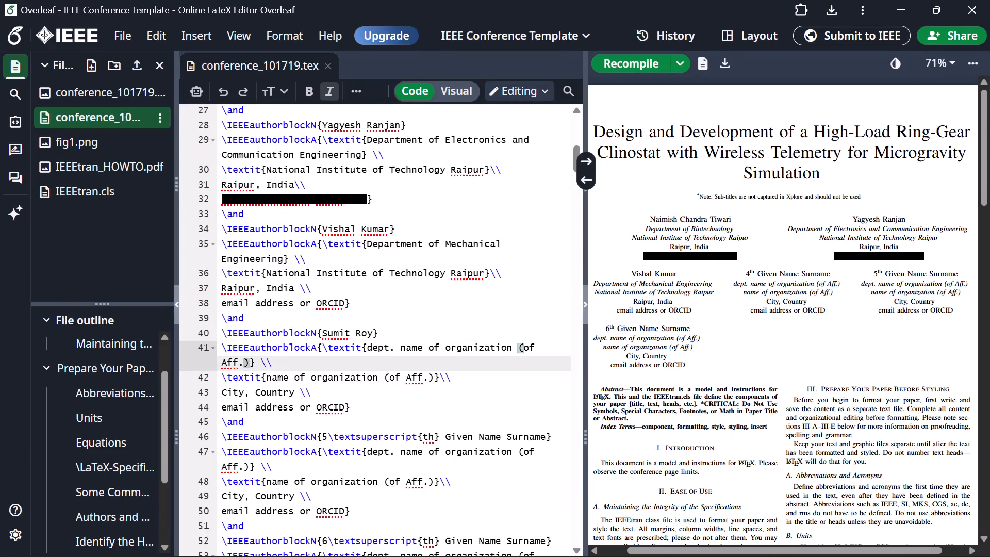
{"action": "key", "text": "BackSpace"}
{"action": "key", "text": "BackSpace"}
{"action": "key", "text": "BackSpace"}
{"action": "key", "text": "BackSpace"}
{"action": "key", "text": "BackSpace"}
{"action": "key", "text": "BackSpace"}
{"action": "key", "text": "BackSpace"}
{"action": "key", "text": "BackSpace"}
{"action": "key", "text": "BackSpace"}
{"action": "key", "text": "BackSpace"}
{"action": "key", "text": "BackSpace"}
{"action": "key", "text": "BackSpace"}
{"action": "key", "text": "BackSpace"}
{"action": "key", "text": "BackSpace"}
{"action": "key", "text": "BackSpace"}
{"action": "key", "text": "BackSpace"}
{"action": "key", "text": "BackSpace"}
{"action": "key", "text": "BackSpace"}
{"action": "key", "text": "BackSpace"}
{"action": "key", "text": "BackSpace"}
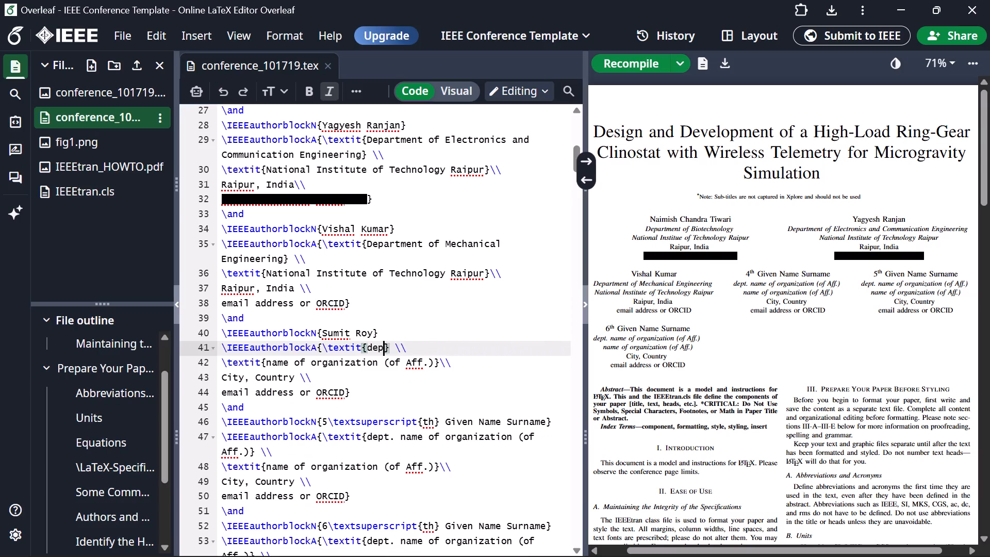
{"action": "key", "text": "BackSpace"}
{"action": "key", "text": "BackSpace"}
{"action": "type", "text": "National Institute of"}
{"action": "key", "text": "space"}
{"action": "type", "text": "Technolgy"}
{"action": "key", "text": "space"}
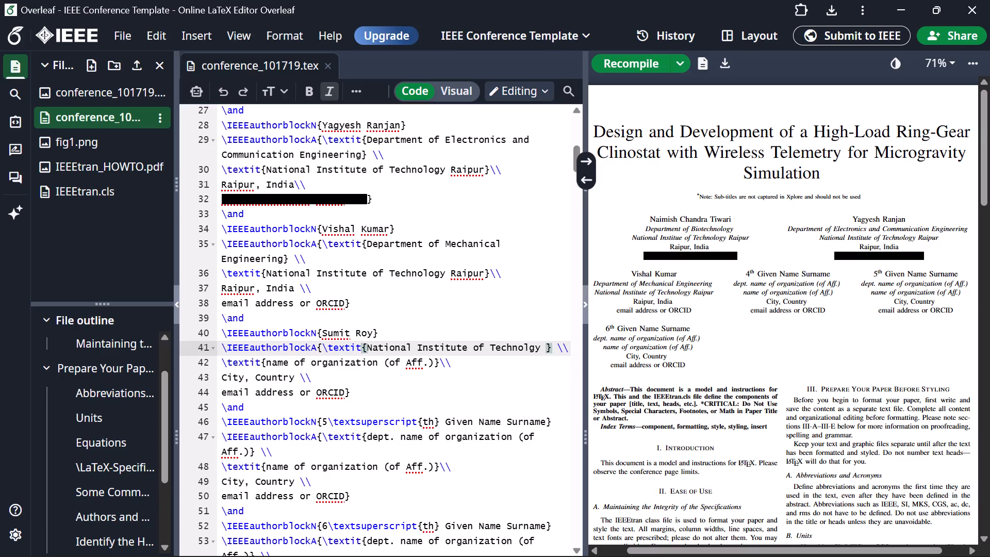
Complete the text in the fourth author's department braces as "National Institute of Technology Raipur".
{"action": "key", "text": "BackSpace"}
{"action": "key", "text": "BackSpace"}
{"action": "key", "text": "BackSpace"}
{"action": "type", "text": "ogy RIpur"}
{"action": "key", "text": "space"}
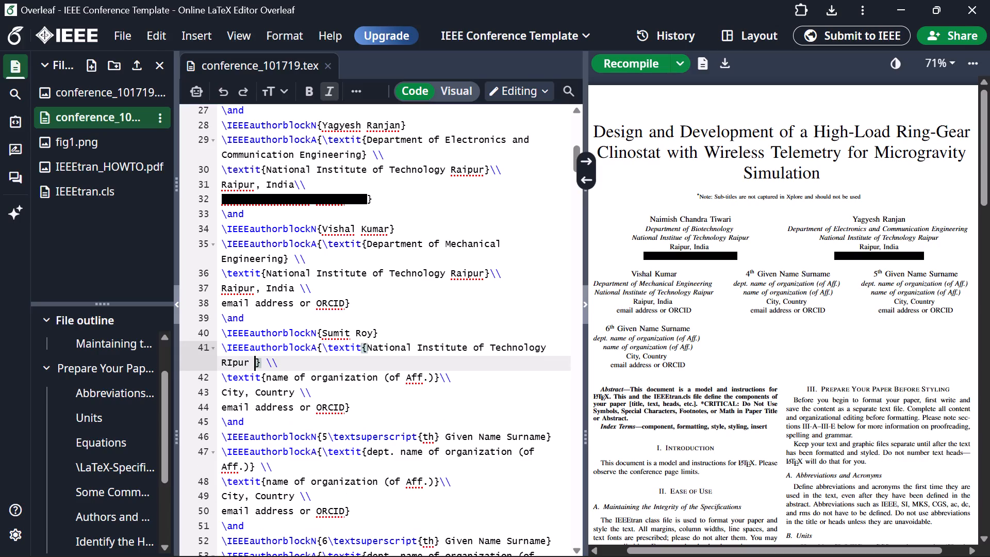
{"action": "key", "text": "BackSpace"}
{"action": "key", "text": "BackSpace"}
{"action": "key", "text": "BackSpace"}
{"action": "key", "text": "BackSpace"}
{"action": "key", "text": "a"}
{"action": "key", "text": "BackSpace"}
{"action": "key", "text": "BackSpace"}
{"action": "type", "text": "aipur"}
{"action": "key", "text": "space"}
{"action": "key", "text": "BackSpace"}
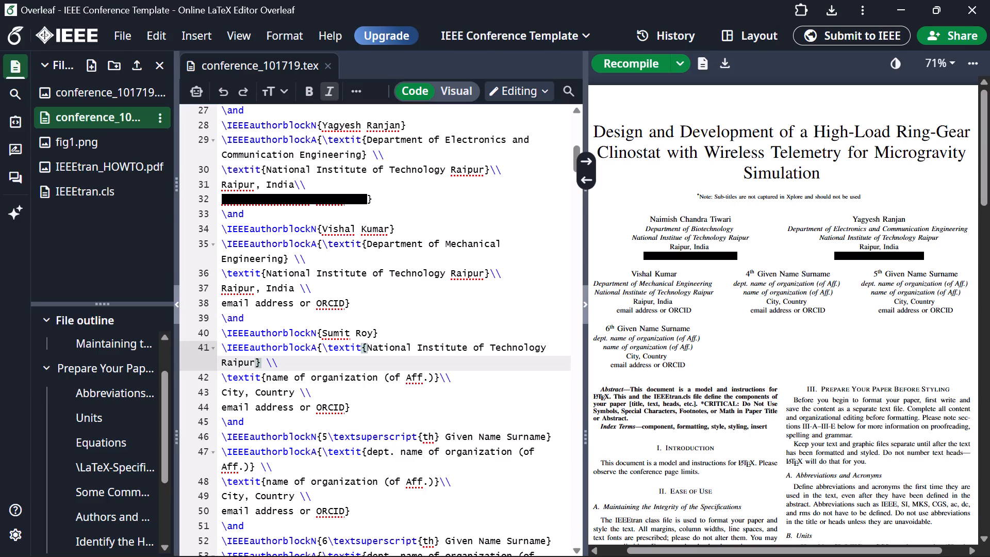
Trim the fourth author's "name of organization (of Aff.)" placeholder down to "name of", keeping the italic braces and line break code.
{"action": "left_click", "coordinate": [432, 380]}
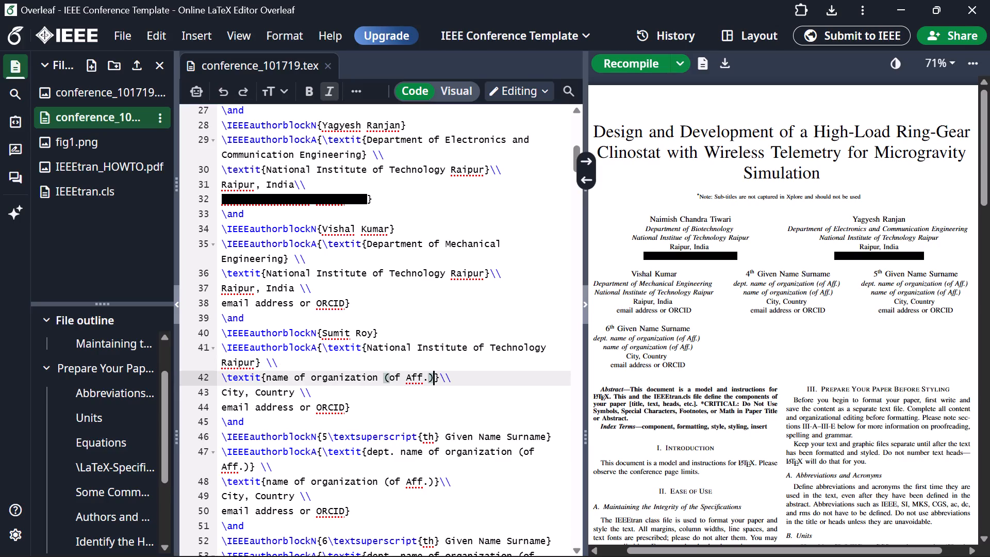
{"action": "key", "text": "BackSpace"}
{"action": "key", "text": "BackSpace"}
{"action": "key", "text": "BackSpace"}
{"action": "key", "text": "BackSpace"}
{"action": "key", "text": "BackSpace"}
{"action": "key", "text": "BackSpace"}
{"action": "key", "text": "BackSpace"}
{"action": "key", "text": "BackSpace"}
{"action": "key", "text": "BackSpace"}
{"action": "key", "text": "BackSpace"}
{"action": "key", "text": "BackSpace"}
{"action": "key", "text": "BackSpace"}
{"action": "key", "text": "BackSpace"}
{"action": "key", "text": "BackSpace"}
{"action": "key", "text": "BackSpace"}
{"action": "key", "text": "BackSpace"}
{"action": "key", "text": "BackSpace"}
{"action": "key", "text": "BackSpace"}
{"action": "key", "text": "BackSpace"}
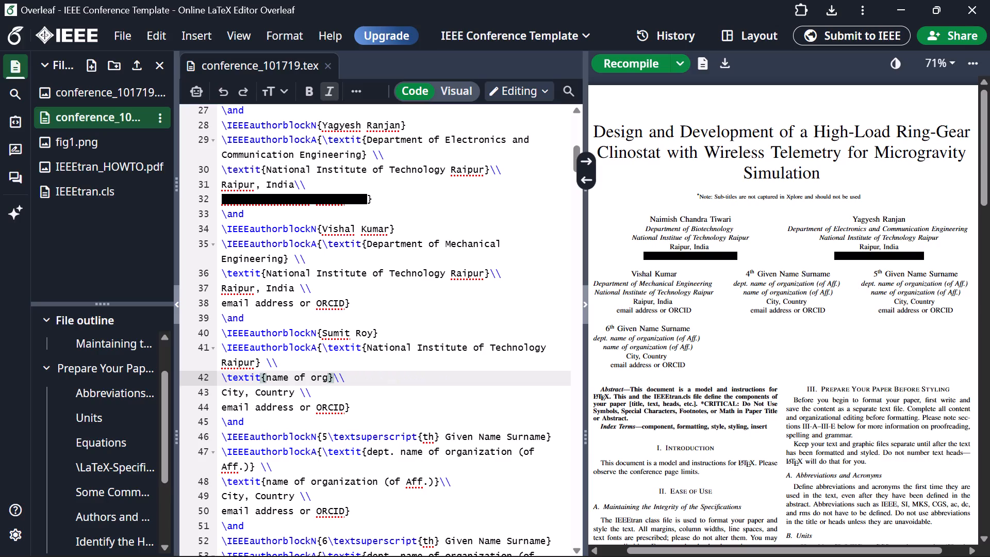
{"action": "key", "text": "BackSpace"}
{"action": "key", "text": "BackSpace"}
{"action": "key", "text": "BackSpace"}
{"action": "key", "text": "BackSpace"}
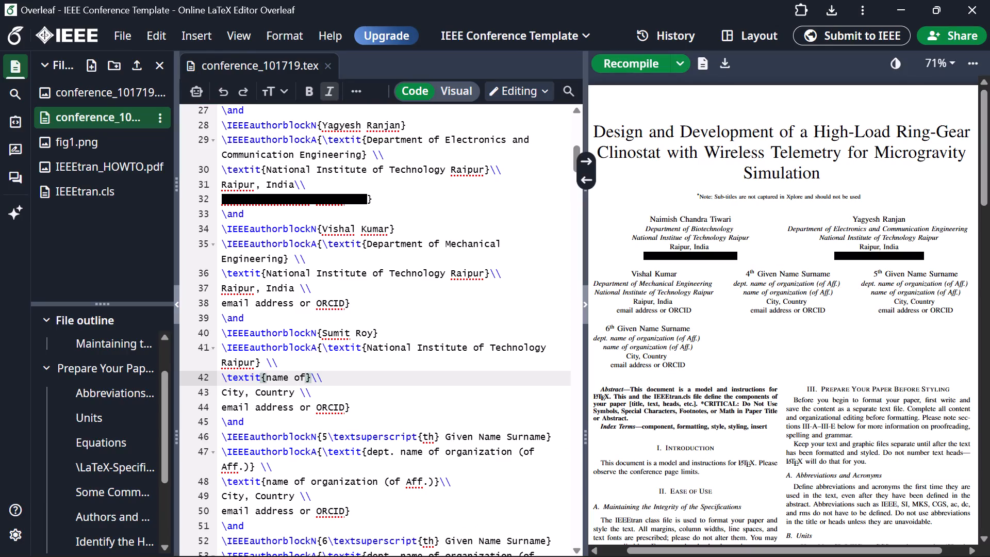
Cut "National Institute of Technology Raipur" out of the fourth author's department braces, keeping the empty italic braces.
{"action": "left_click_drag", "start_coordinate": [256, 365], "coordinate": [370, 350]}
{"action": "key", "text": "ctrl+x"}
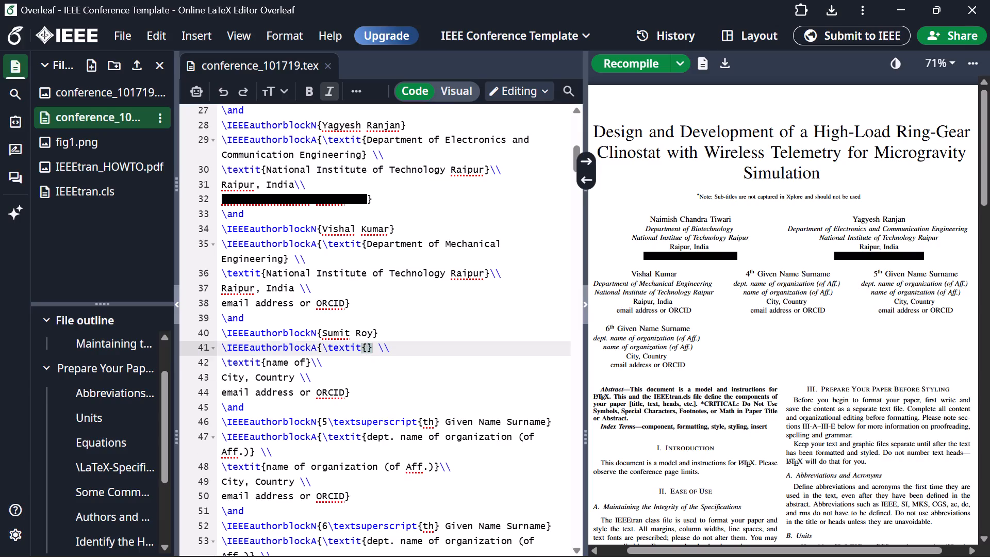
Enter "Department of Biomedical engineering" inside the emptied italic braces of the fourth author's department line.
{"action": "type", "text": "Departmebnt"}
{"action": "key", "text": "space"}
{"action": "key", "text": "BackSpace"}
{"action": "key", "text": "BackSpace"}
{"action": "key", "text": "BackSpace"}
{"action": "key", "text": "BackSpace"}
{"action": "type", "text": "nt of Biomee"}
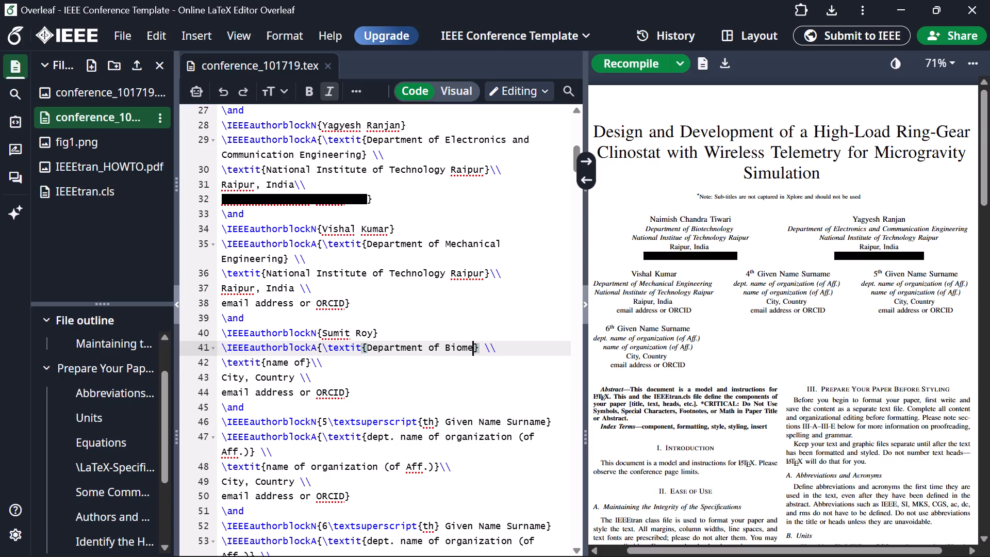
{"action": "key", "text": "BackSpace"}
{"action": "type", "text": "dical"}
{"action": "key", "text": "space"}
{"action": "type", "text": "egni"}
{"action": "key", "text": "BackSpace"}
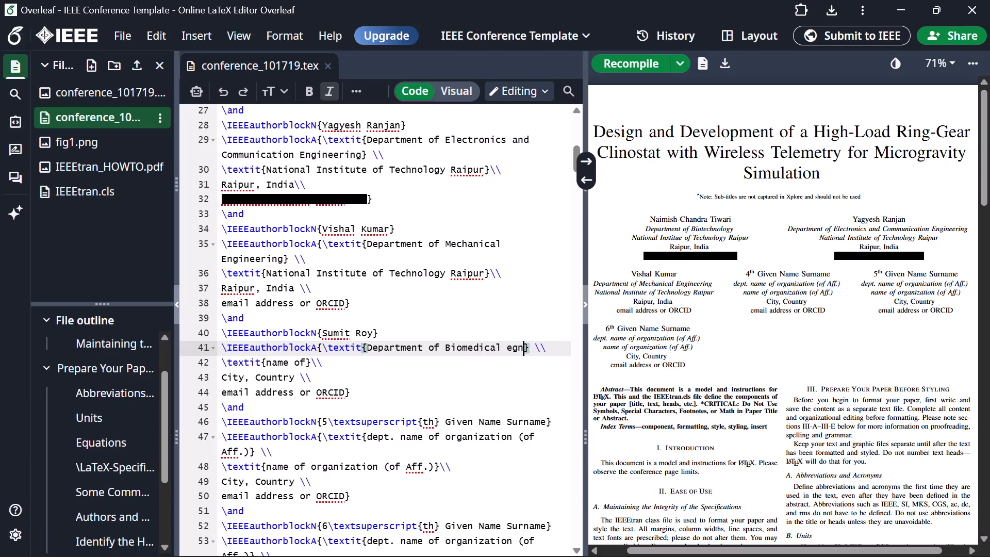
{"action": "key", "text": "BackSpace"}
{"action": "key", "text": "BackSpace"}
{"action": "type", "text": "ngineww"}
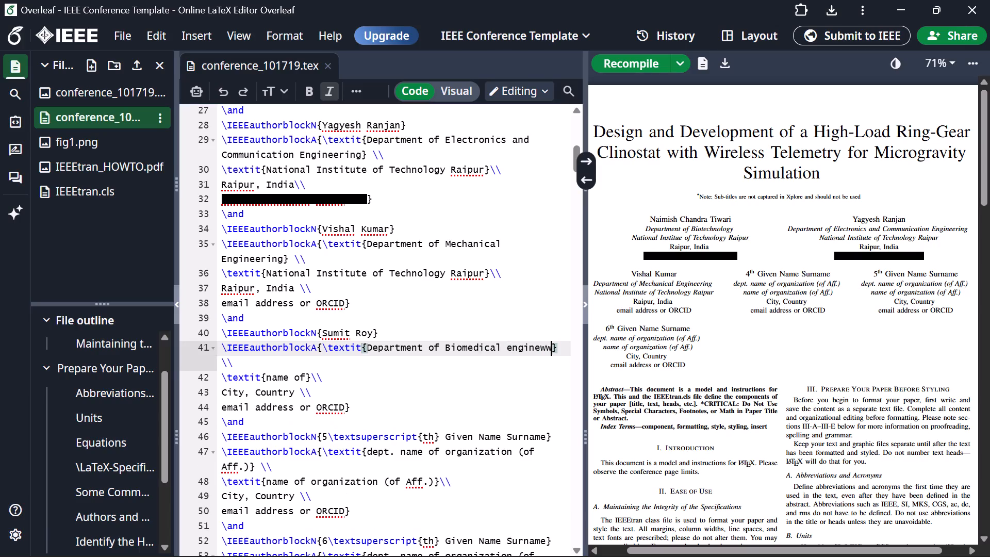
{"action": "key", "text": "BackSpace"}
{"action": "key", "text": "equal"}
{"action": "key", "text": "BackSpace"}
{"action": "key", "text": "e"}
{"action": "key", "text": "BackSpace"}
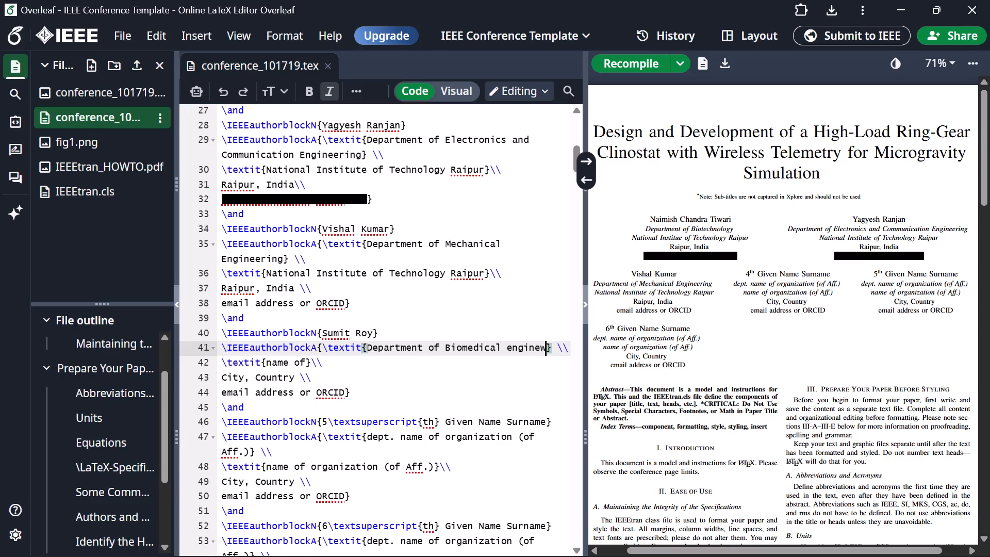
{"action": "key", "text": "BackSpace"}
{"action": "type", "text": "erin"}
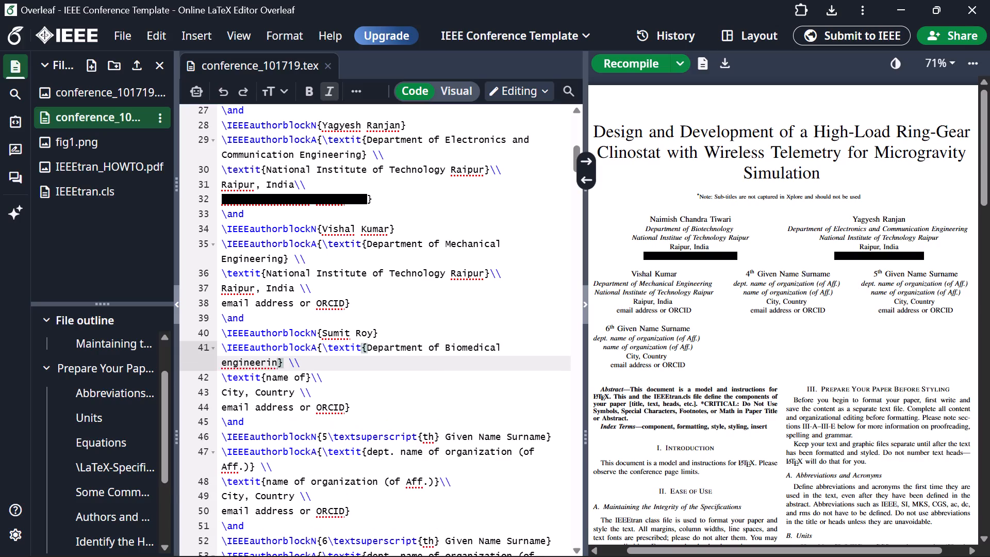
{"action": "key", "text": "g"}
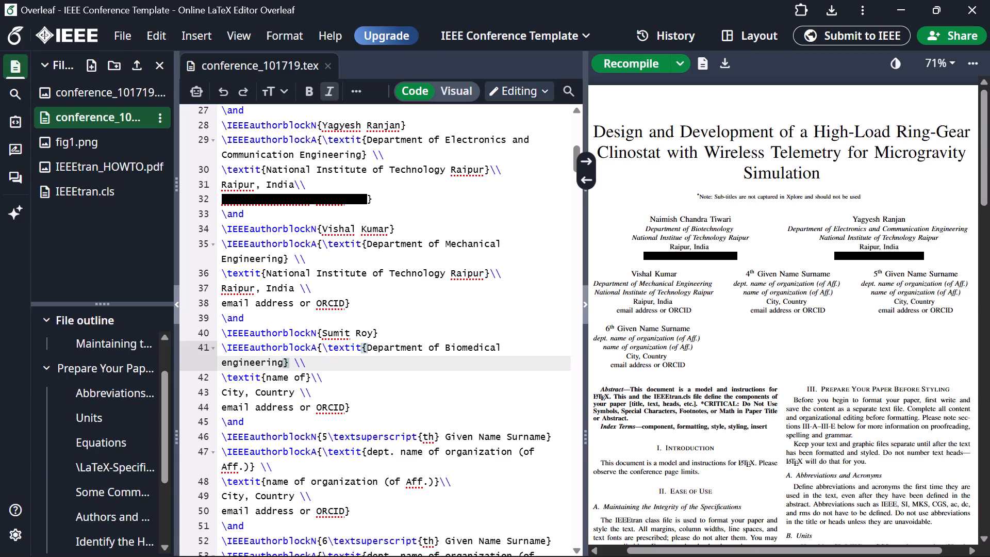
Replace the fourth author's remaining "name of" organization text with "National Institute of Technology Raipur", keeping the braces and line break code.
{"action": "left_click", "coordinate": [305, 379]}
{"action": "key", "text": "BackSpace"}
{"action": "key", "text": "BackSpace"}
{"action": "key", "text": "BackSpace"}
{"action": "key", "text": "BackSpace"}
{"action": "key", "text": "BackSpace"}
{"action": "key", "text": "BackSpace"}
{"action": "key", "text": "BackSpace"}
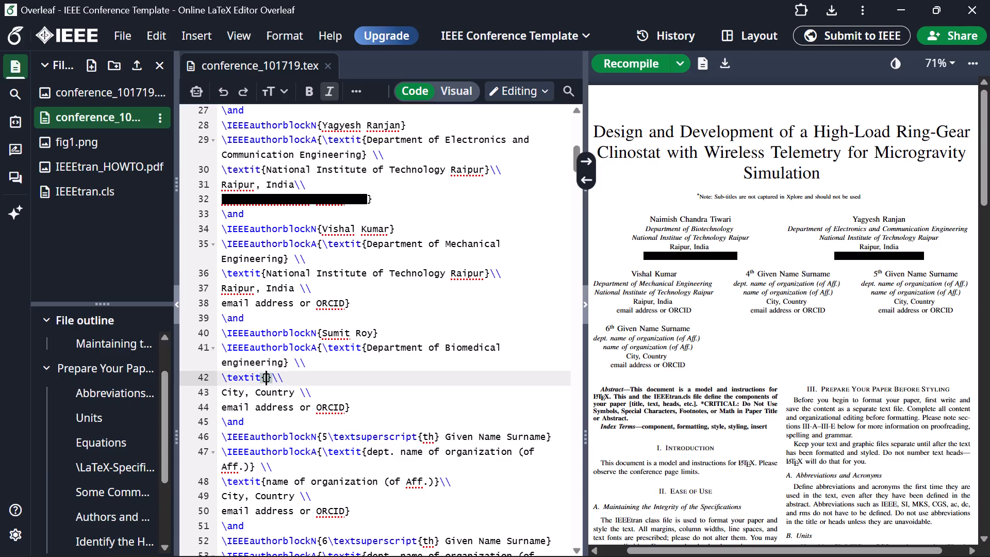
{"action": "key", "text": "ctrl+v"}
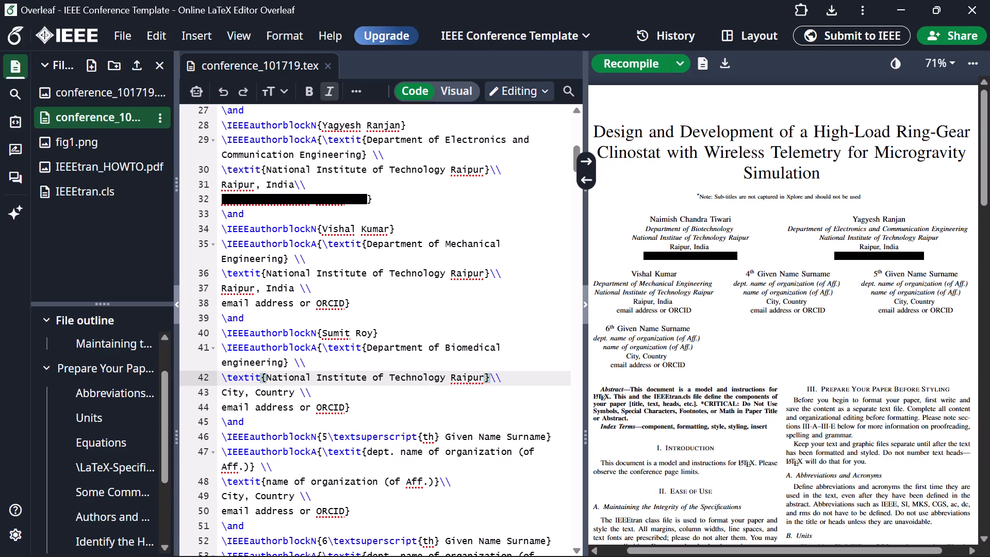
Replace the fourth author's "City, Country" placeholder with "Raipur, India", keeping the line break code.
{"action": "left_click", "coordinate": [243, 395]}
{"action": "key", "text": "BackSpace"}
{"action": "key", "text": "BackSpace"}
{"action": "key", "text": "BackSpace"}
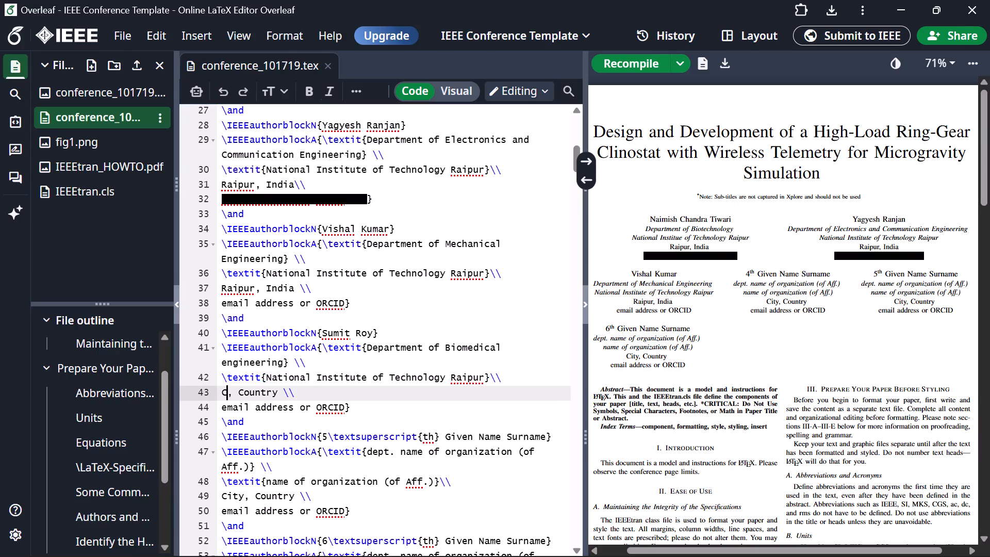
{"action": "key", "text": "BackSpace"}
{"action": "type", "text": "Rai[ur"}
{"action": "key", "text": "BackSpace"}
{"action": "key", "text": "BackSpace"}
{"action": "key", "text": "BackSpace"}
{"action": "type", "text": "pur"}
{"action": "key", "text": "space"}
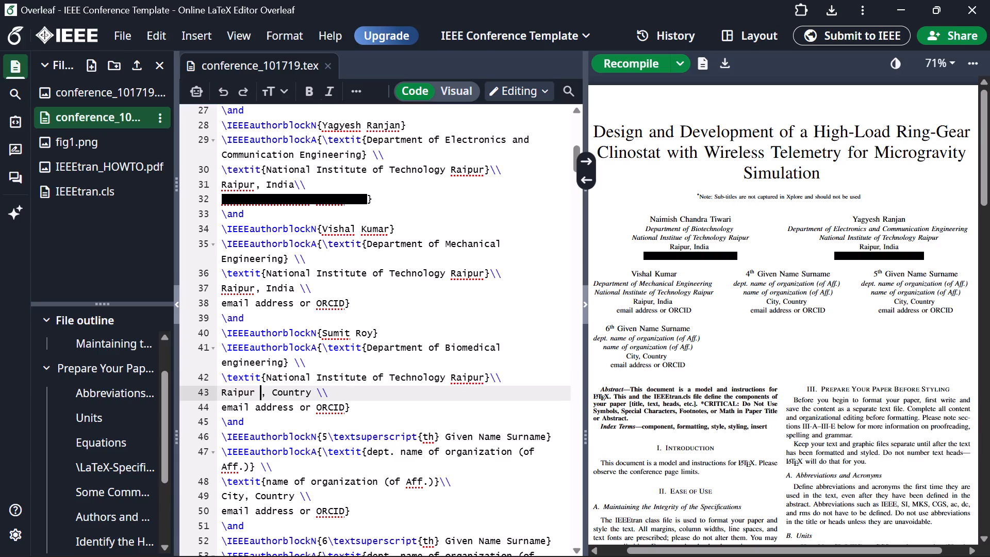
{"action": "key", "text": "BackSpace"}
{"action": "left_click", "coordinate": [305, 400]}
{"action": "key", "text": "BackSpace"}
{"action": "key", "text": "BackSpace"}
{"action": "key", "text": "BackSpace"}
{"action": "key", "text": "BackSpace"}
{"action": "key", "text": "BackSpace"}
{"action": "key", "text": "BackSpace"}
{"action": "key", "text": "BackSpace"}
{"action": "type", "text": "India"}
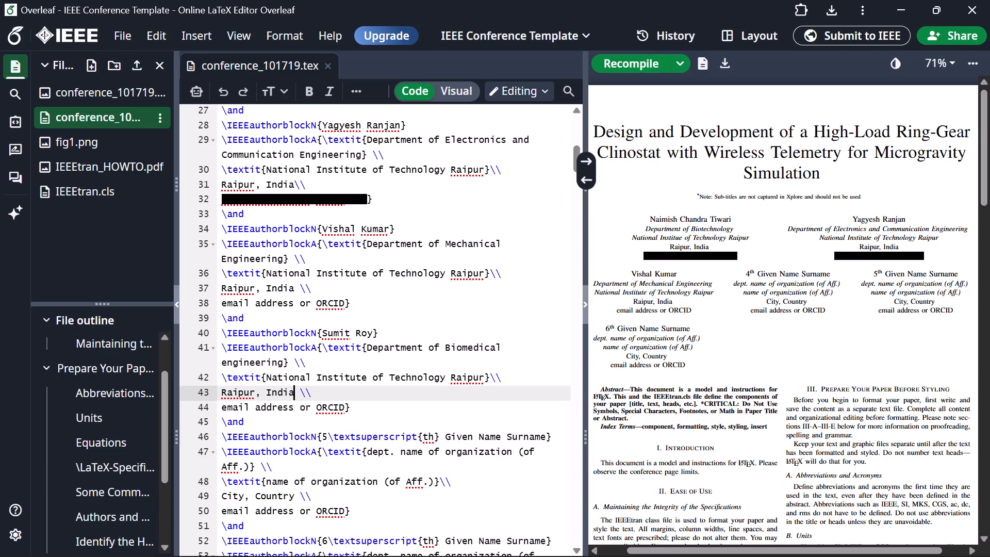
Place the text cursor at the end of the fourth author's "email address or ORCID" placeholder, before the closing brace.
{"action": "left_click", "coordinate": [344, 408]}
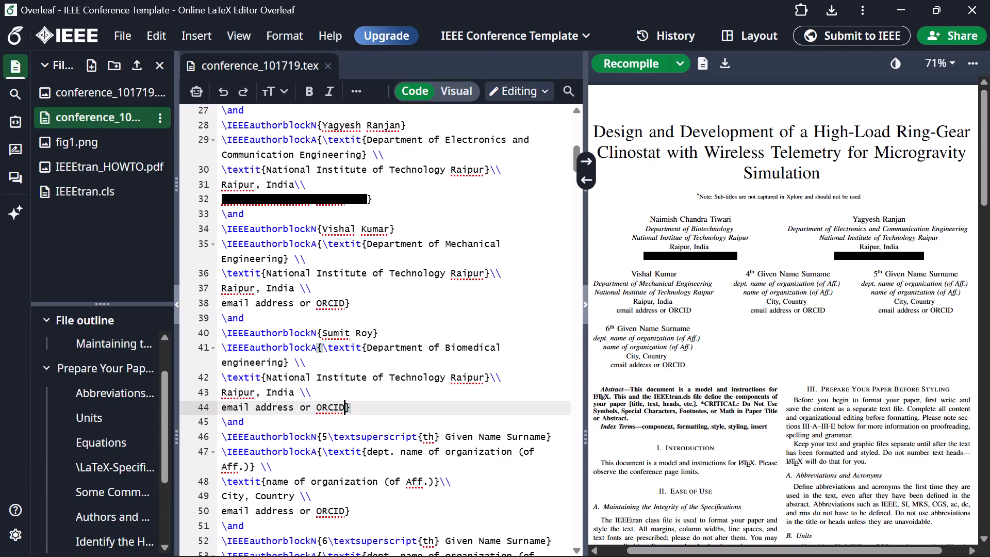
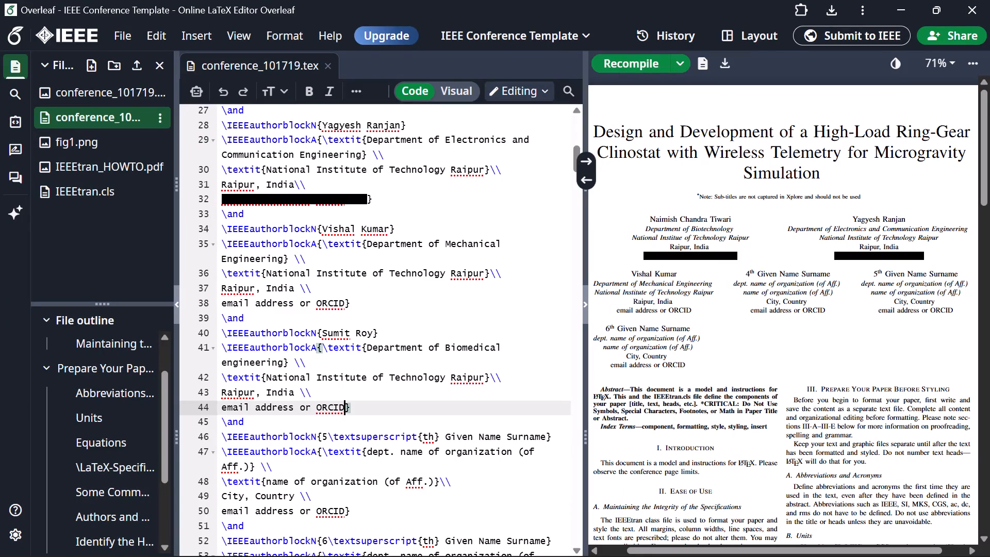
Replace the fifth author's "5th Given Name Surname" placeholder, including its superscript code, with the fifth author's name, keeping the enclosing braces.
{"action": "scroll", "coordinate": [440, 425], "scroll_direction": "down", "scroll_amount": 1}
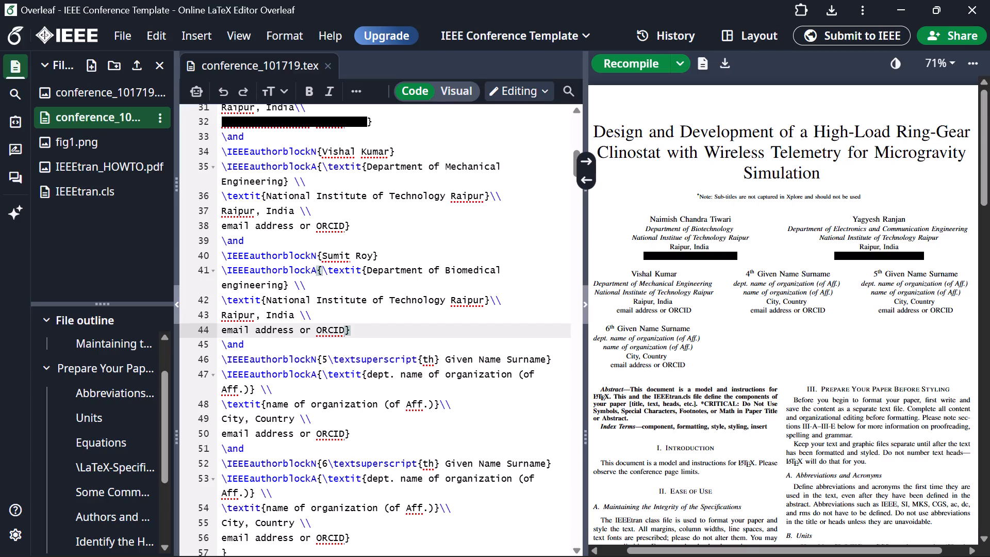
{"action": "left_click", "coordinate": [546, 361]}
{"action": "key", "text": "BackSpace"}
{"action": "key", "text": "BackSpace"}
{"action": "key", "text": "BackSpace"}
{"action": "key", "text": "BackSpace"}
{"action": "key", "text": "BackSpace"}
{"action": "key", "text": "BackSpace"}
{"action": "key", "text": "BackSpace"}
{"action": "key", "text": "BackSpace"}
{"action": "key", "text": "BackSpace"}
{"action": "key", "text": "BackSpace"}
{"action": "key", "text": "BackSpace"}
{"action": "key", "text": "BackSpace"}
{"action": "key", "text": "BackSpace"}
{"action": "key", "text": "BackSpace"}
{"action": "key", "text": "BackSpace"}
{"action": "key", "text": "BackSpace"}
{"action": "key", "text": "BackSpace"}
{"action": "key", "text": "BackSpace"}
{"action": "key", "text": "BackSpace"}
{"action": "key", "text": "BackSpace"}
{"action": "key", "text": "BackSpace"}
{"action": "key", "text": "BackSpace"}
{"action": "key", "text": "BackSpace"}
{"action": "key", "text": "BackSpace"}
{"action": "key", "text": "BackSpace"}
{"action": "key", "text": "BackSpace"}
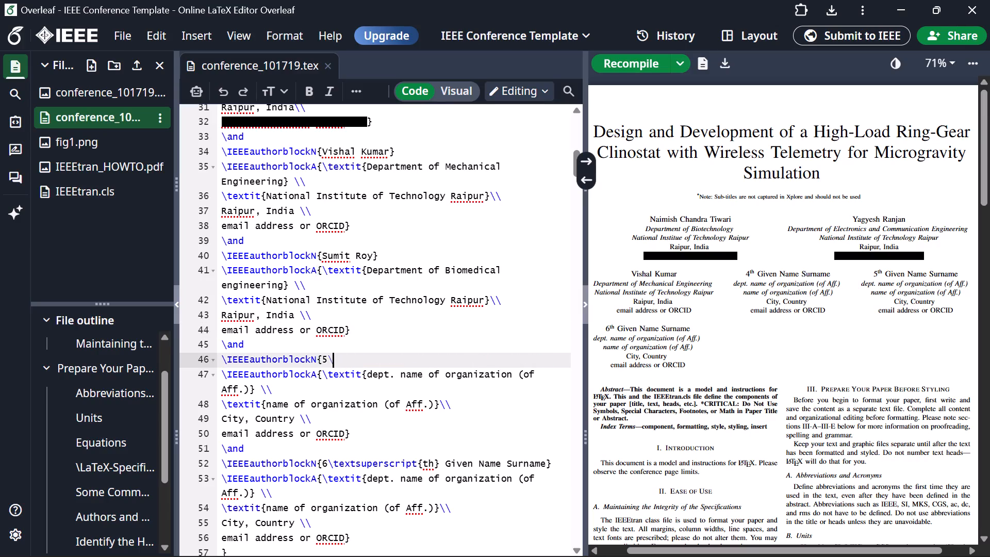
{"action": "key", "text": "BackSpace"}
{"action": "key", "text": "BackSpace"}
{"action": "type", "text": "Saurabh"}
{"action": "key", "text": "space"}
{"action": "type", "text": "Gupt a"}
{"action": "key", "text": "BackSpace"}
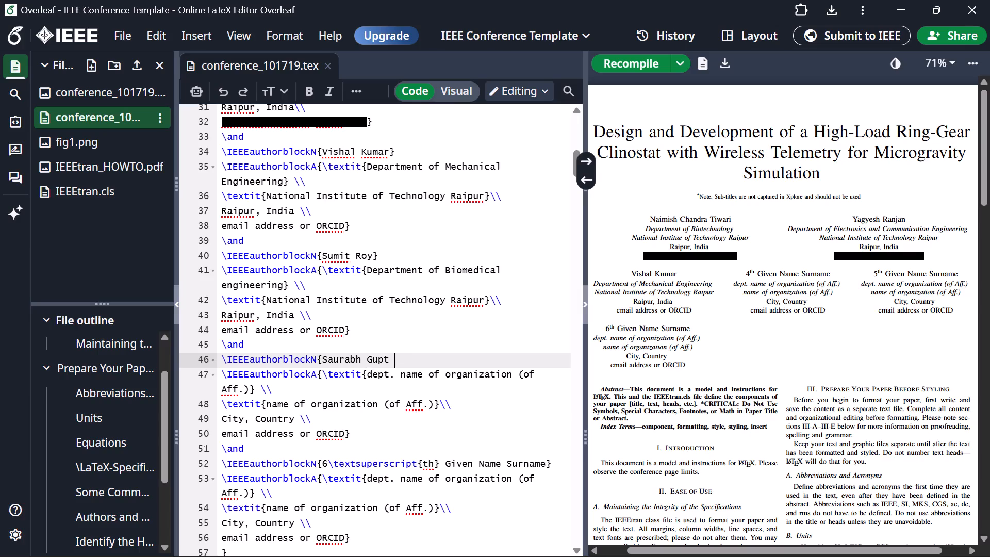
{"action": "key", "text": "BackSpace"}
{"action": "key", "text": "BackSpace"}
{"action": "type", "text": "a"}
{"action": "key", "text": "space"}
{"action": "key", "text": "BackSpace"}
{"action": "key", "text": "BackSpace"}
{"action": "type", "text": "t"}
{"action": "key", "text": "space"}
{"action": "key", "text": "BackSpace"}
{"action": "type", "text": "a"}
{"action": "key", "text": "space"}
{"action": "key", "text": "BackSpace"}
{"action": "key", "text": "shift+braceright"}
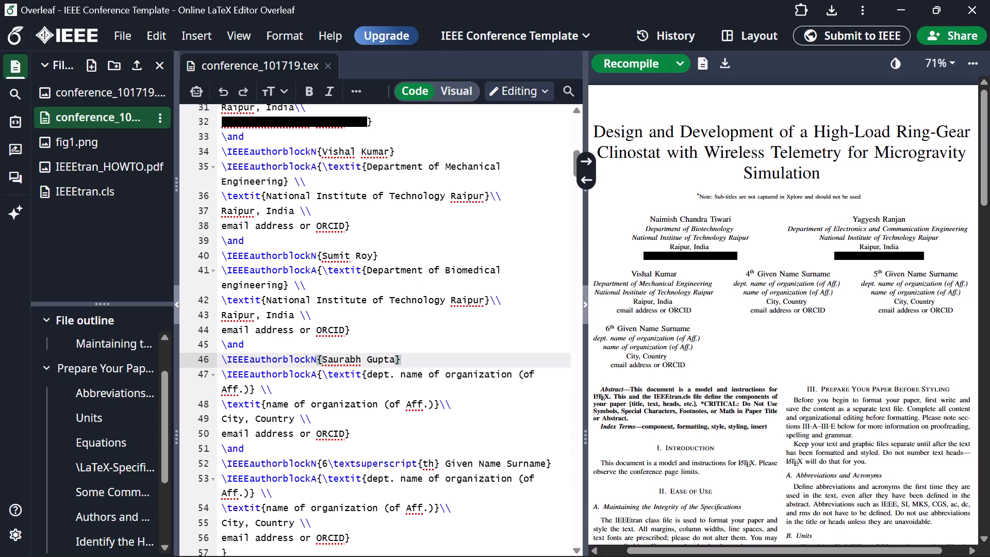
Replace the fifth author's department placeholder with "Department of Biomedical engineering" copied from the fourth author's block, keeping the italic braces.
{"action": "left_click_drag", "start_coordinate": [284, 282], "coordinate": [374, 270]}
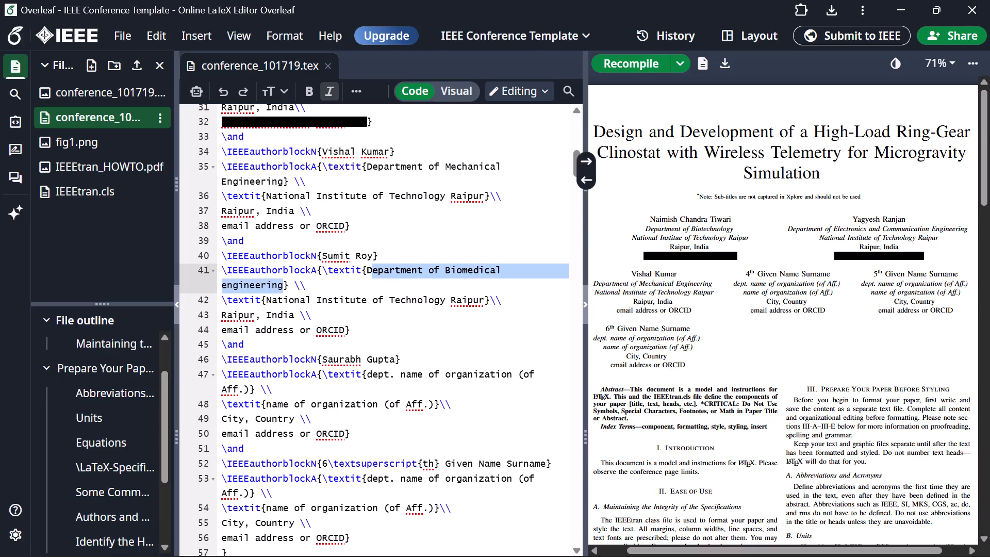
{"action": "left_click_drag", "start_coordinate": [374, 270], "coordinate": [368, 266]}
{"action": "key", "text": "ctrl+c"}
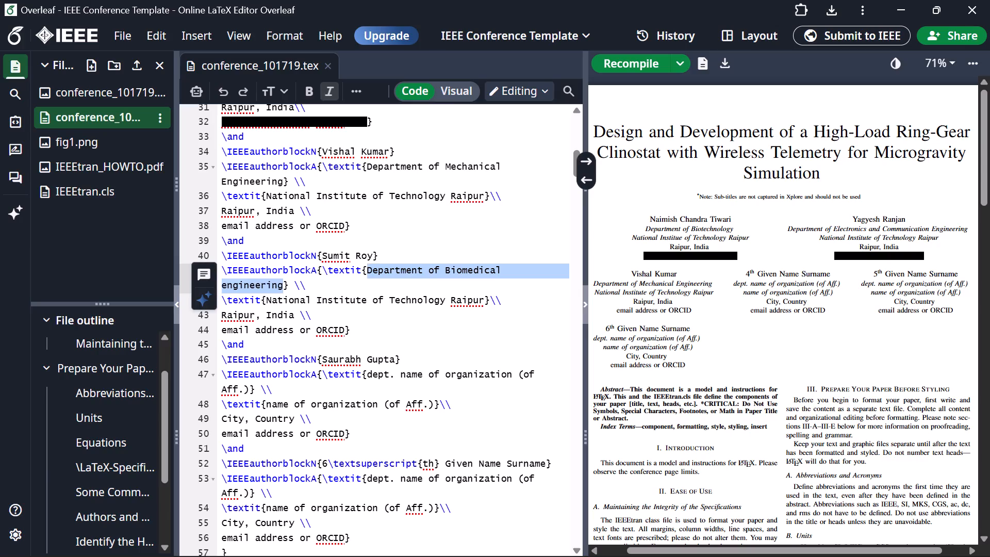
{"action": "left_click", "coordinate": [250, 390]}
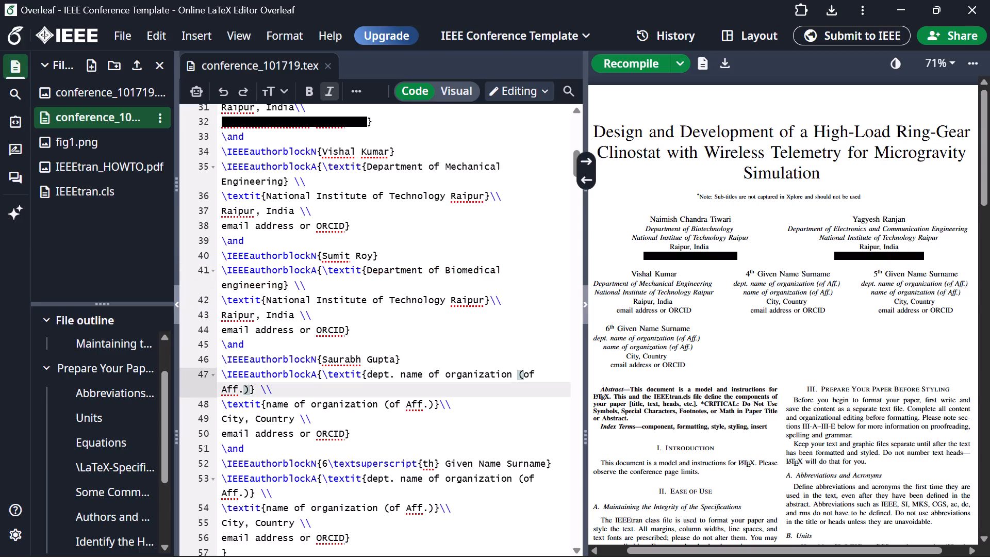
{"action": "key", "text": "BackSpace"}
{"action": "key", "text": "BackSpace"}
{"action": "key", "text": "BackSpace"}
{"action": "key", "text": "BackSpace"}
{"action": "key", "text": "BackSpace"}
{"action": "key", "text": "BackSpace"}
{"action": "key", "text": "BackSpace"}
{"action": "key", "text": "BackSpace"}
{"action": "key", "text": "BackSpace"}
{"action": "key", "text": "BackSpace"}
{"action": "key", "text": "BackSpace"}
{"action": "key", "text": "BackSpace"}
{"action": "key", "text": "BackSpace"}
{"action": "key", "text": "BackSpace"}
{"action": "key", "text": "BackSpace"}
{"action": "key", "text": "BackSpace"}
{"action": "key", "text": "BackSpace"}
{"action": "key", "text": "BackSpace"}
{"action": "key", "text": "BackSpace"}
{"action": "key", "text": "BackSpace"}
{"action": "key", "text": "BackSpace"}
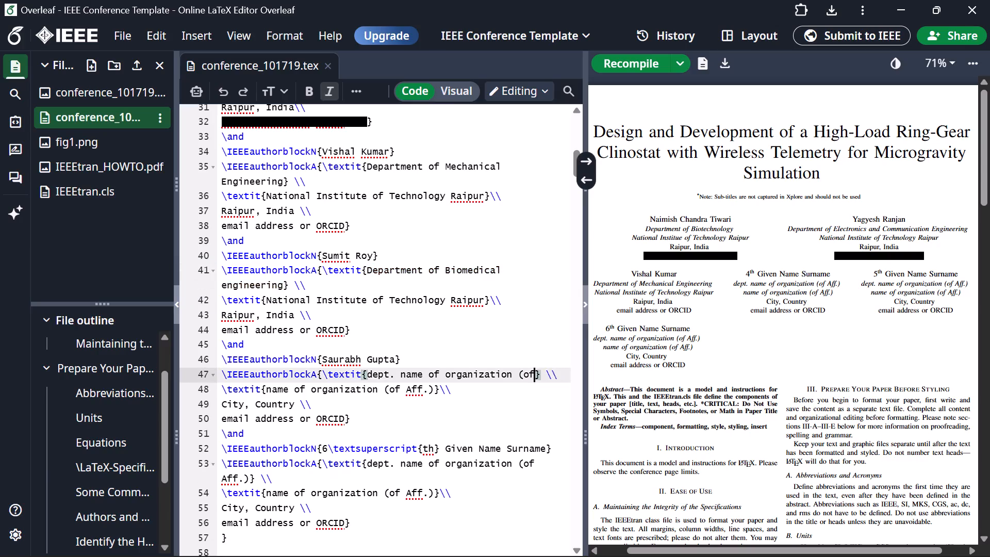
{"action": "key", "text": "BackSpace"}
{"action": "key", "text": "BackSpace"}
{"action": "key", "text": "BackSpace"}
{"action": "key", "text": "BackSpace"}
{"action": "key", "text": "BackSpace"}
{"action": "key", "text": "BackSpace"}
{"action": "key", "text": "BackSpace"}
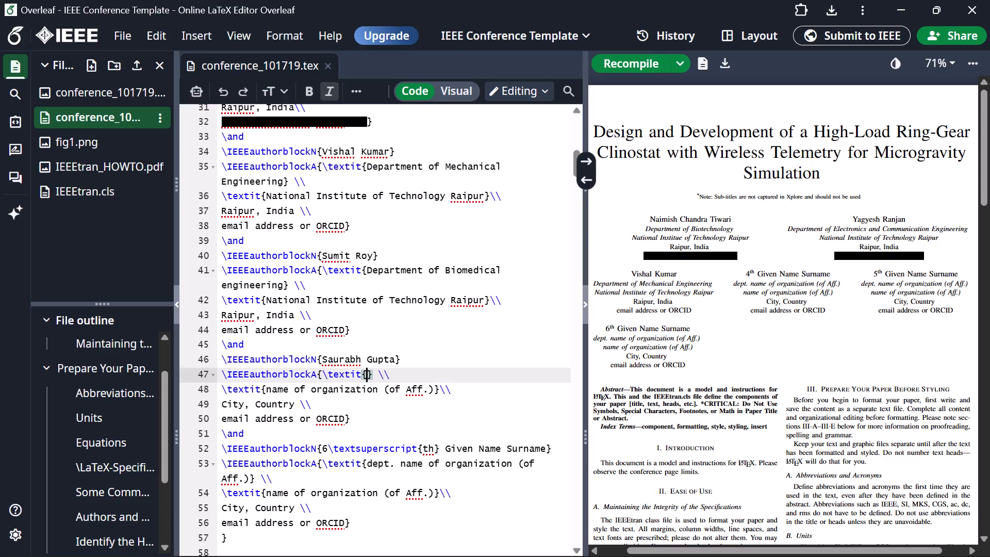
{"action": "key", "text": "ctrl+v"}
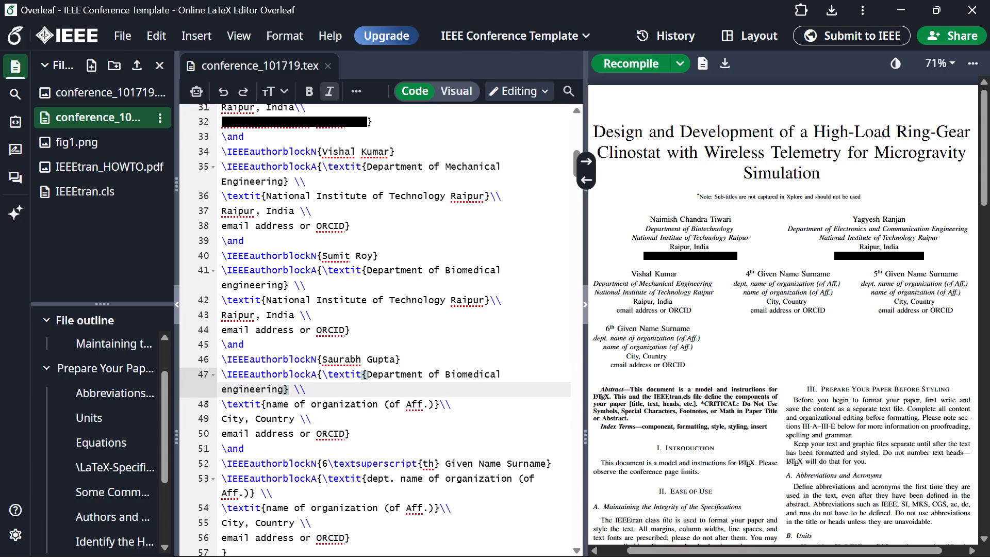
Replace the fifth author's "name of organization (of Aff.)" text with "National Institute of Technology Raipur" copied from the fourth author's block.
{"action": "left_click", "coordinate": [432, 402]}
{"action": "key", "text": "BackSpace"}
{"action": "key", "text": "BackSpace"}
{"action": "key", "text": "BackSpace"}
{"action": "key", "text": "BackSpace"}
{"action": "key", "text": "BackSpace"}
{"action": "key", "text": "BackSpace"}
{"action": "key", "text": "BackSpace"}
{"action": "key", "text": "BackSpace"}
{"action": "key", "text": "BackSpace"}
{"action": "key", "text": "BackSpace"}
{"action": "key", "text": "BackSpace"}
{"action": "key", "text": "BackSpace"}
{"action": "key", "text": "BackSpace"}
{"action": "key", "text": "BackSpace"}
{"action": "key", "text": "BackSpace"}
{"action": "key", "text": "BackSpace"}
{"action": "key", "text": "BackSpace"}
{"action": "key", "text": "BackSpace"}
{"action": "key", "text": "BackSpace"}
{"action": "key", "text": "BackSpace"}
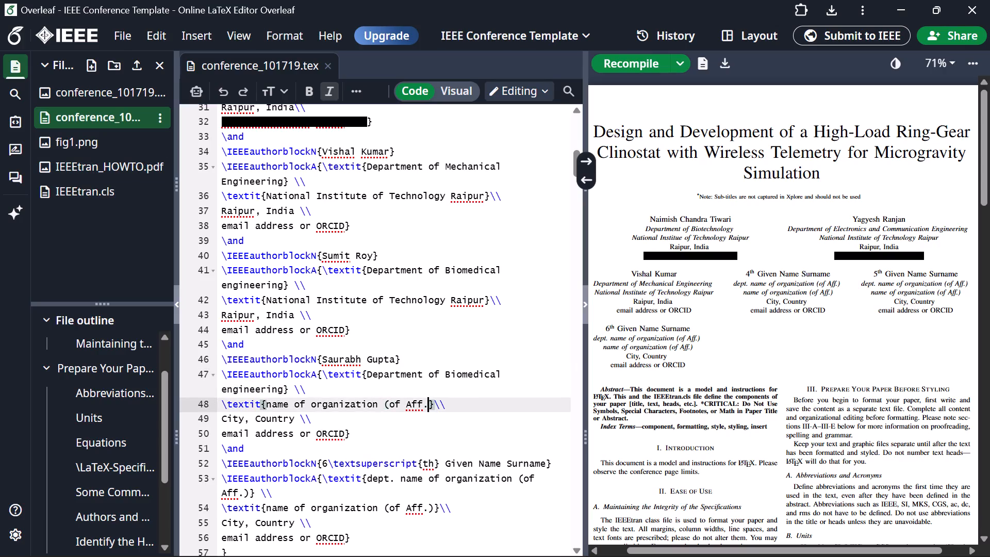
{"action": "key", "text": "BackSpace"}
{"action": "key", "text": "BackSpace"}
{"action": "key", "text": "BackSpace"}
{"action": "key", "text": "BackSpace"}
{"action": "key", "text": "BackSpace"}
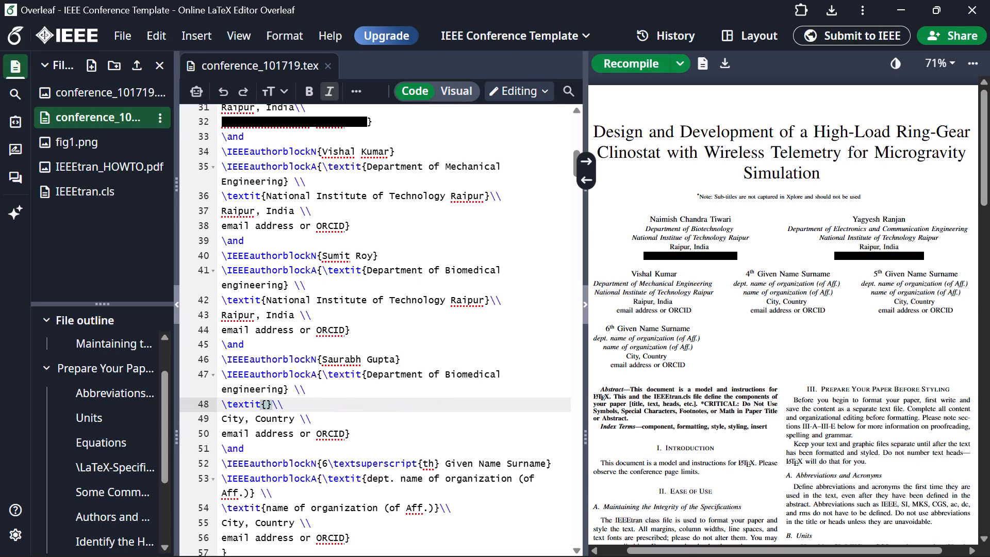
{"action": "left_click_drag", "start_coordinate": [483, 303], "coordinate": [275, 295]}
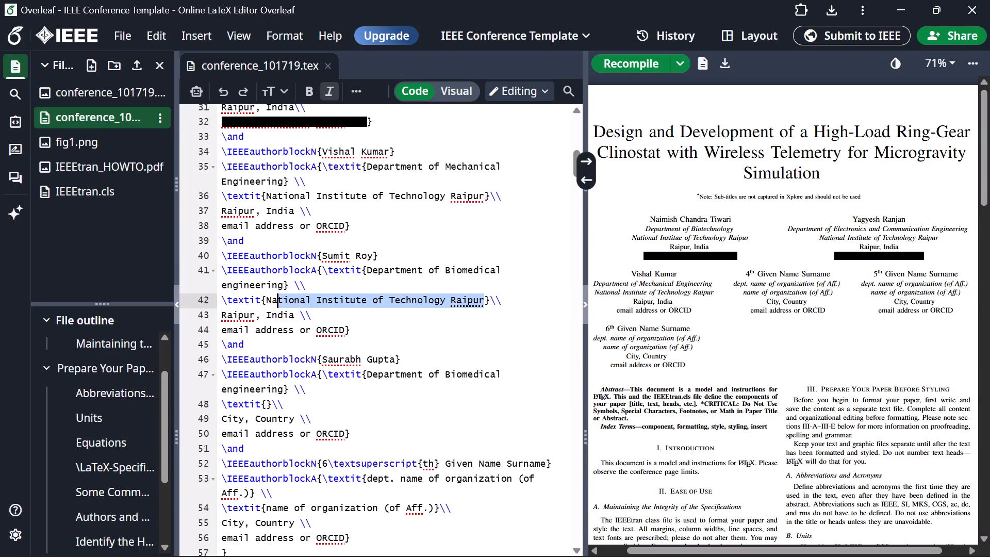
{"action": "left_click_drag", "start_coordinate": [275, 295], "coordinate": [268, 305]}
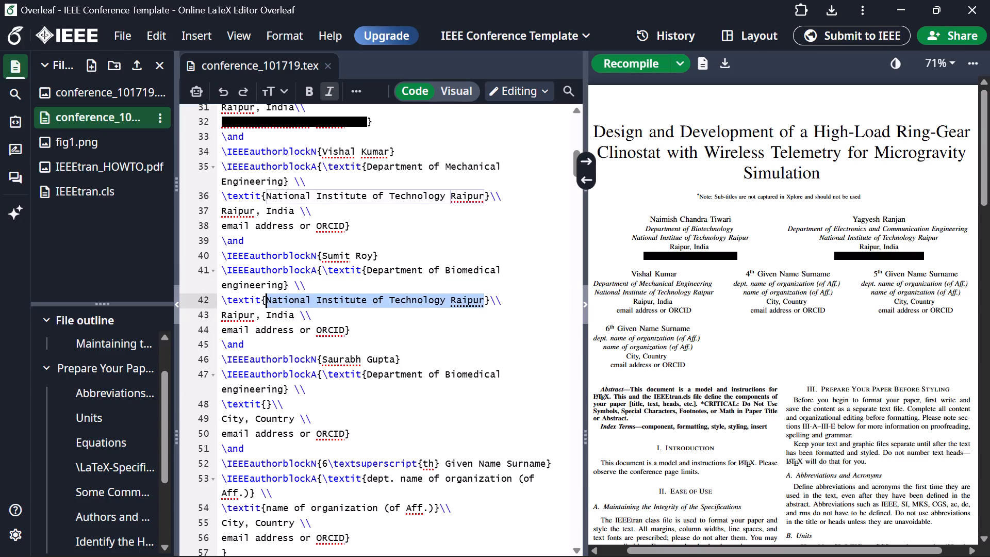
{"action": "left_click_drag", "start_coordinate": [268, 305], "coordinate": [265, 305]}
{"action": "key", "text": "ctrl+c"}
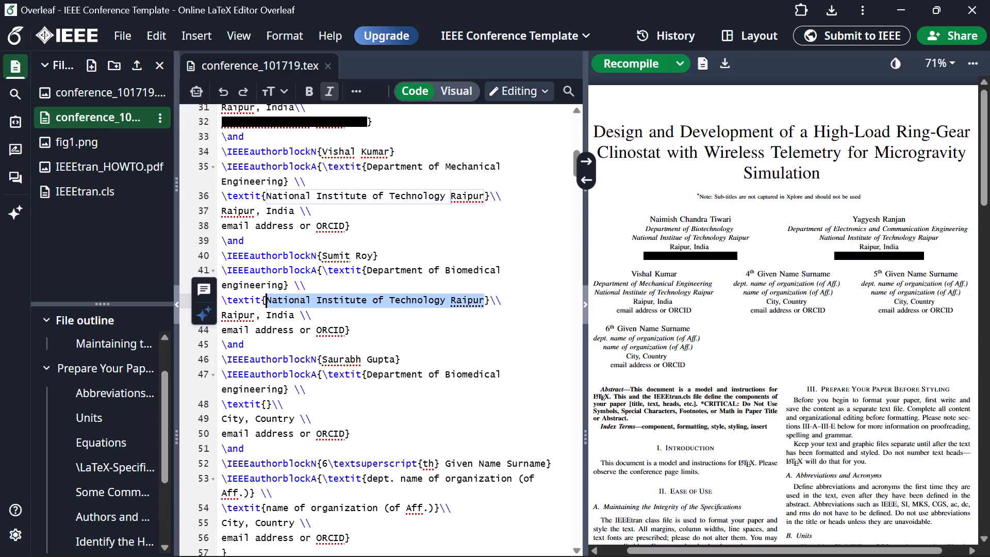
{"action": "left_click", "coordinate": [267, 403]}
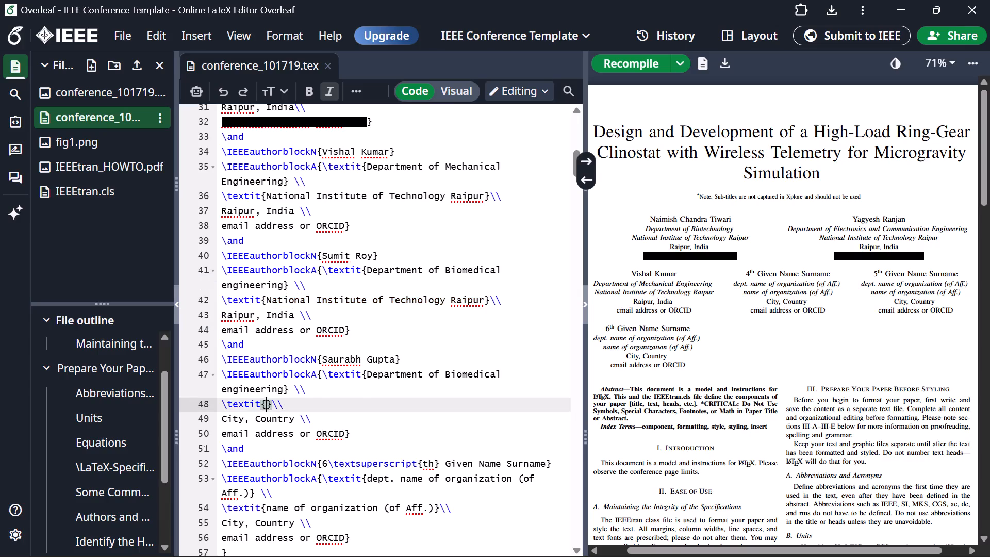
{"action": "key", "text": "ctrl+v"}
Replace the fifth author's "City, Country" placeholder with "Raipur, India", keeping the line break code.
{"action": "scroll", "coordinate": [340, 488], "scroll_direction": "down", "scroll_amount": 1}
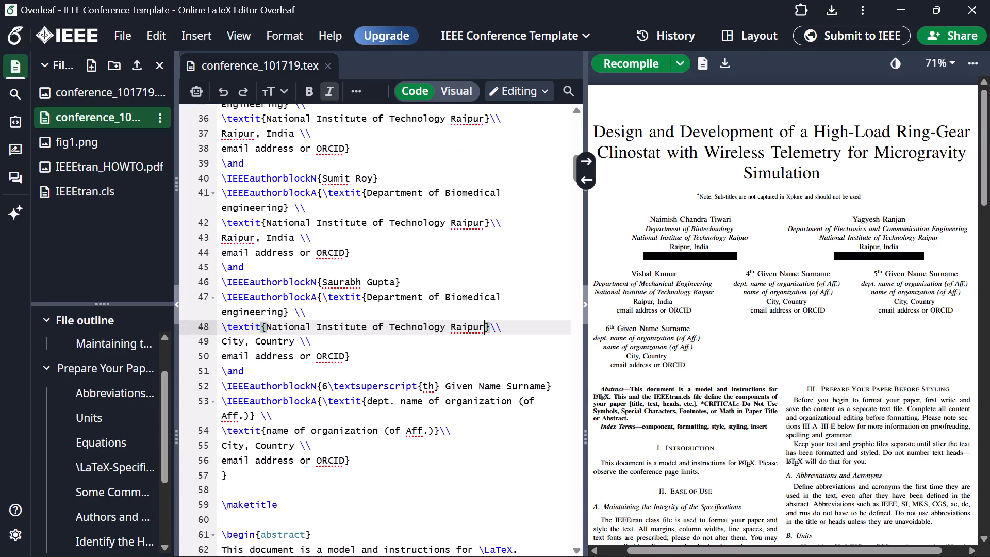
{"action": "left_click", "coordinate": [244, 345]}
{"action": "key", "text": "BackSpace"}
{"action": "key", "text": "backslash"}
{"action": "key", "text": "BackSpace"}
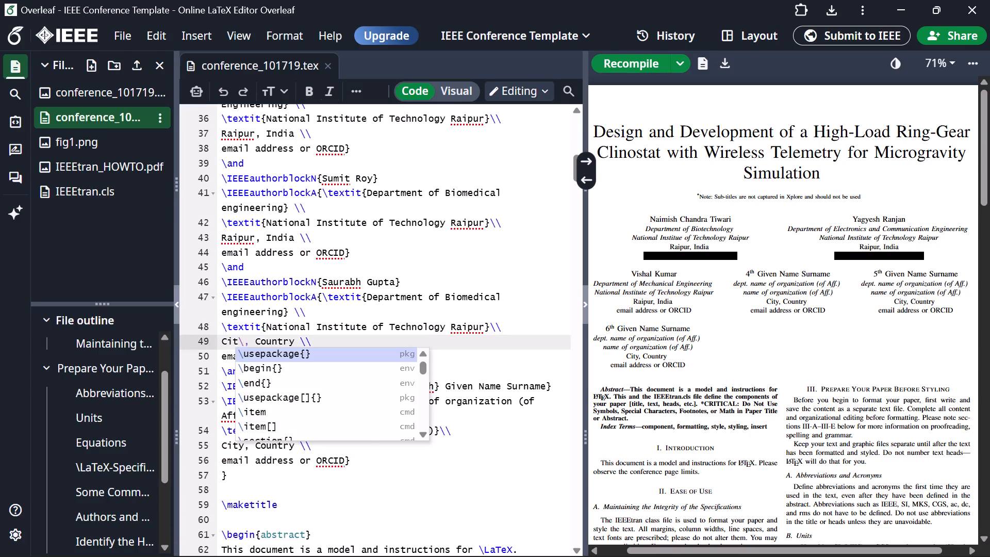
{"action": "key", "text": "BackSpace"}
{"action": "key", "text": "BackSpace"}
{"action": "key", "text": "BackSpace"}
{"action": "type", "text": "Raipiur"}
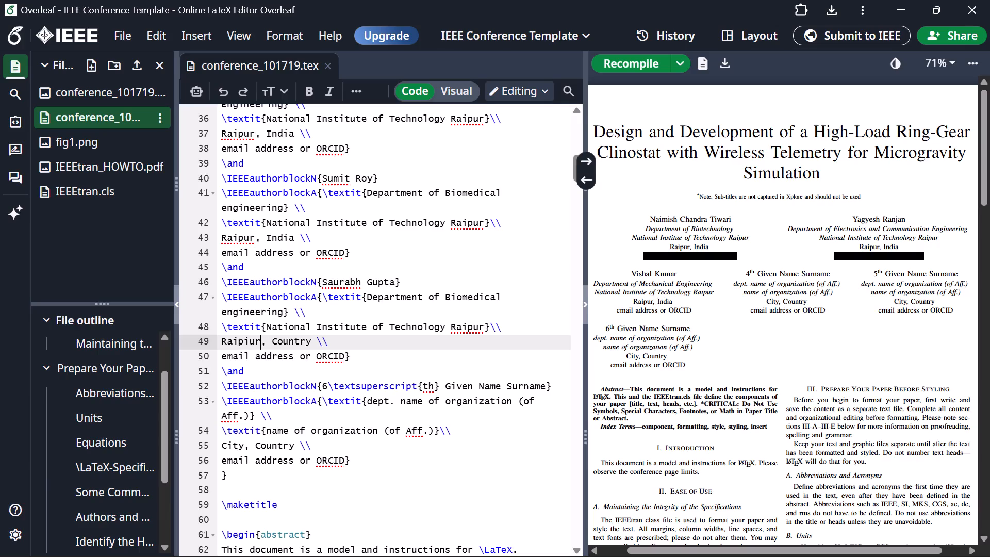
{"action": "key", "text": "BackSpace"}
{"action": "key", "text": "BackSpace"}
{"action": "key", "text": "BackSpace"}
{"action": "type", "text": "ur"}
{"action": "left_click", "coordinate": [304, 340]}
{"action": "key", "text": "BackSpace"}
{"action": "key", "text": "BackSpace"}
{"action": "key", "text": "BackSpace"}
{"action": "key", "text": "BackSpace"}
{"action": "key", "text": "BackSpace"}
{"action": "key", "text": "BackSpace"}
{"action": "key", "text": "BackSpace"}
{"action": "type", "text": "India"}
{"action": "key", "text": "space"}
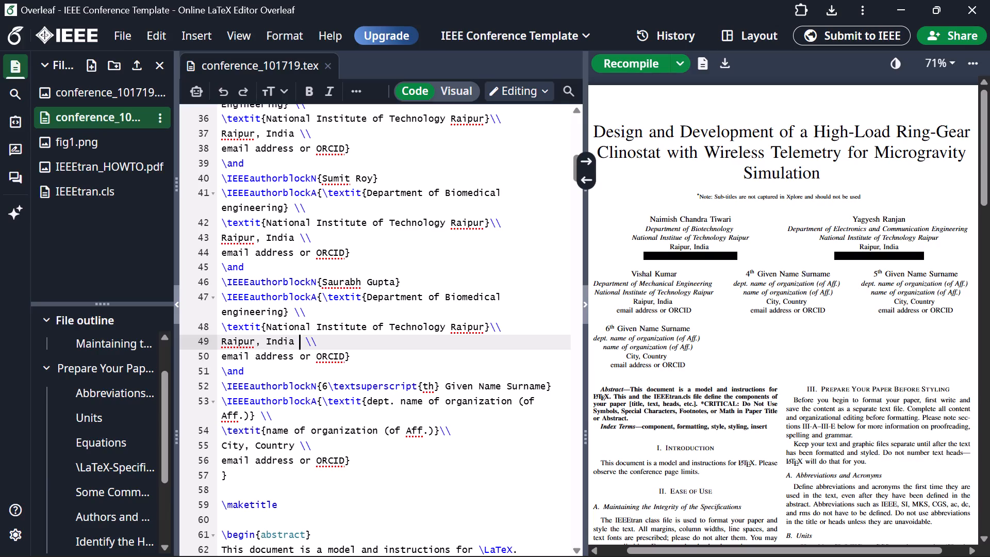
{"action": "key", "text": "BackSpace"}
Delete the fifth author's "email address or ORCID" placeholder, keeping the closing brace.
{"action": "left_click", "coordinate": [343, 359]}
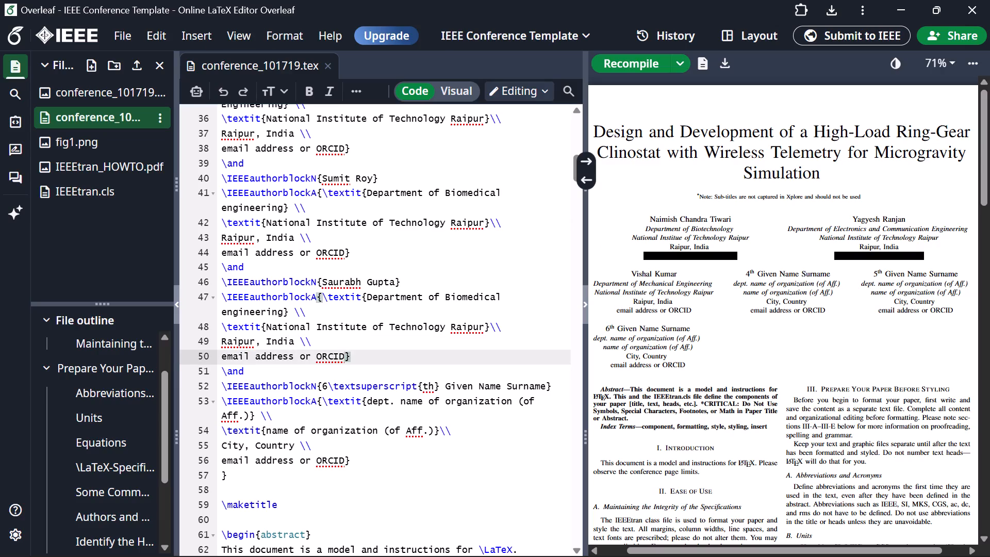
{"action": "key", "text": "BackSpace"}
{"action": "key", "text": "BackSpace"}
{"action": "key", "text": "BackSpace"}
{"action": "key", "text": "BackSpace"}
{"action": "key", "text": "BackSpace"}
{"action": "key", "text": "BackSpace"}
{"action": "key", "text": "BackSpace"}
{"action": "key", "text": "BackSpace"}
{"action": "key", "text": "BackSpace"}
{"action": "key", "text": "BackSpace"}
{"action": "key", "text": "BackSpace"}
{"action": "key", "text": "BackSpace"}
{"action": "key", "text": "BackSpace"}
{"action": "key", "text": "BackSpace"}
{"action": "key", "text": "BackSpace"}
{"action": "key", "text": "BackSpace"}
{"action": "key", "text": "BackSpace"}
{"action": "key", "text": "BackSpace"}
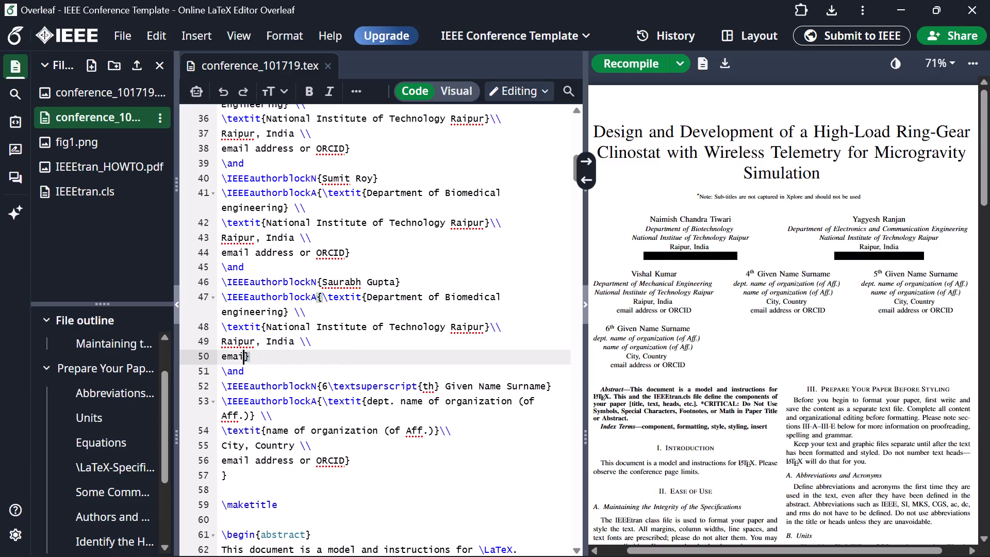
{"action": "key", "text": "BackSpace"}
{"action": "key", "text": "BackSpace"}
{"action": "key", "text": "BackSpace"}
{"action": "key", "text": "BackSpace"}
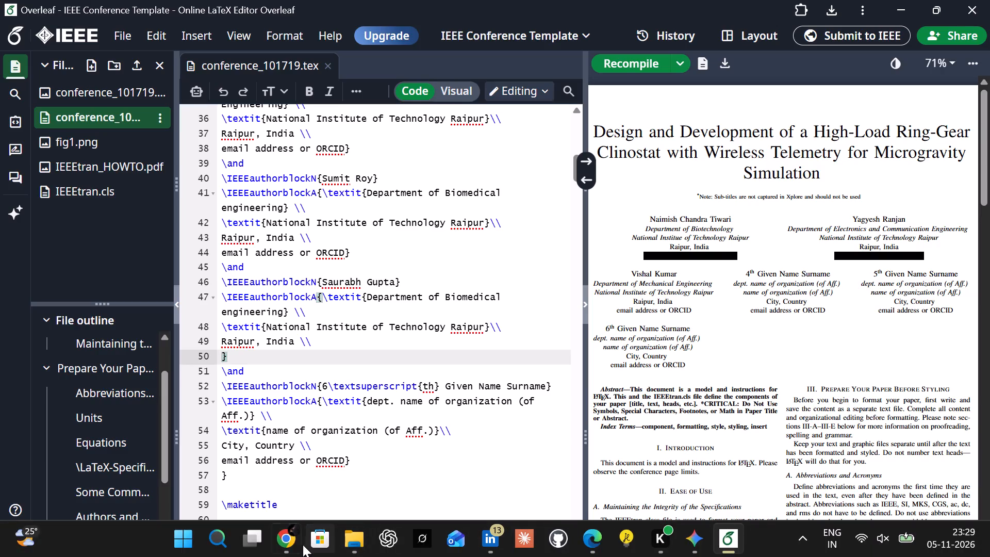
Switch to Chrome, search Google for "nitrr" in the open new tab, and open the NIT Raipur website.
{"action": "left_click", "coordinate": [289, 535]}
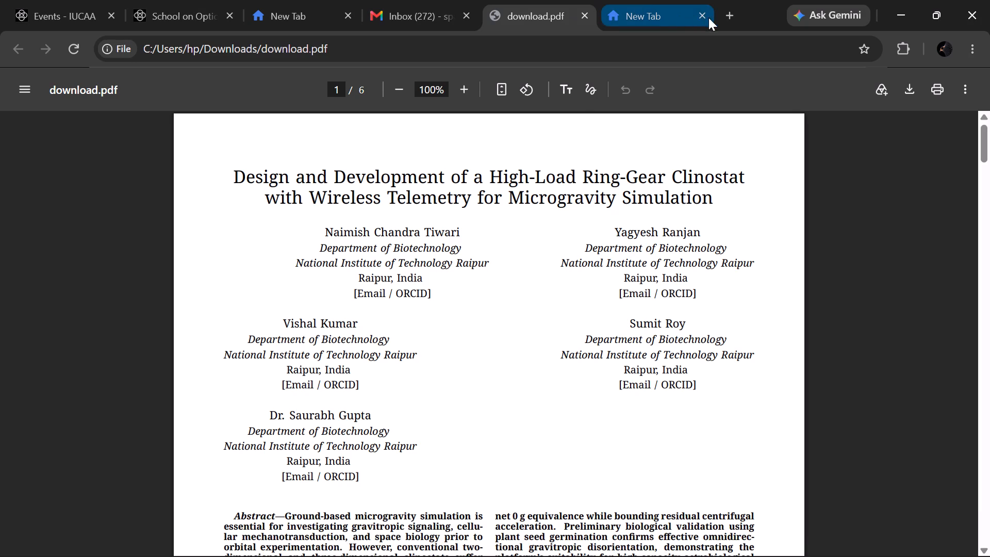
{"action": "left_click", "coordinate": [656, 25]}
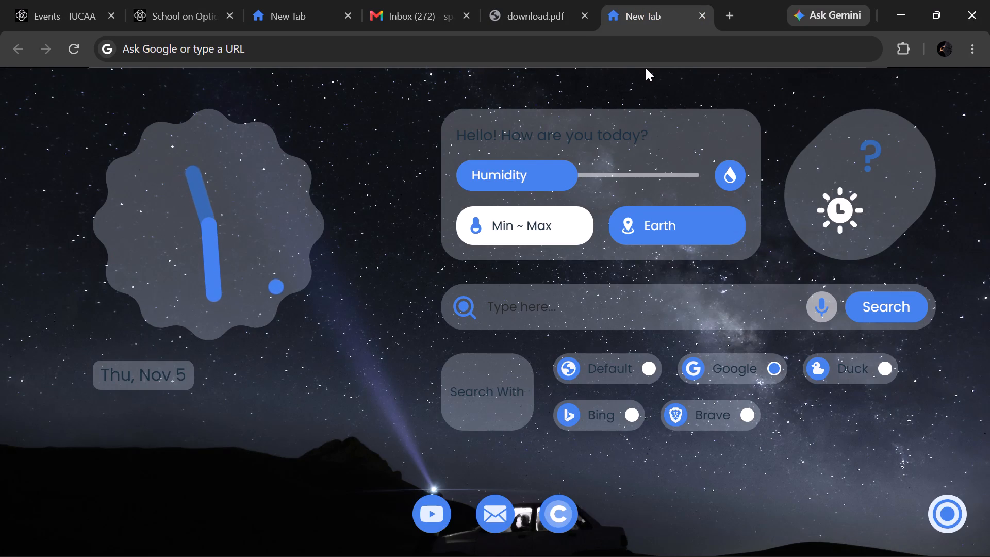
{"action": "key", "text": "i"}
{"action": "key", "text": "BackSpace"}
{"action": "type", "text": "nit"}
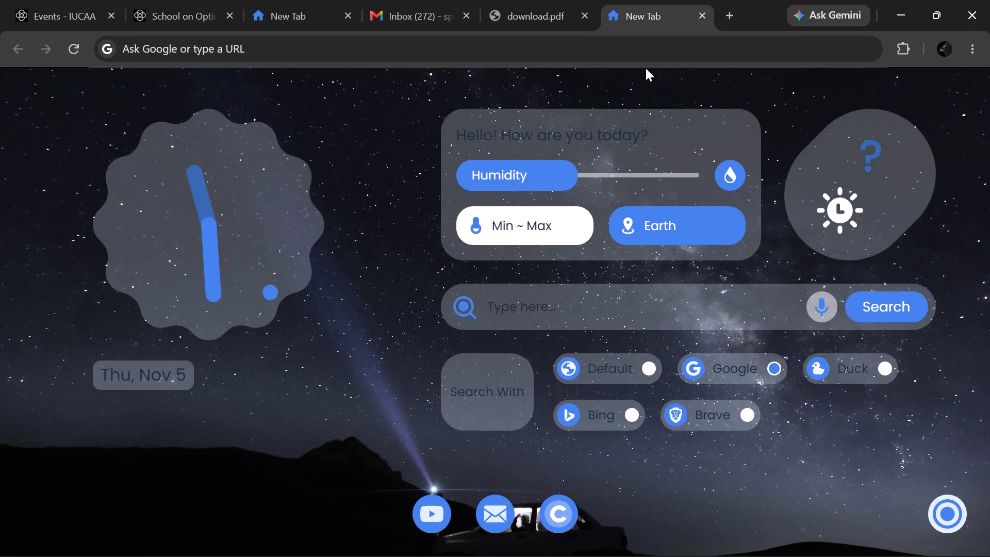
{"action": "left_click", "coordinate": [622, 310]}
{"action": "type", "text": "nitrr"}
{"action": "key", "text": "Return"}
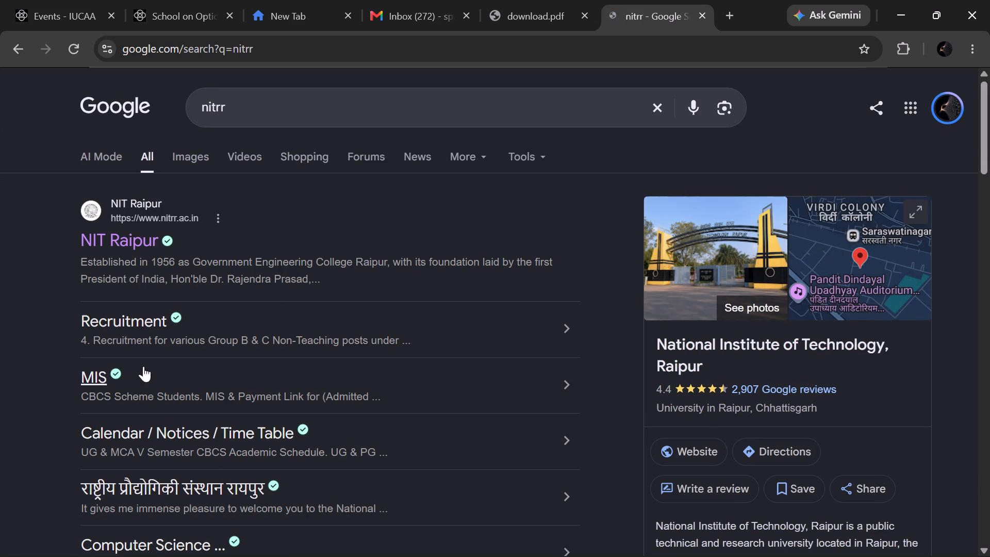
{"action": "left_click", "coordinate": [134, 245]}
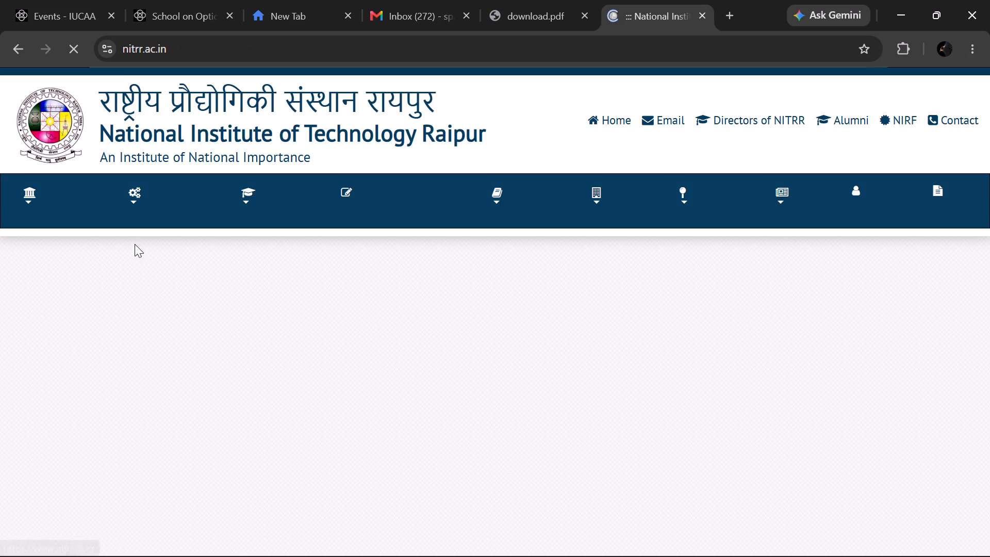
Open the faculty list of the Bio Medical Engineering department on the NIT Raipur website.
{"action": "left_click", "coordinate": [311, 191]}
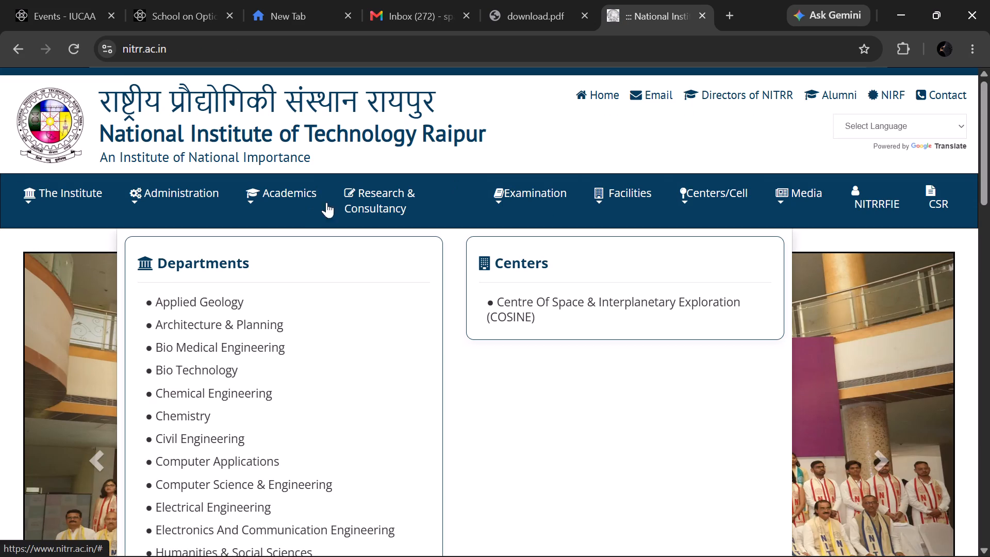
{"action": "left_click", "coordinate": [235, 355]}
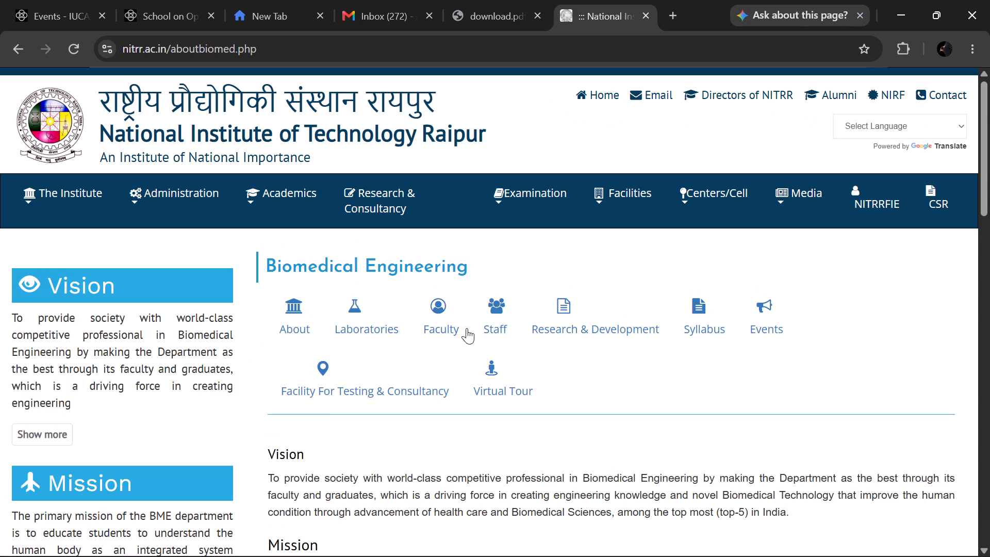
{"action": "left_click", "coordinate": [431, 316]}
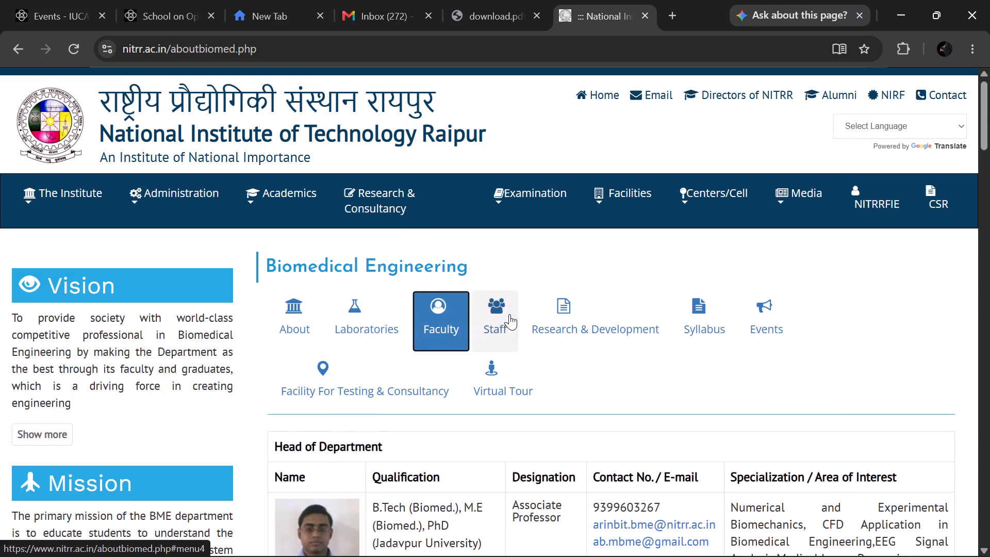
Copy the fifth author's e-mail address from the faculty list and paste it before the closing brace of his author block in Overleaf.
{"action": "scroll", "coordinate": [509, 314], "scroll_direction": "down", "scroll_amount": 9}
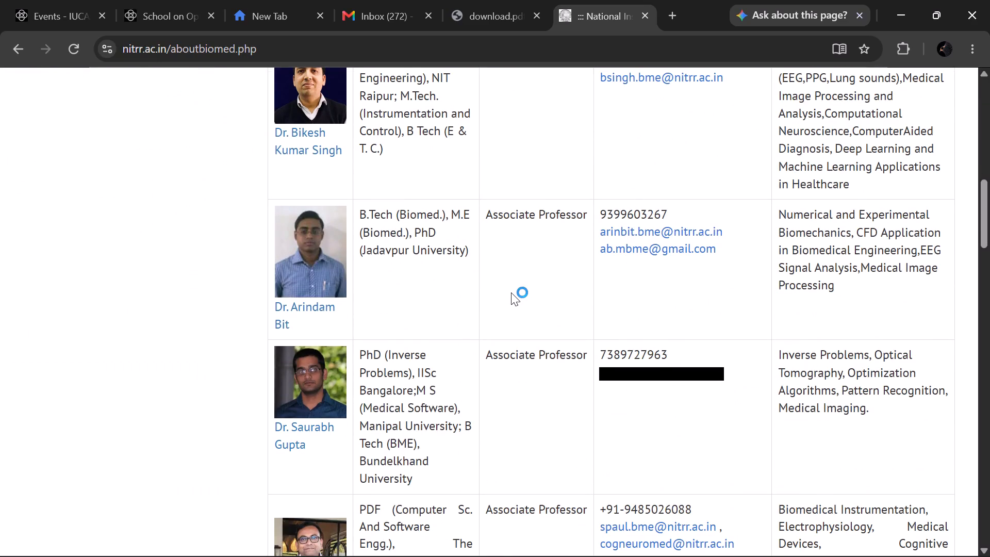
{"action": "scroll", "coordinate": [511, 292], "scroll_direction": "down", "scroll_amount": 1}
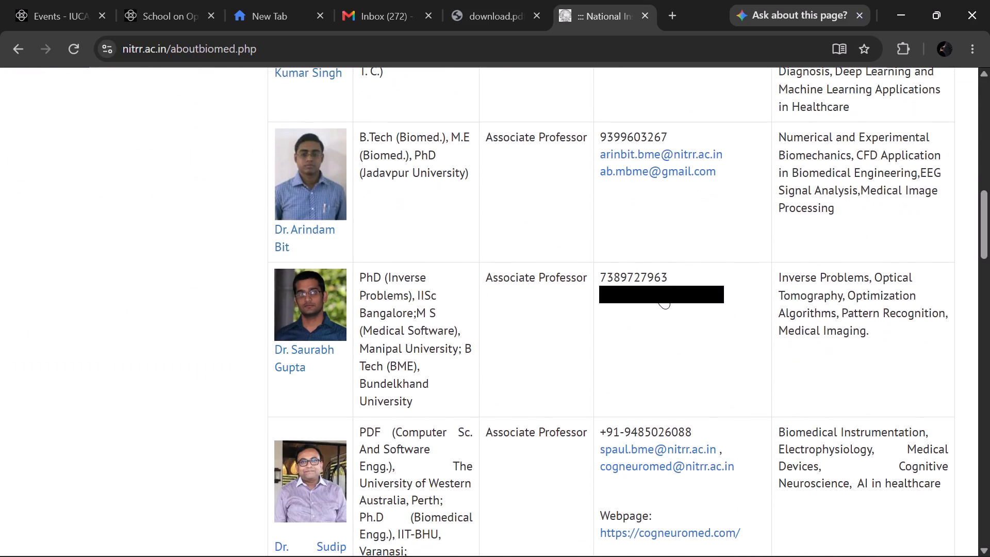
{"action": "left_click_drag", "start_coordinate": [728, 289], "coordinate": [608, 306]}
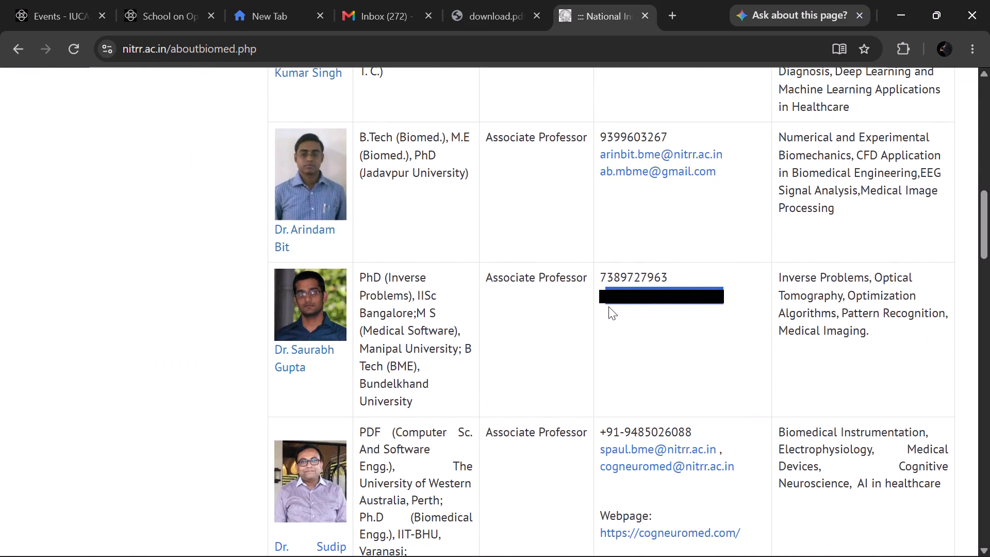
{"action": "left_click_drag", "start_coordinate": [608, 306], "coordinate": [601, 302]}
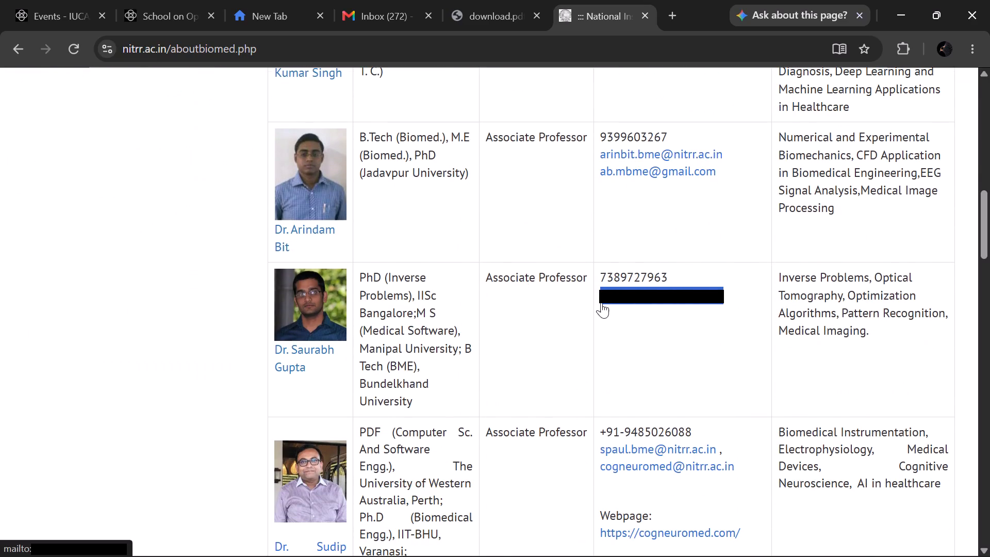
{"action": "key", "text": "ctrl+c"}
{"action": "scroll", "coordinate": [390, 0], "scroll_direction": "right", "scroll_amount": 1}
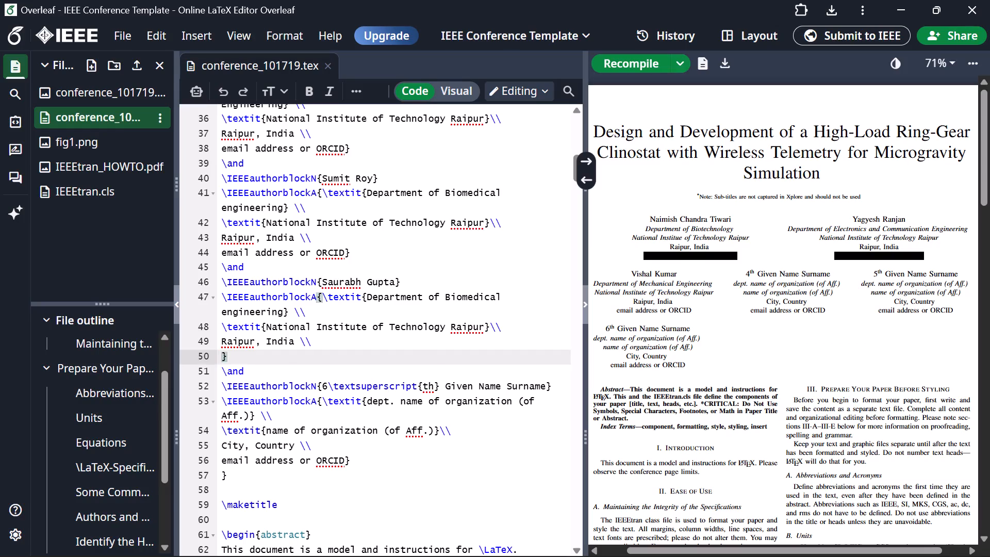
{"action": "key", "text": "ctrl+v"}
Recompile the paper to update the PDF preview.
{"action": "left_click", "coordinate": [640, 68]}
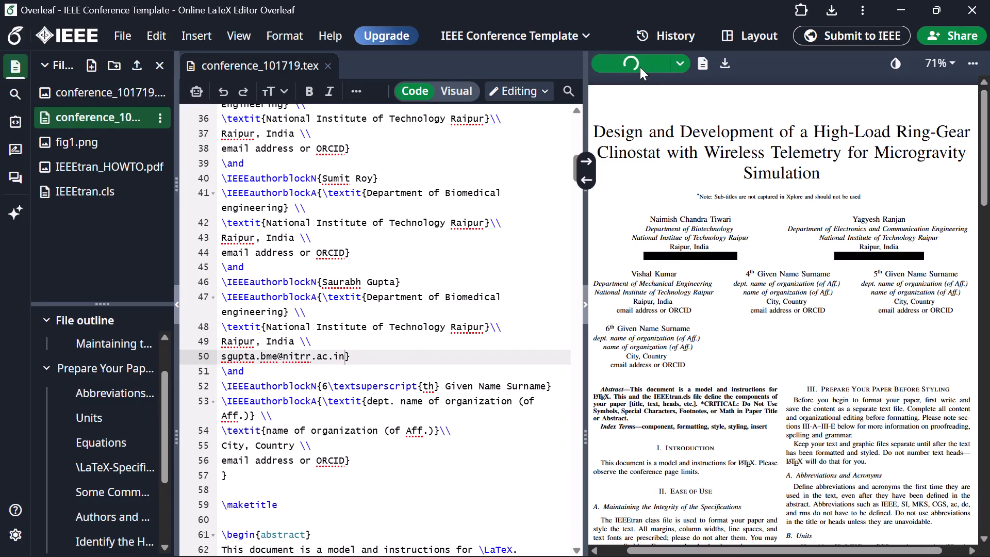
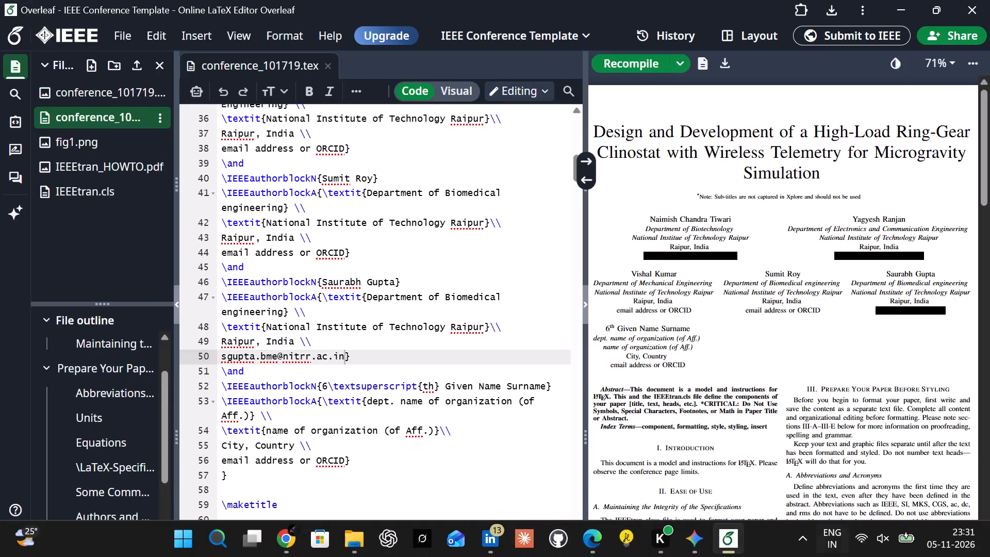
Browse the computer's installed apps to find another application to open.
{"action": "left_click", "coordinate": [191, 531]}
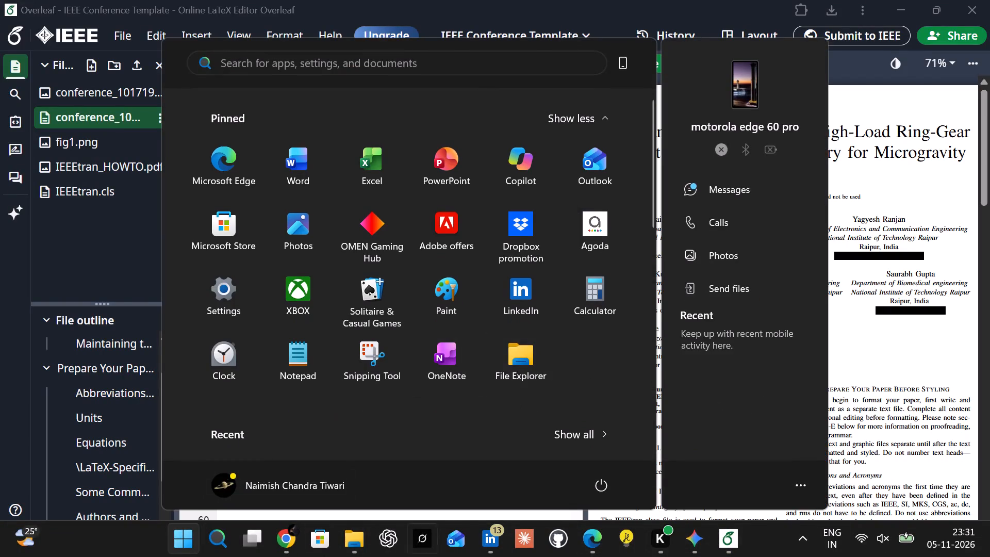
{"action": "scroll", "coordinate": [568, 207], "scroll_direction": "down", "scroll_amount": 4}
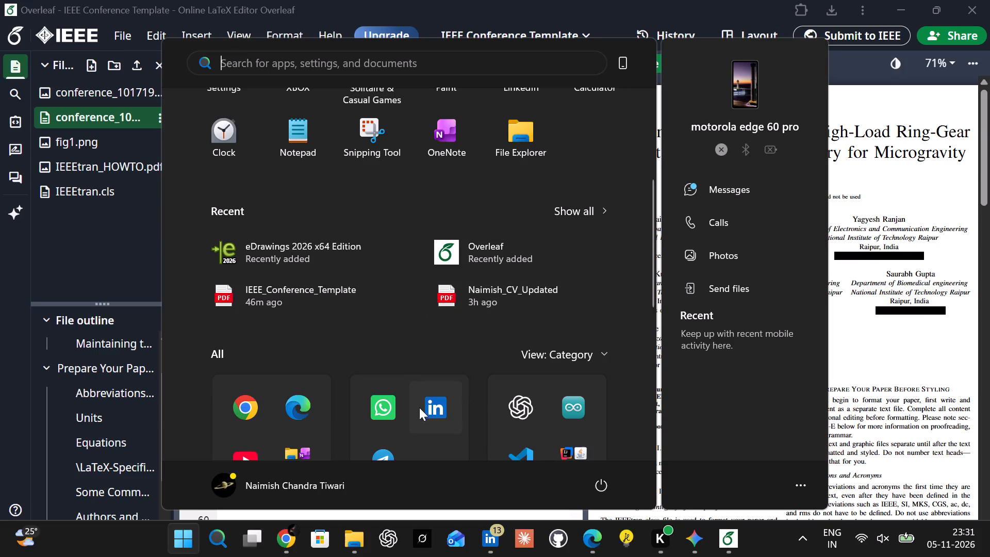
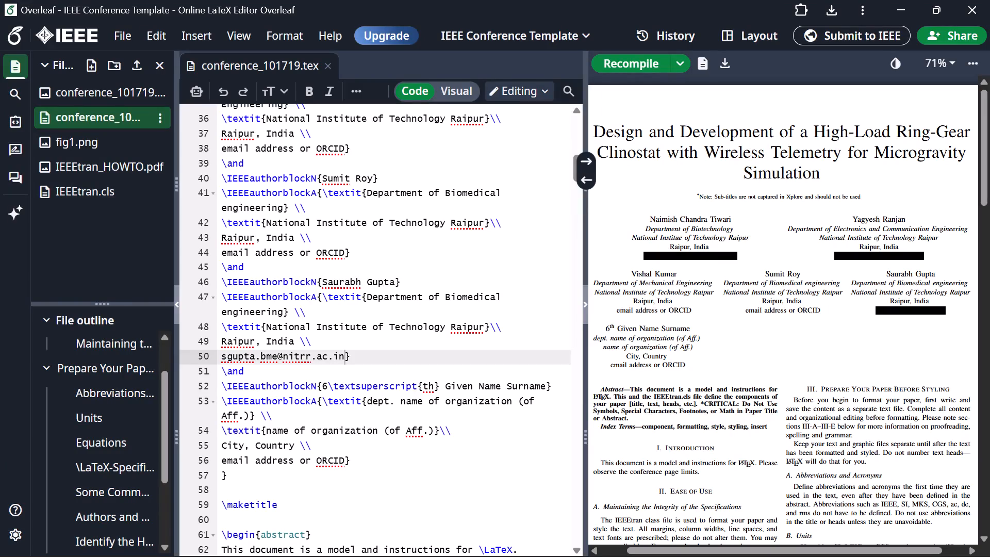
Replace the "email address or ORCID" placeholder in the third author's block with the copied e-mail address.
{"action": "scroll", "coordinate": [350, 215], "scroll_direction": "up", "scroll_amount": 1}
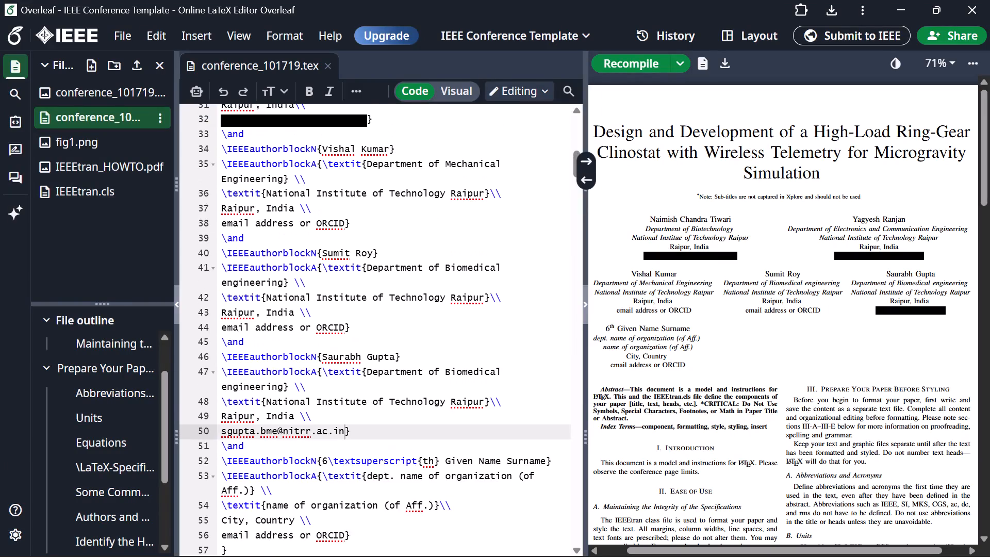
{"action": "left_click", "coordinate": [343, 228]}
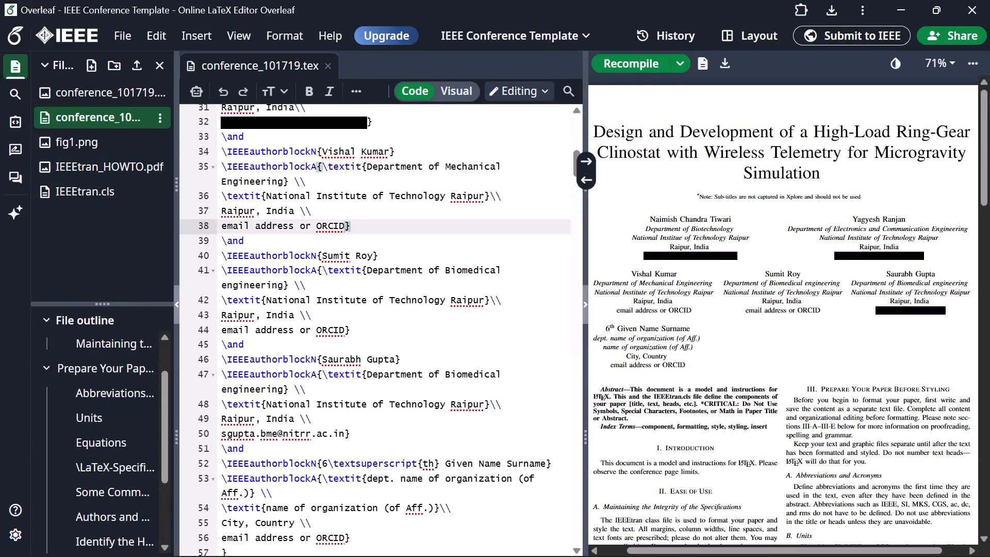
{"action": "key", "text": "BackSpace"}
{"action": "key", "text": "BackSpace"}
{"action": "key", "text": "BackSpace"}
{"action": "key", "text": "BackSpace"}
{"action": "key", "text": "BackSpace"}
{"action": "key", "text": "BackSpace"}
{"action": "key", "text": "BackSpace"}
{"action": "key", "text": "BackSpace"}
{"action": "key", "text": "BackSpace"}
{"action": "key", "text": "BackSpace"}
{"action": "key", "text": "BackSpace"}
{"action": "key", "text": "BackSpace"}
{"action": "key", "text": "BackSpace"}
{"action": "key", "text": "BackSpace"}
{"action": "key", "text": "BackSpace"}
{"action": "key", "text": "BackSpace"}
{"action": "key", "text": "BackSpace"}
{"action": "key", "text": "BackSpace"}
{"action": "key", "text": "BackSpace"}
{"action": "key", "text": "BackSpace"}
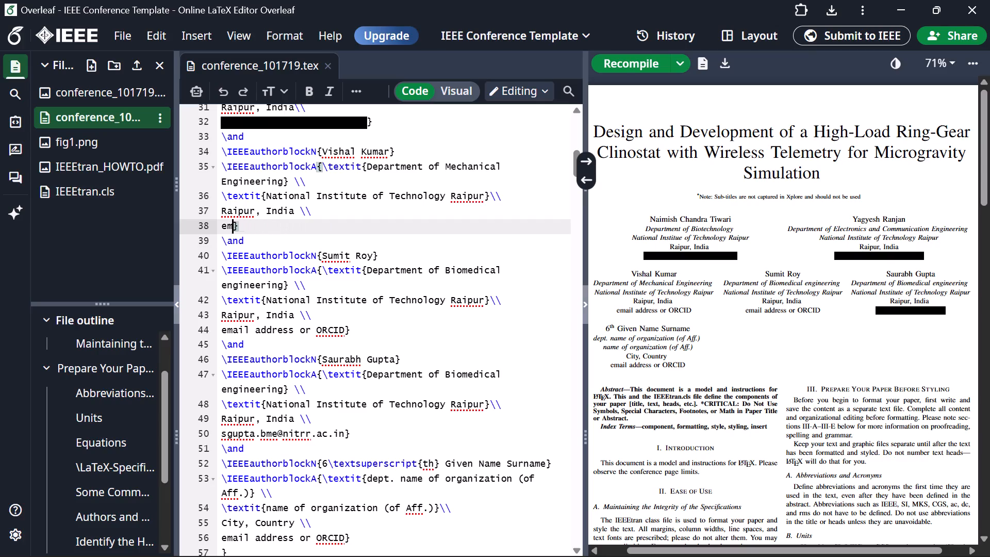
{"action": "key", "text": "BackSpace"}
{"action": "key", "text": "BackSpace"}
{"action": "key", "text": "ctrl+v"}
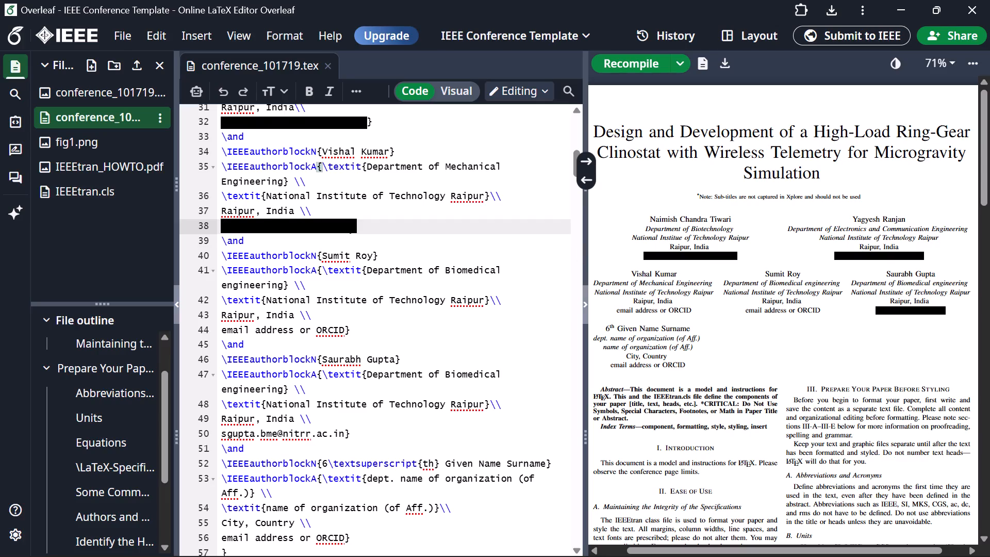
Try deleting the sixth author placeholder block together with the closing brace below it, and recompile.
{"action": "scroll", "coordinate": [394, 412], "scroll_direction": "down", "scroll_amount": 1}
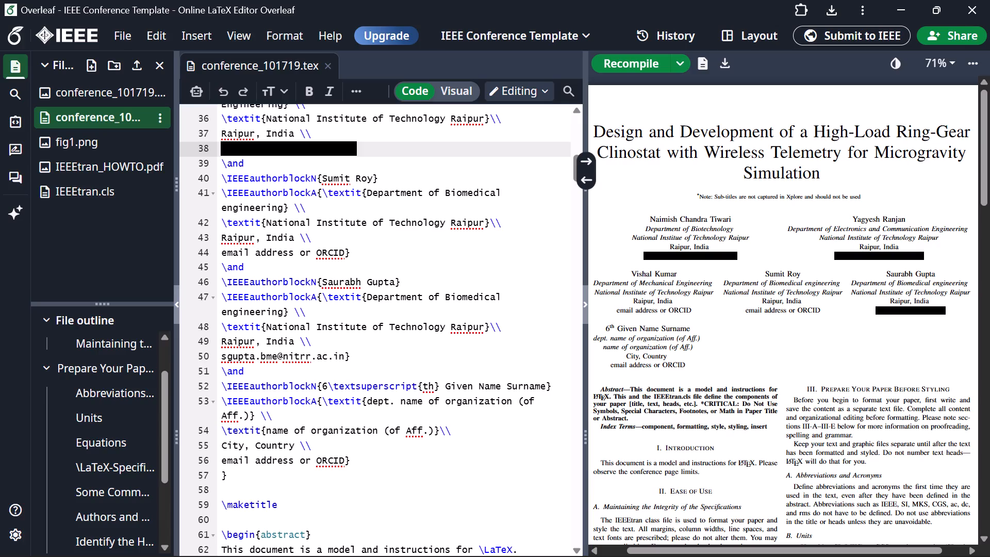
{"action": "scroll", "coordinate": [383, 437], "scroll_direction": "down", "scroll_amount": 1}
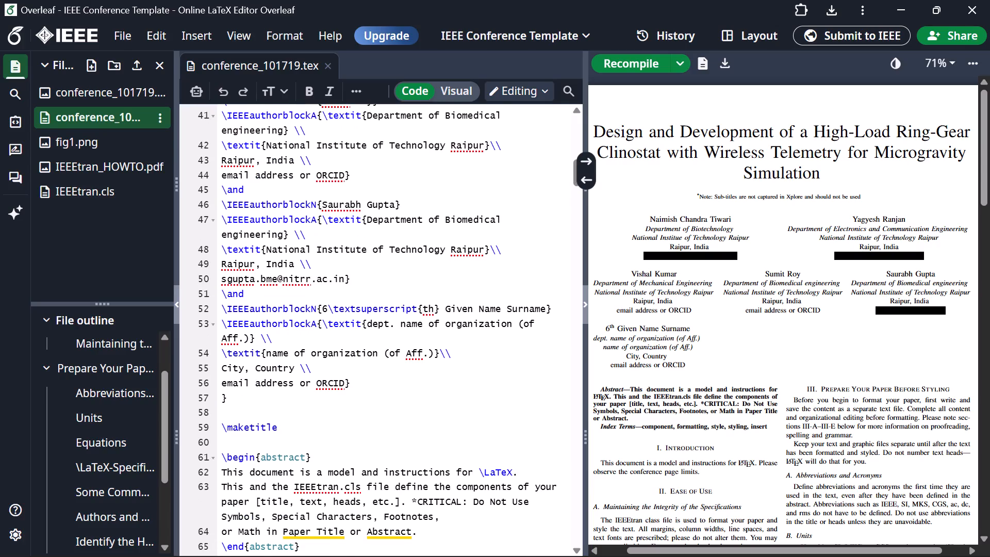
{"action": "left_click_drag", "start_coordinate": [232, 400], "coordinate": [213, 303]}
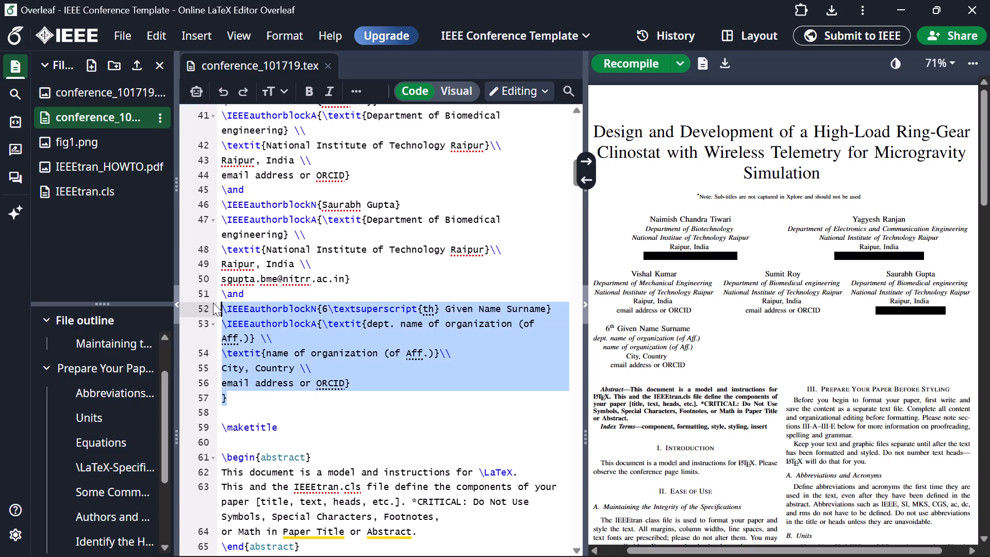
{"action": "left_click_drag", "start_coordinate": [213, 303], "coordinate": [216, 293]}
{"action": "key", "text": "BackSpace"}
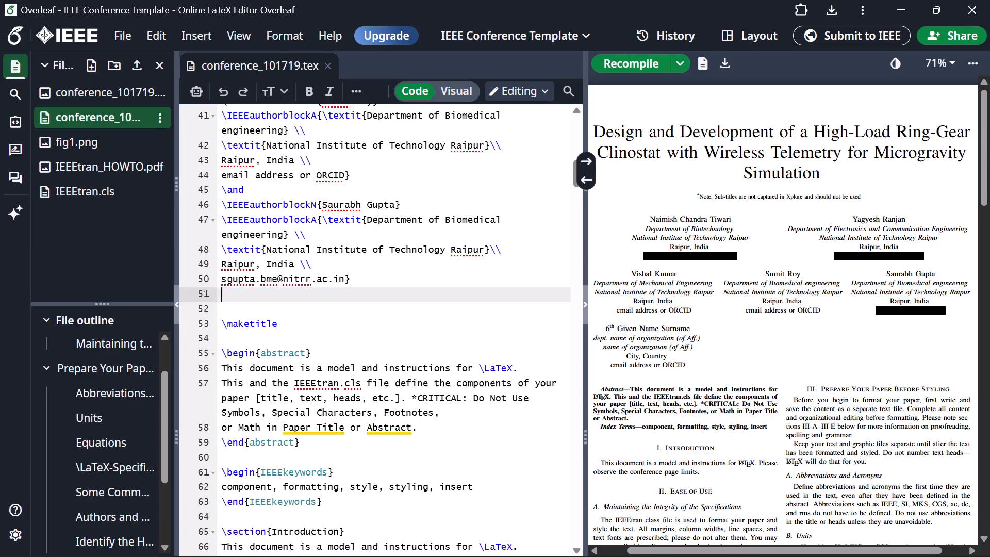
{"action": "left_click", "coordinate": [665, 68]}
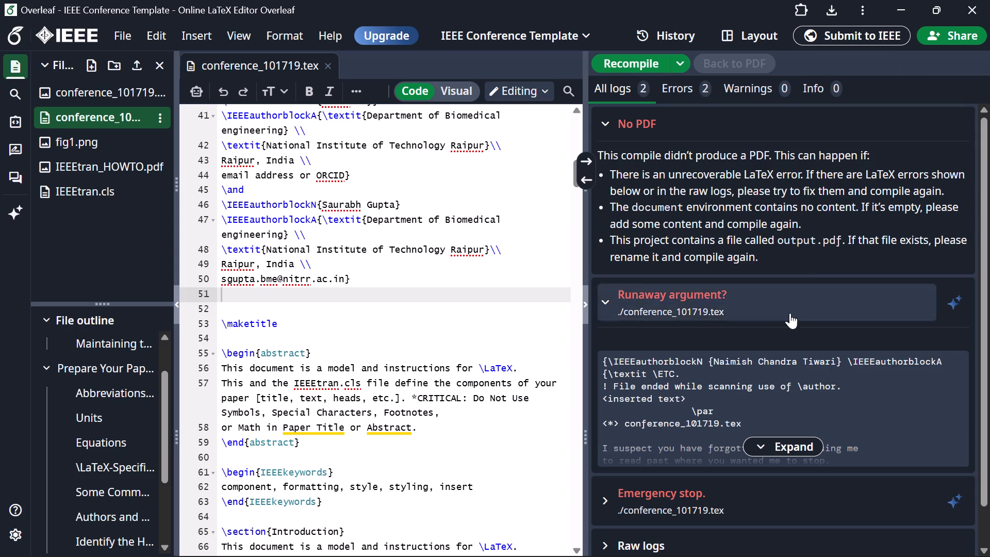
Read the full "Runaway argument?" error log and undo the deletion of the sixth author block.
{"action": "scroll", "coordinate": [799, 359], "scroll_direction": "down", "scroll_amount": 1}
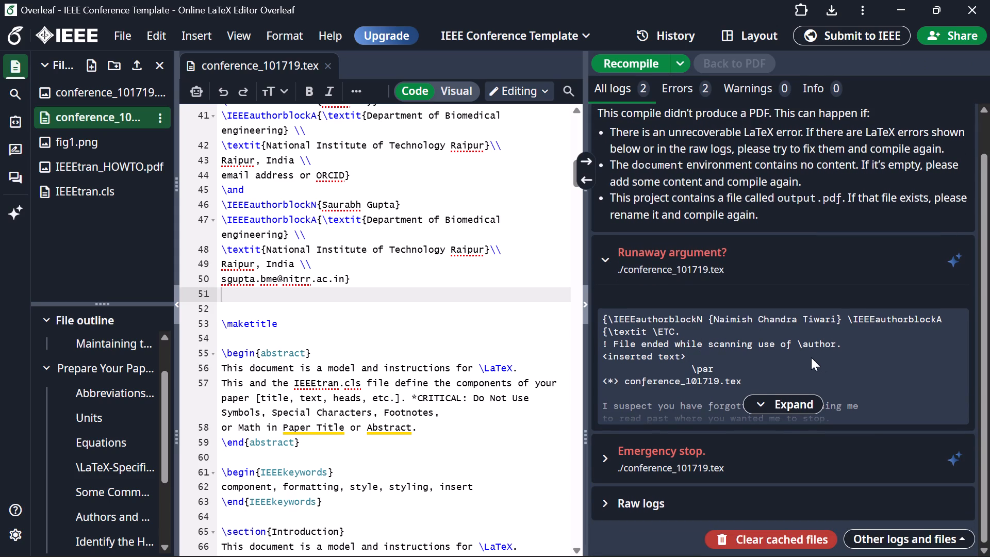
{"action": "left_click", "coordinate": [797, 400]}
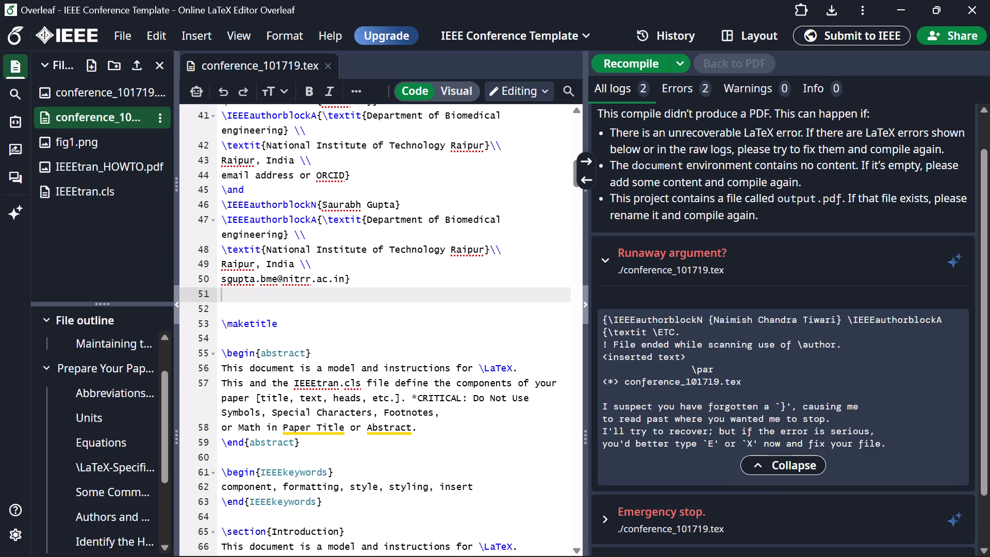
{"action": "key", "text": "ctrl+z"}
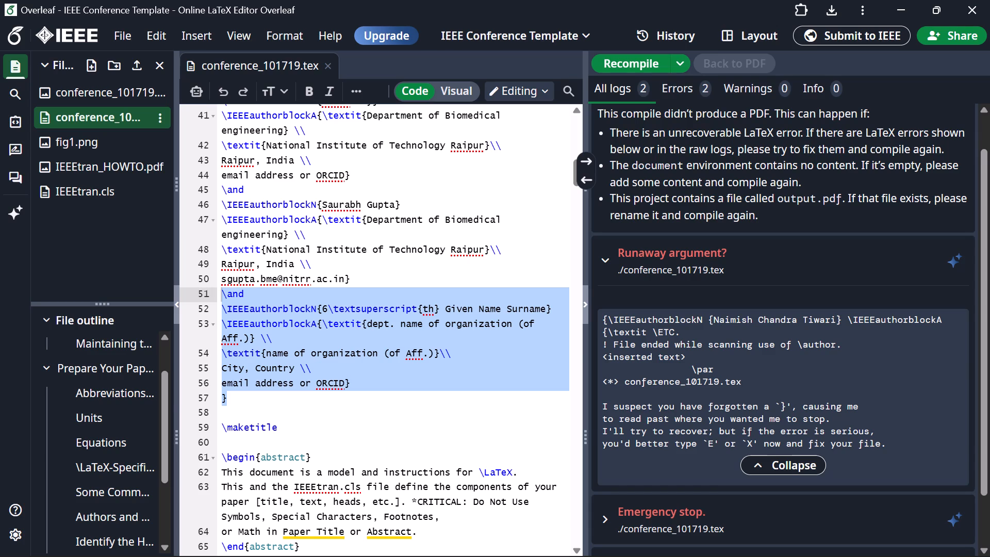
Delete the sixth author placeholder block with its preceding \and, keeping the final closing brace, and recompile the paper.
{"action": "left_click", "coordinate": [266, 403]}
{"action": "left_click", "coordinate": [362, 381]}
{"action": "left_click_drag", "start_coordinate": [362, 381], "coordinate": [290, 387]}
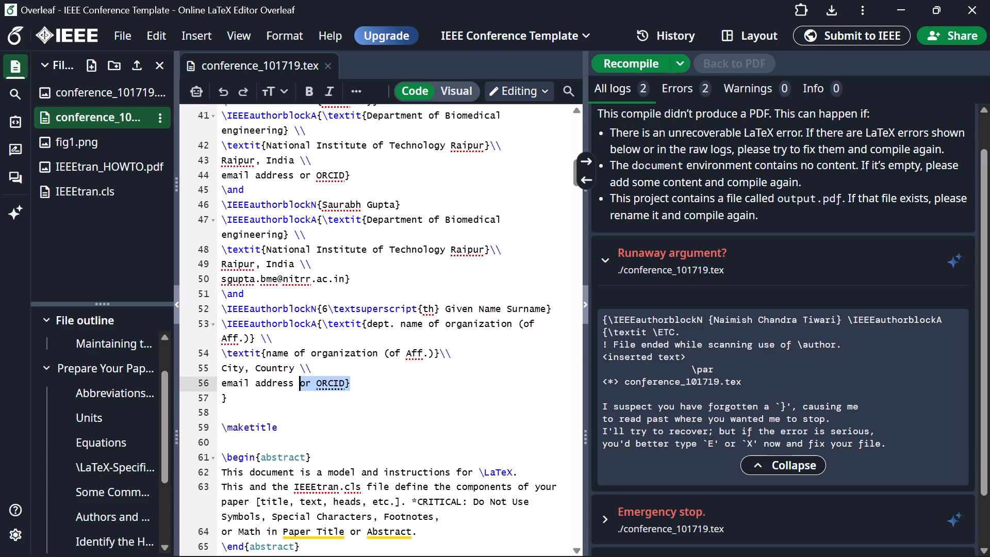
{"action": "left_click_drag", "start_coordinate": [290, 387], "coordinate": [247, 355]}
{"action": "left_click_drag", "start_coordinate": [225, 317], "coordinate": [222, 301]}
{"action": "left_click", "coordinate": [395, 376]}
{"action": "left_click_drag", "start_coordinate": [390, 381], "coordinate": [362, 387]}
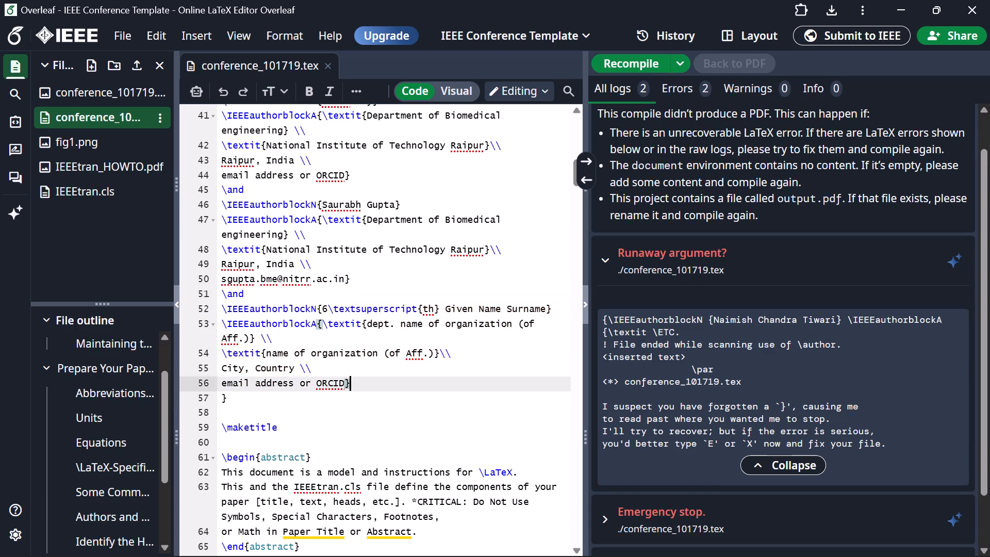
{"action": "left_click_drag", "start_coordinate": [362, 387], "coordinate": [280, 364]}
{"action": "triple_click", "coordinate": [222, 303]}
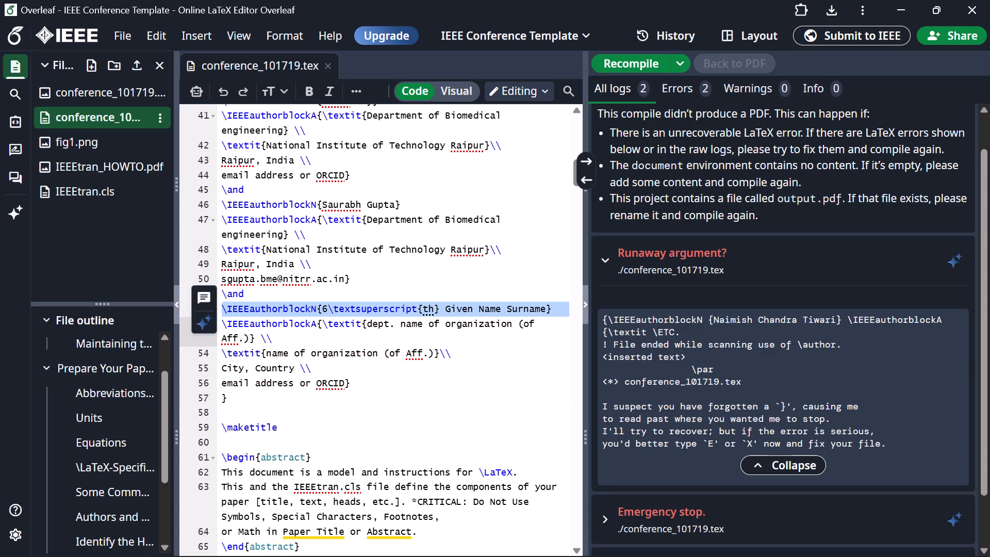
{"action": "left_click", "coordinate": [254, 304]}
{"action": "left_click", "coordinate": [222, 296]}
{"action": "left_click_drag", "start_coordinate": [222, 295], "coordinate": [234, 314]}
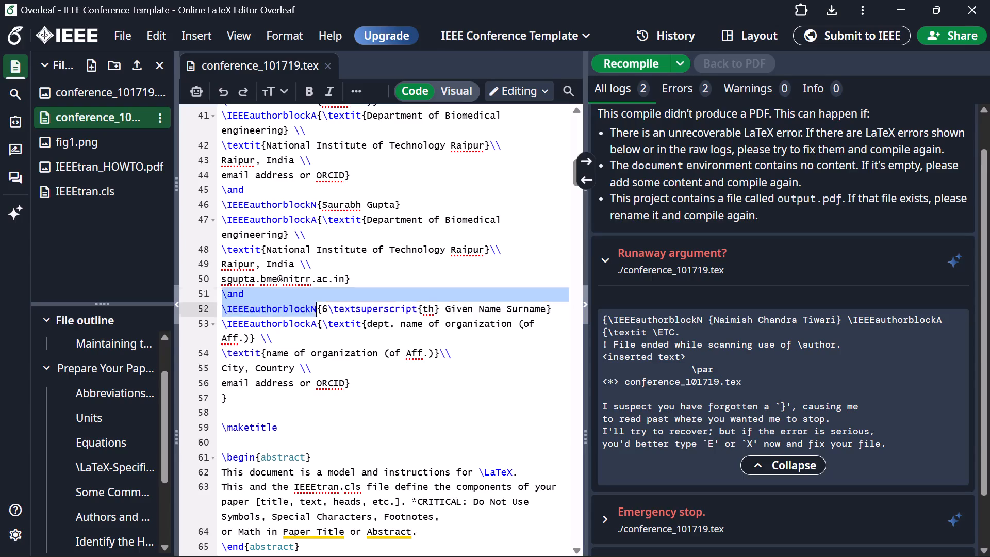
{"action": "left_click_drag", "start_coordinate": [234, 314], "coordinate": [362, 384]}
{"action": "key", "text": "BackSpace"}
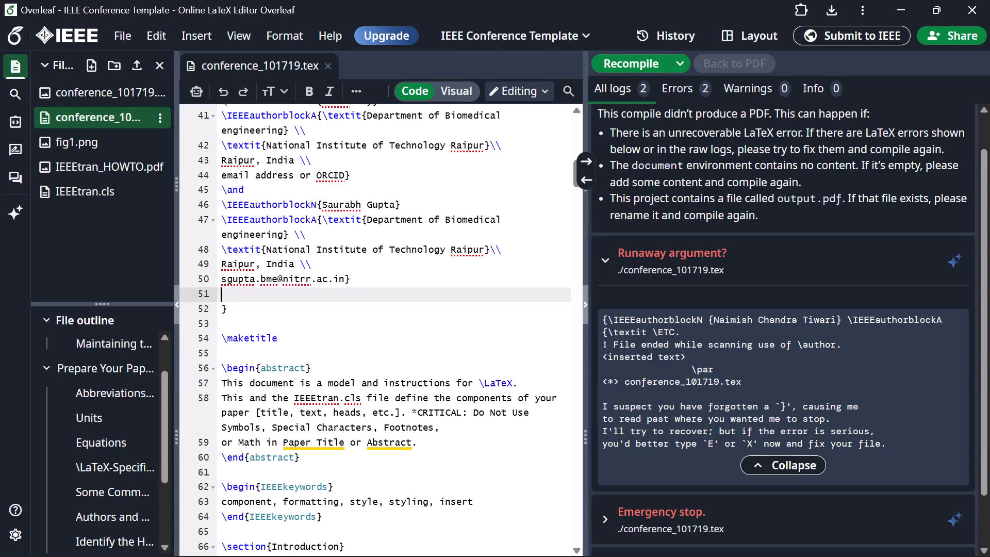
{"action": "left_click", "coordinate": [658, 72]}
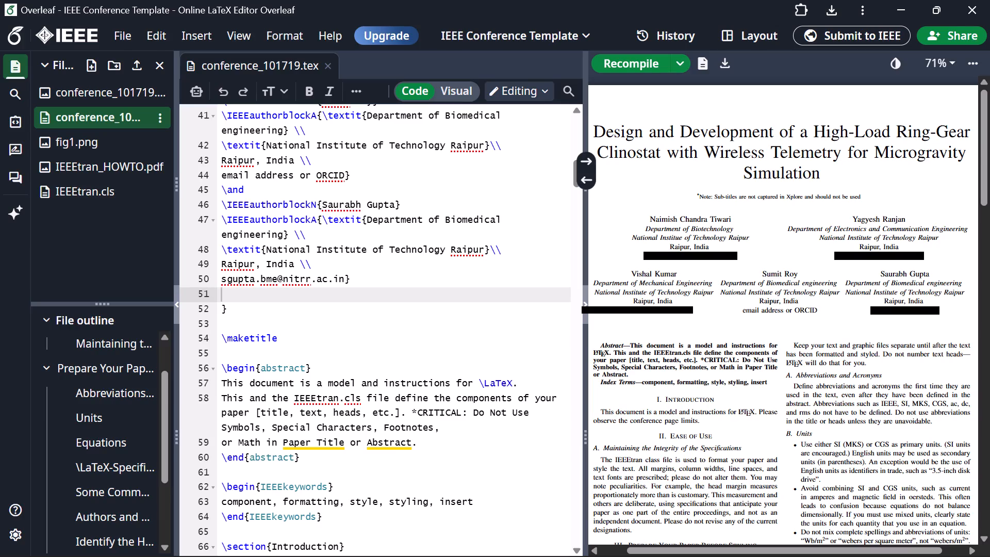
Hide the file tree and outline sidebar to widen the code editor and PDF preview.
{"action": "scroll", "coordinate": [502, 237], "scroll_direction": "up", "scroll_amount": 2}
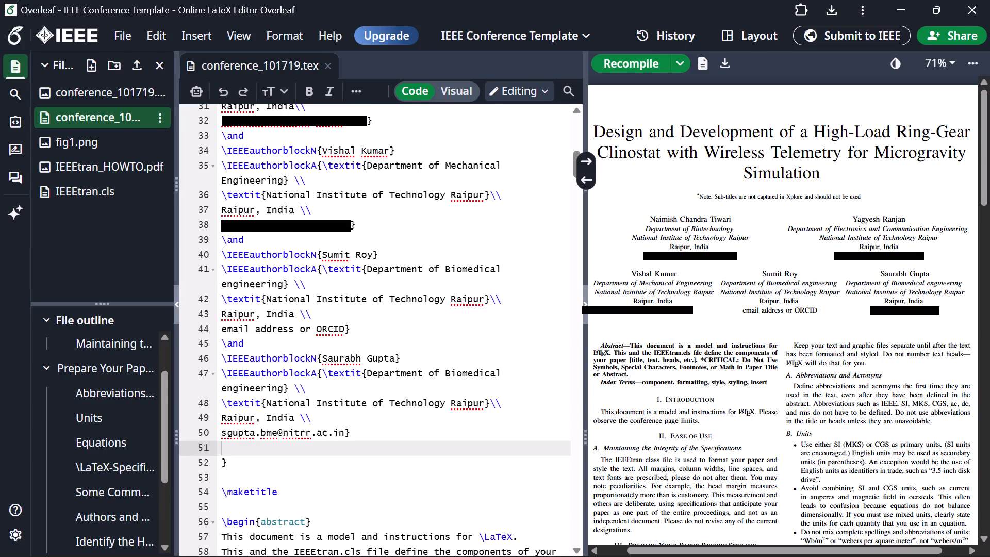
{"action": "scroll", "coordinate": [353, 168], "scroll_direction": "up", "scroll_amount": 4}
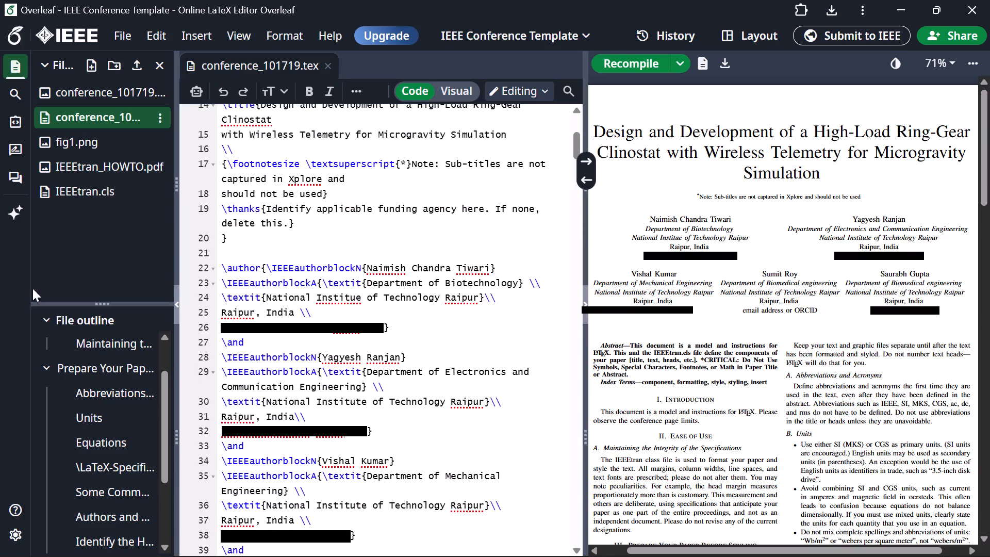
{"action": "left_click", "coordinate": [175, 305]}
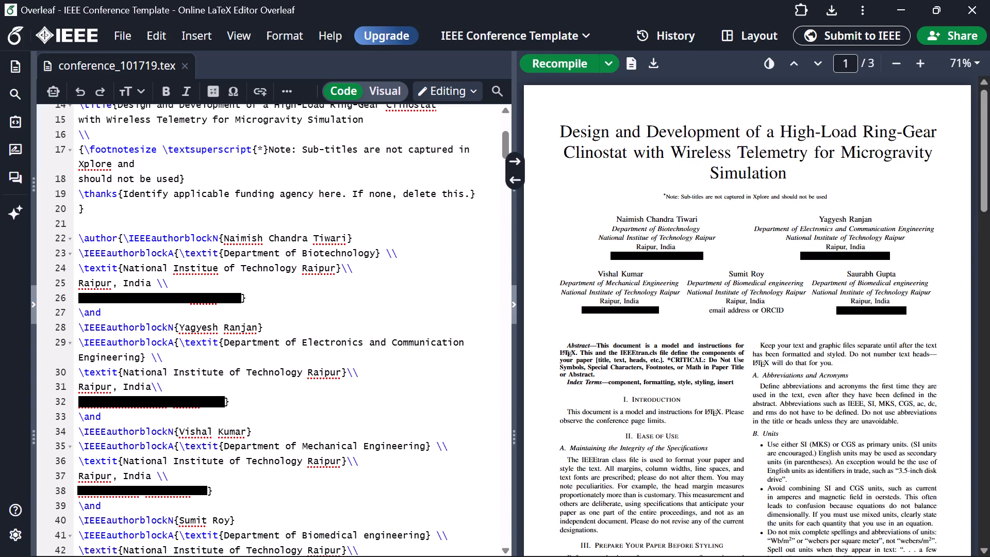
Close the open National Institute website and WhatsApp windows.
{"action": "scroll", "coordinate": [136, 242], "scroll_direction": "up", "scroll_amount": 1}
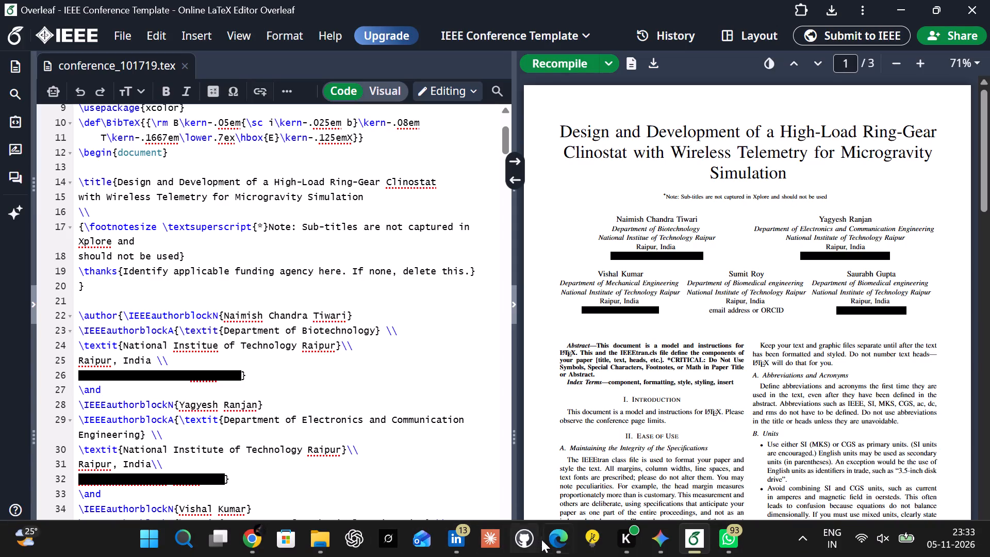
{"action": "left_click", "coordinate": [549, 537]}
{"action": "scroll", "coordinate": [423, 242], "scroll_direction": "up", "scroll_amount": 4}
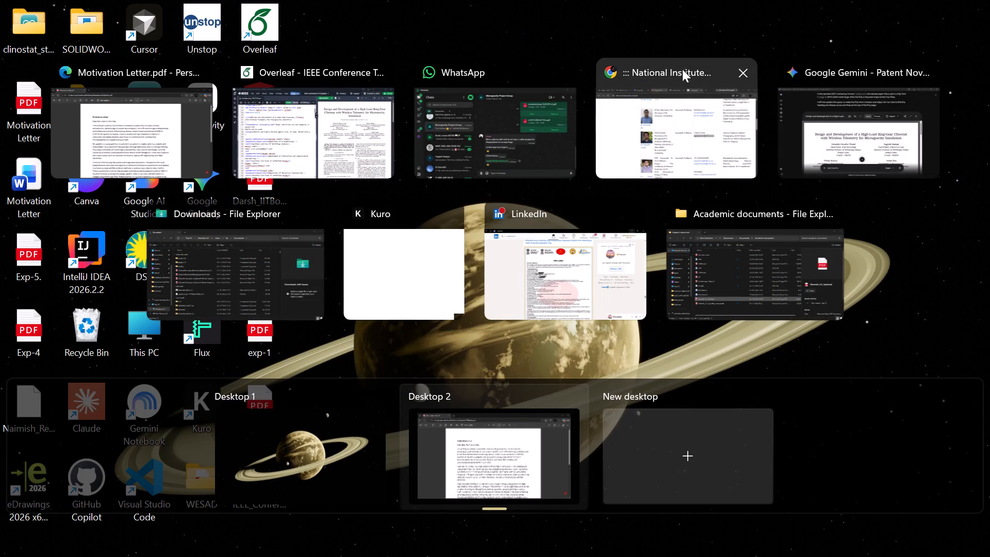
{"action": "left_click", "coordinate": [745, 77]}
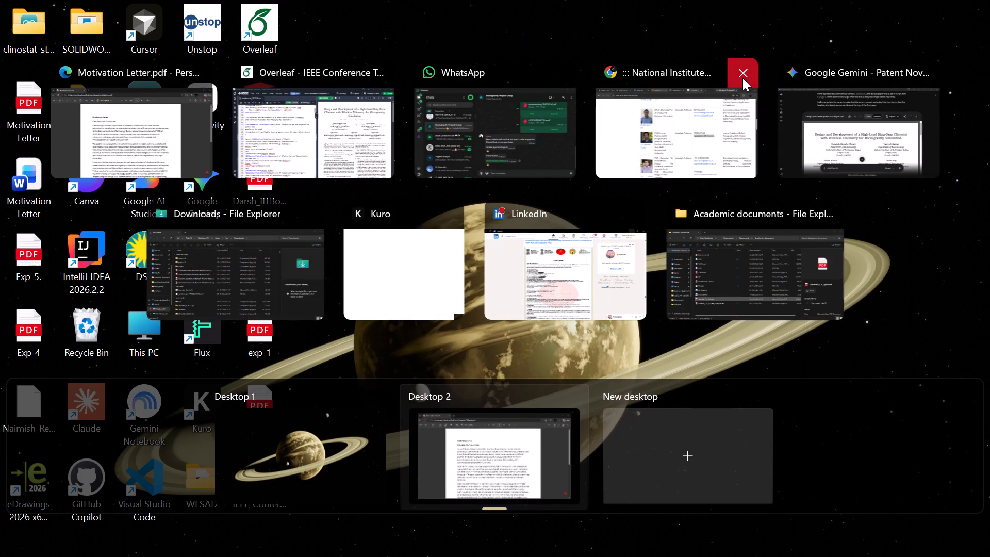
{"action": "left_click", "coordinate": [666, 75]}
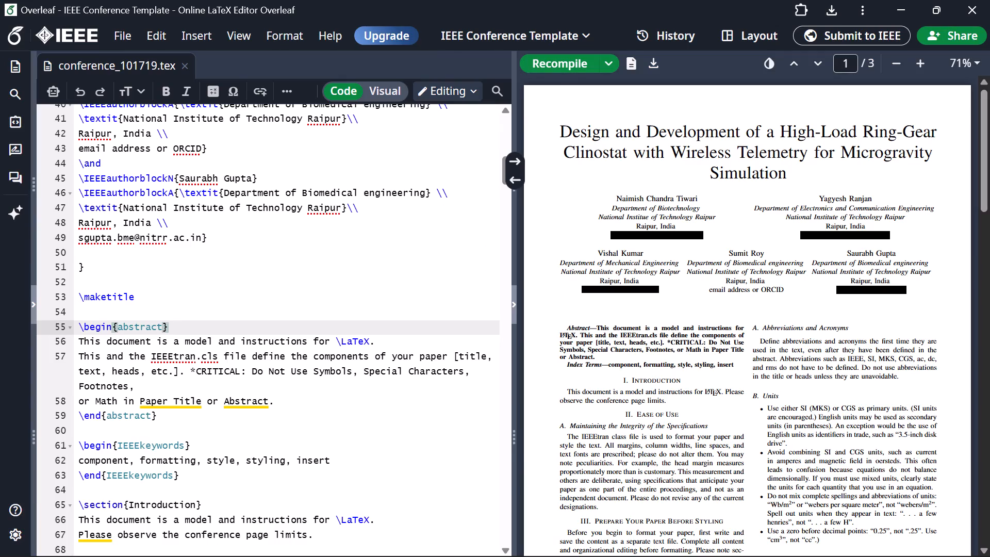
In Overleaf, delete the placeholder text between \begin{abstract} and \end{abstract}, keeping both commands.
{"action": "left_click", "coordinate": [160, 335]}
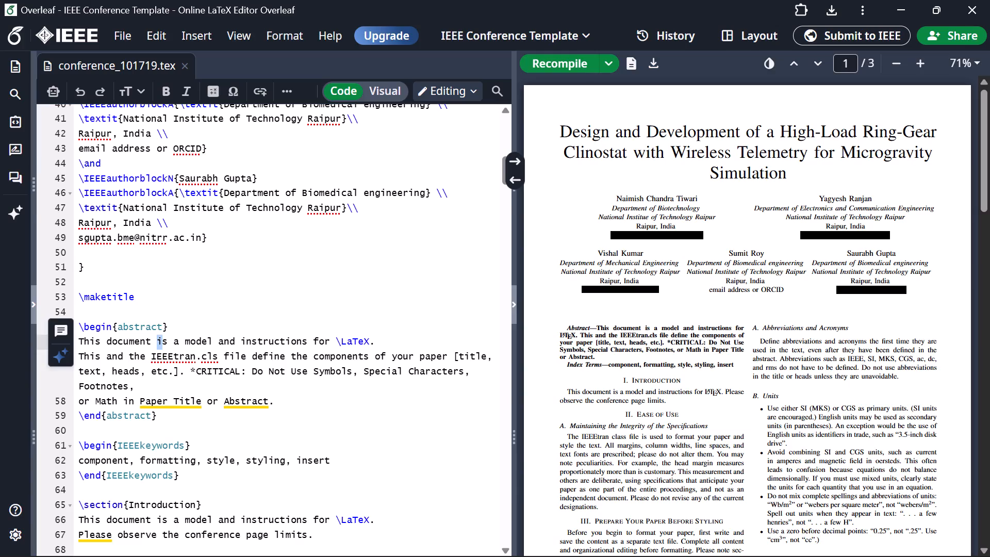
{"action": "left_click", "coordinate": [162, 328]}
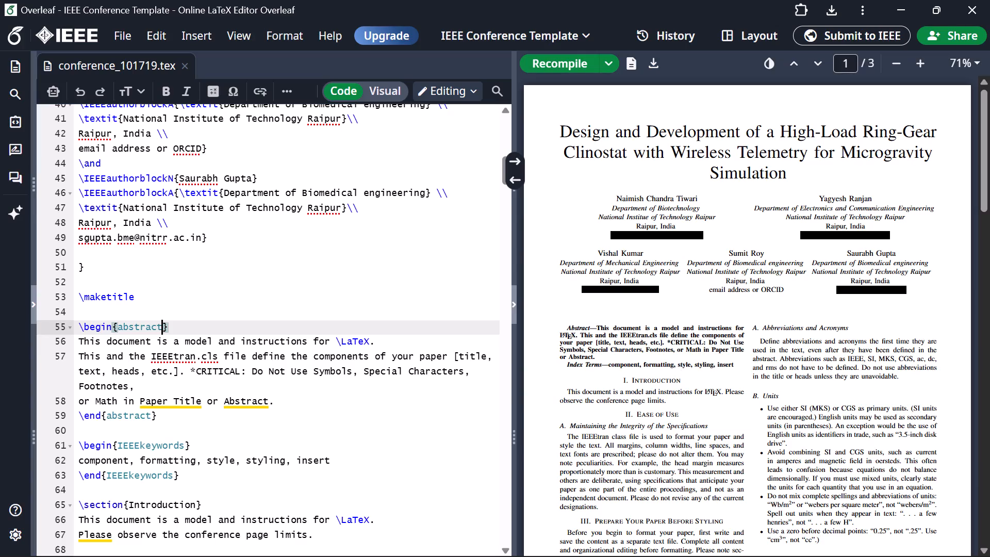
{"action": "left_click", "coordinate": [273, 406]}
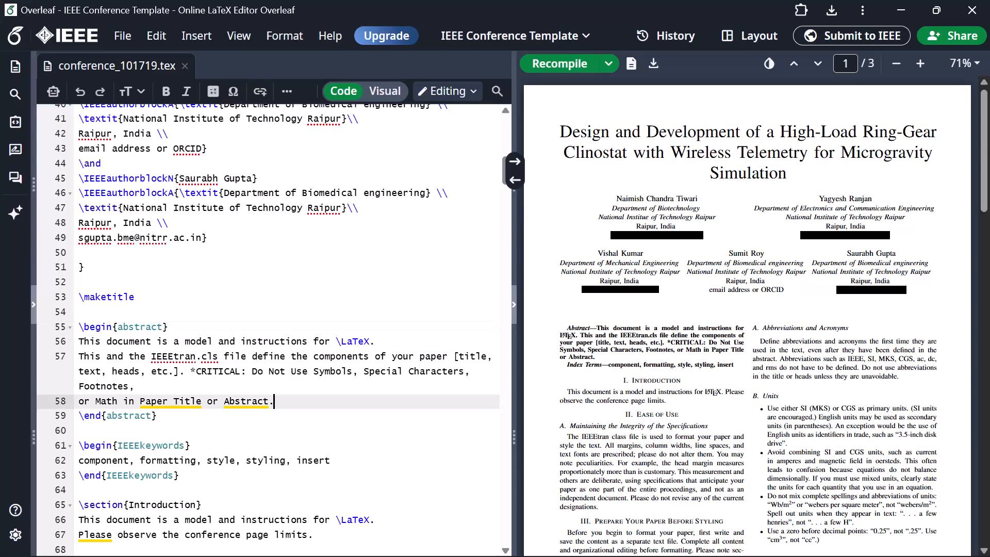
{"action": "left_click_drag", "start_coordinate": [280, 400], "coordinate": [107, 369]}
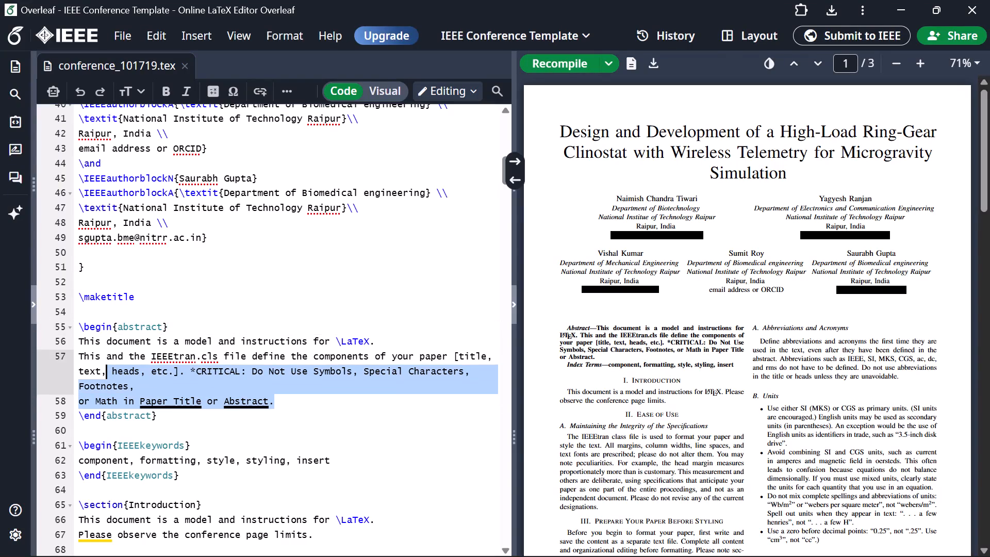
{"action": "left_click_drag", "start_coordinate": [107, 369], "coordinate": [90, 351]}
{"action": "left_click", "coordinate": [80, 338]}
{"action": "left_click_drag", "start_coordinate": [80, 338], "coordinate": [220, 388]}
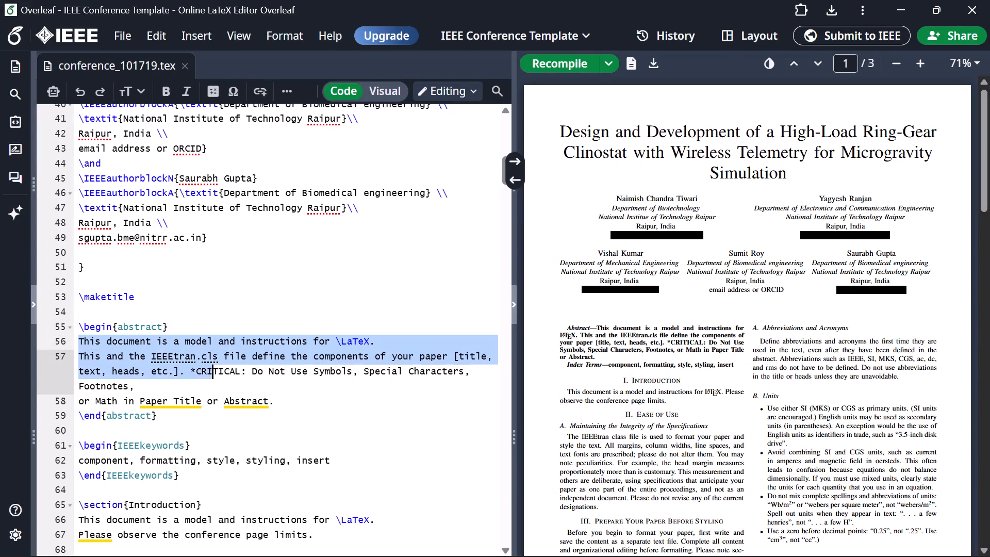
{"action": "left_click_drag", "start_coordinate": [220, 388], "coordinate": [278, 402]}
{"action": "key", "text": "BackSpace"}
Paste the copied abstract and index terms below the Introduction section's placeholder sentences, recompile, and check the first page.
{"action": "left_click", "coordinate": [311, 484]}
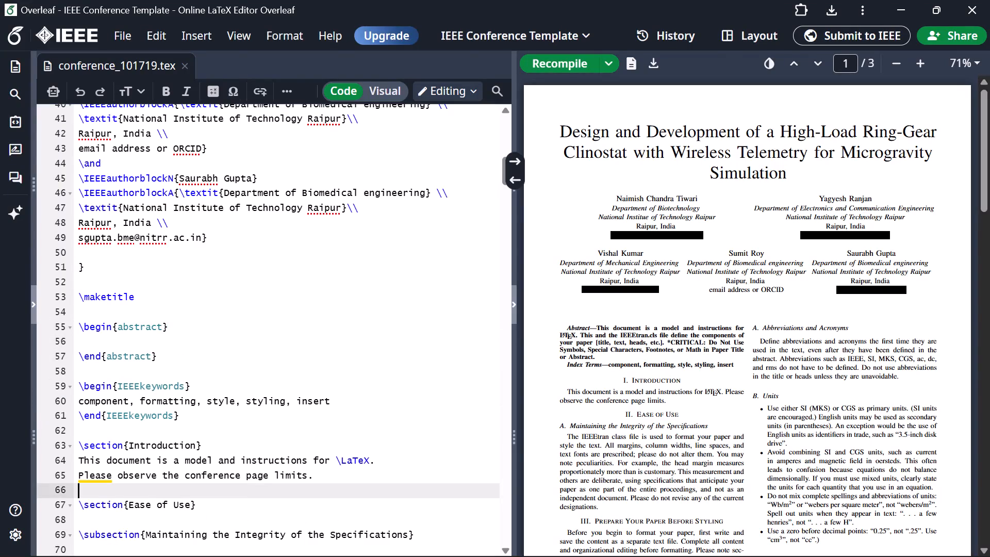
{"action": "key", "text": "ctrl+v"}
{"action": "scroll", "coordinate": [305, 483], "scroll_direction": "up", "scroll_amount": 4}
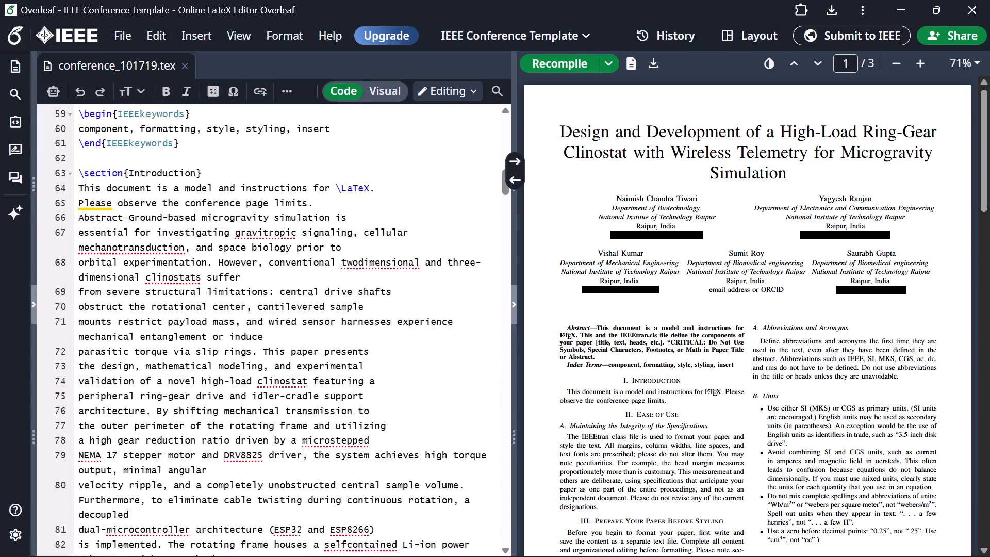
{"action": "scroll", "coordinate": [305, 483], "scroll_direction": "up", "scroll_amount": 2}
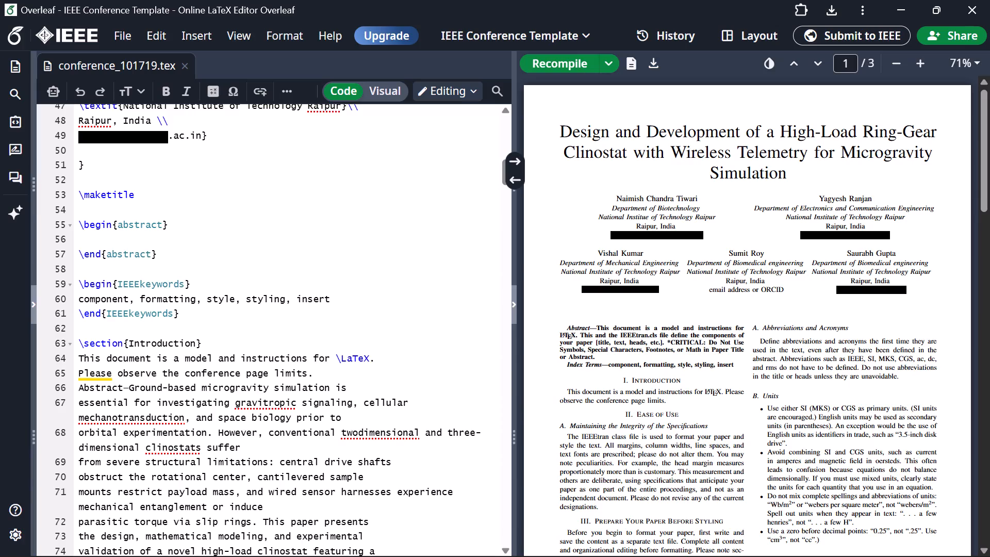
{"action": "left_click", "coordinate": [585, 64]}
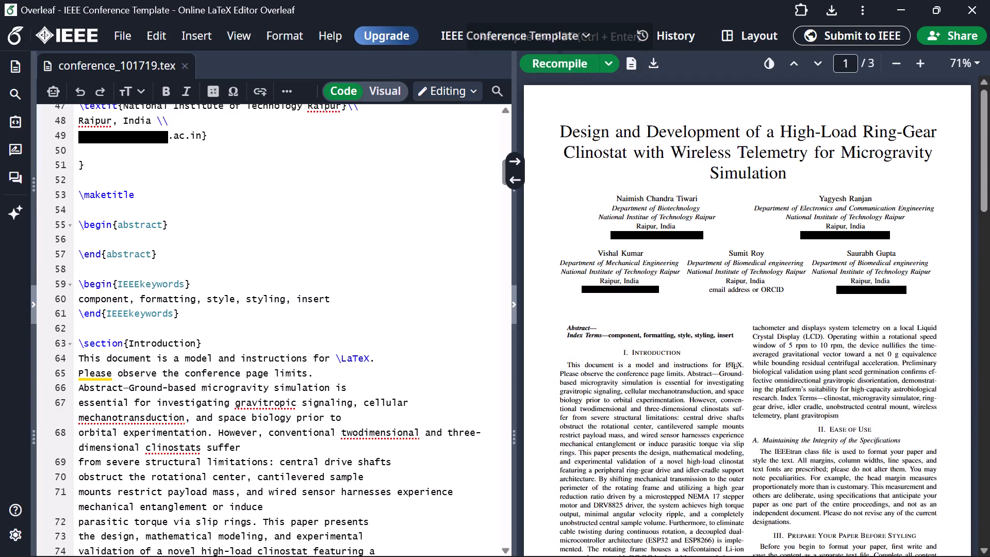
{"action": "scroll", "coordinate": [675, 366], "scroll_direction": "down", "scroll_amount": 1}
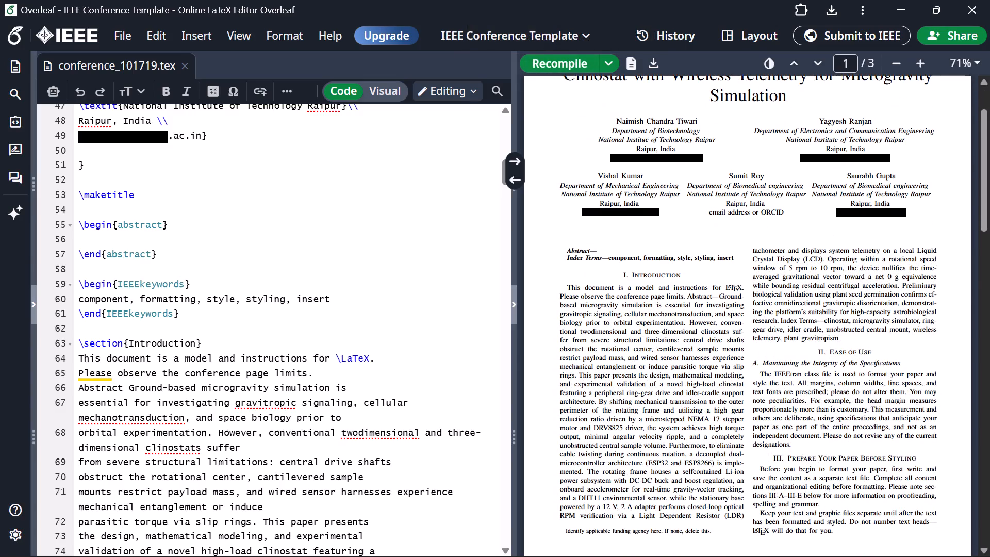
{"action": "scroll", "coordinate": [675, 366], "scroll_direction": "down", "scroll_amount": 1}
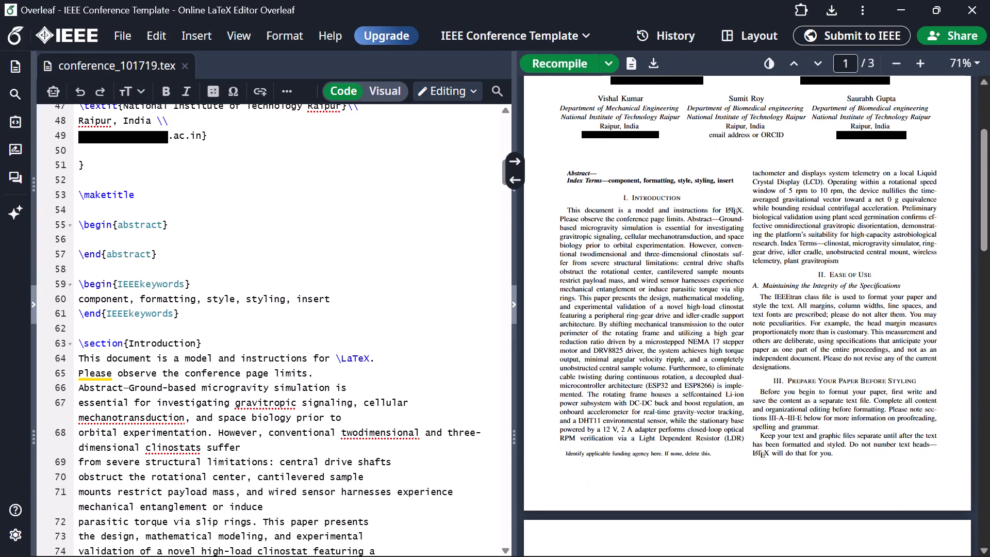
Undo the abstract paste below the Introduction and the deletion of the placeholder abstract, then recompile the document.
{"action": "left_click", "coordinate": [673, 341]}
{"action": "scroll", "coordinate": [407, 341], "scroll_direction": "down", "scroll_amount": 2}
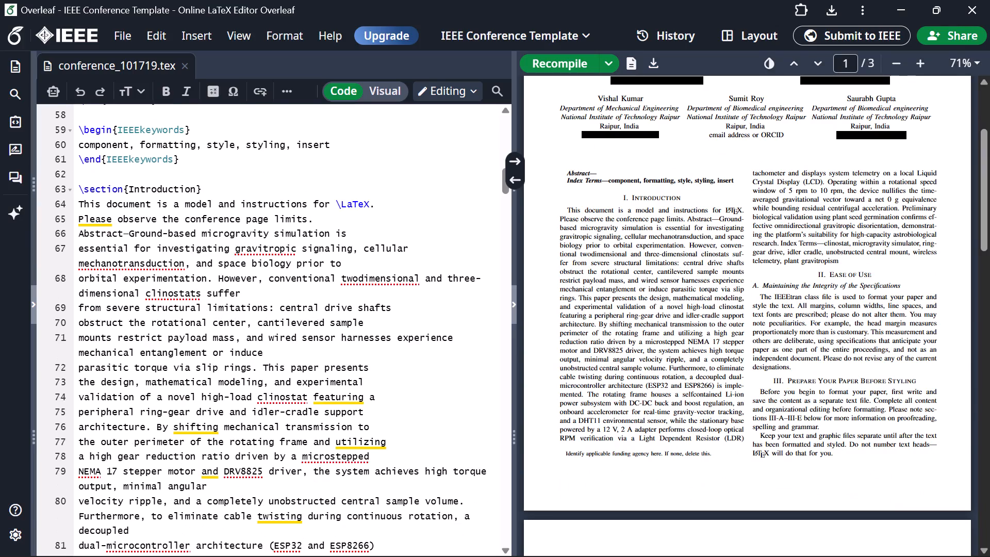
{"action": "left_click", "coordinate": [392, 334]}
{"action": "key", "text": "ctrl+z"}
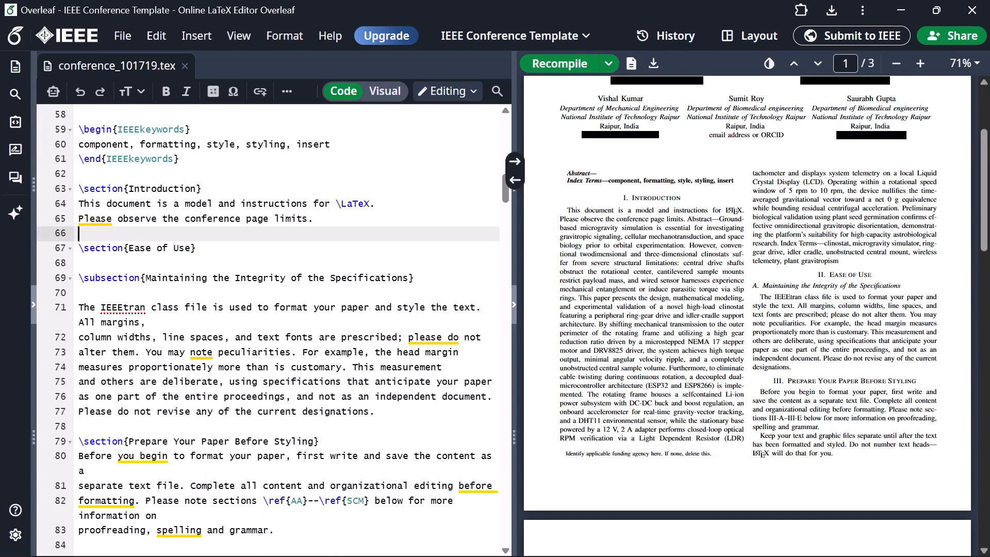
{"action": "key", "text": "ctrl+z"}
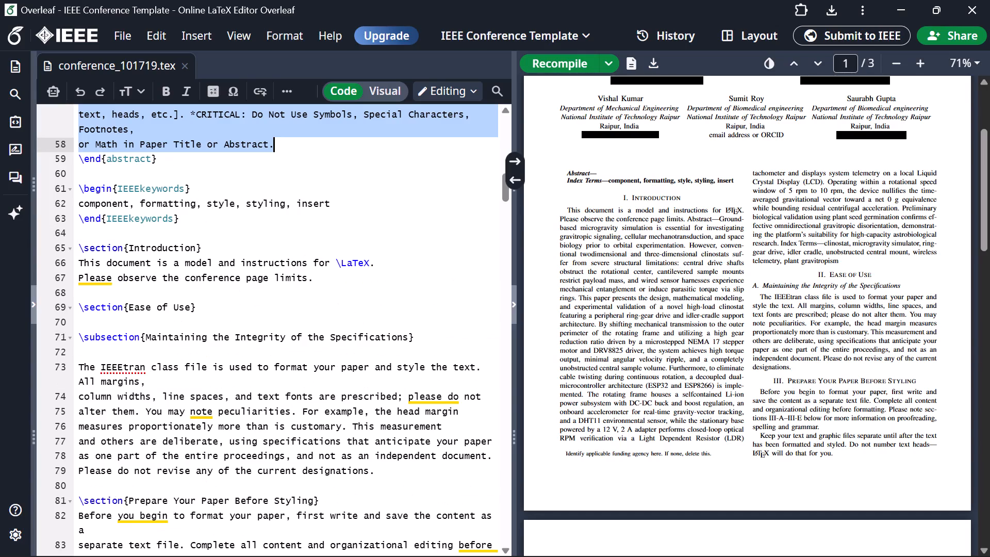
{"action": "scroll", "coordinate": [327, 278], "scroll_direction": "up", "scroll_amount": 3}
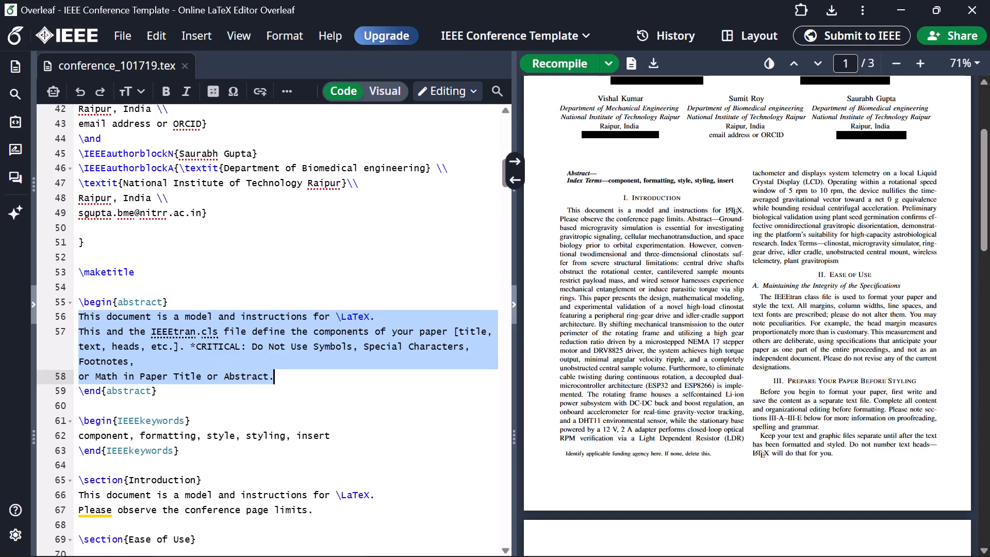
{"action": "left_click", "coordinate": [338, 269]}
{"action": "left_click", "coordinate": [587, 67]}
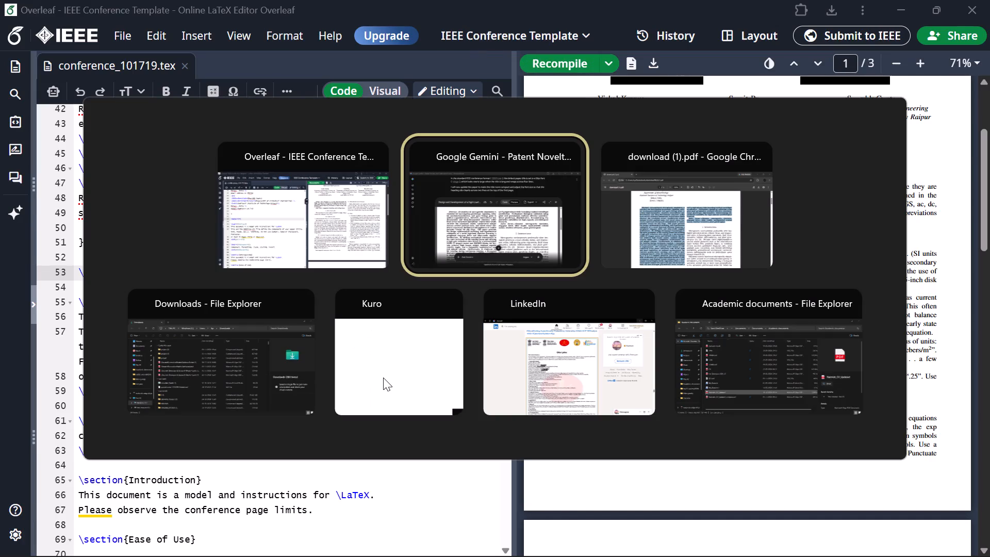
Switch to the exported clinostat PDF and read through it from the abstract on page 1 to the conclusion on page 6.
{"action": "left_click_drag", "start_coordinate": [362, 316], "coordinate": [363, 320]}
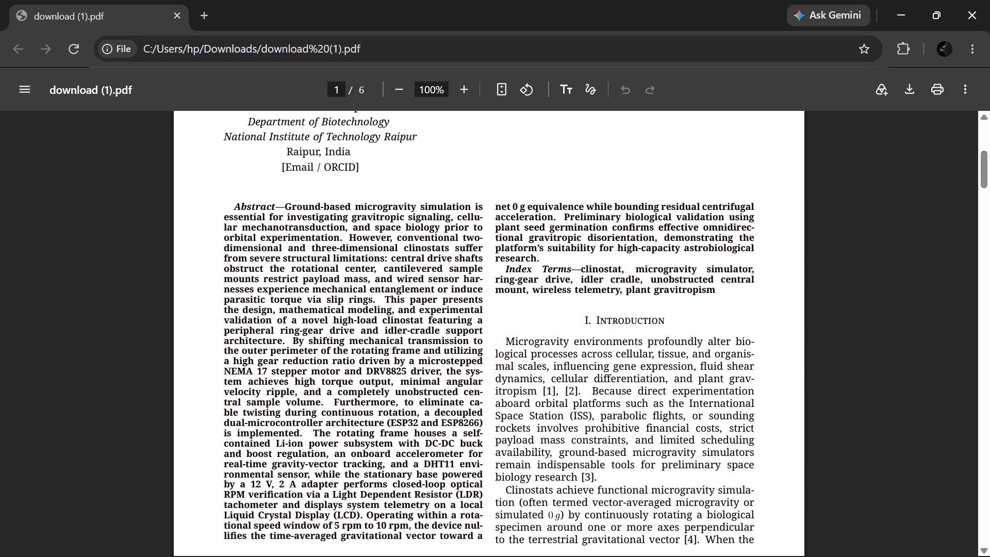
{"action": "left_click_drag", "start_coordinate": [363, 320], "coordinate": [364, 323]}
{"action": "scroll", "coordinate": [432, 282], "scroll_direction": "down", "scroll_amount": 2}
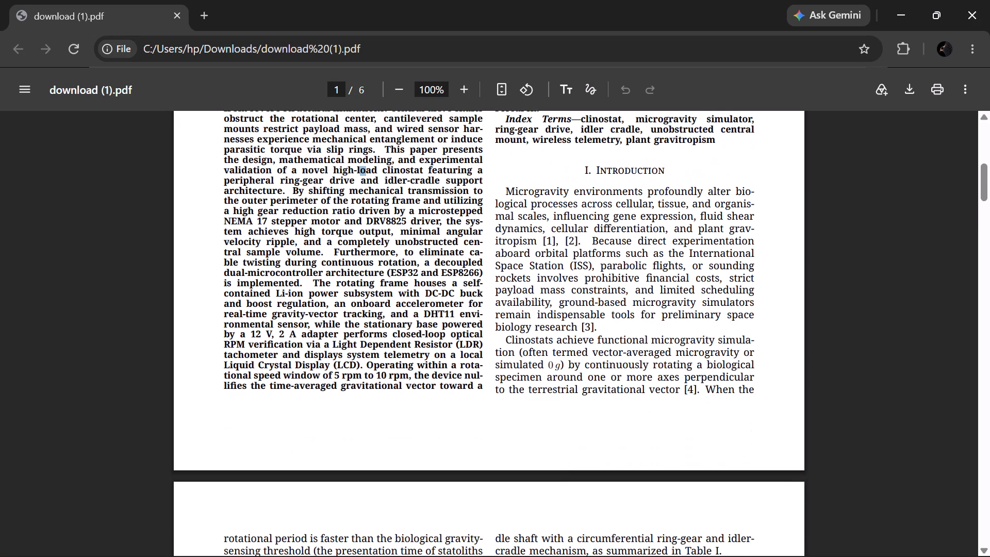
{"action": "left_click", "coordinate": [495, 304]}
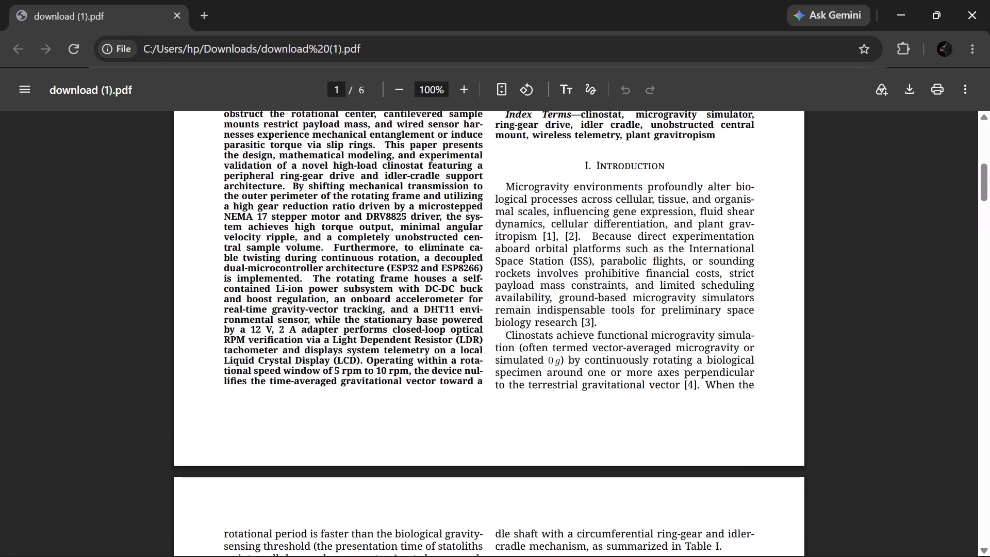
{"action": "scroll", "coordinate": [509, 334], "scroll_direction": "down", "scroll_amount": 15}
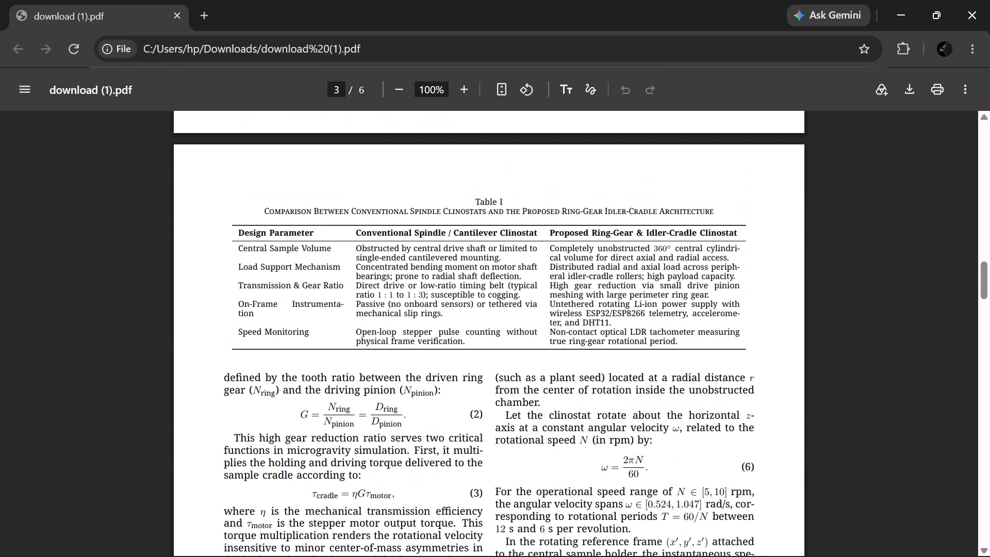
{"action": "scroll", "coordinate": [507, 334], "scroll_direction": "down", "scroll_amount": 4}
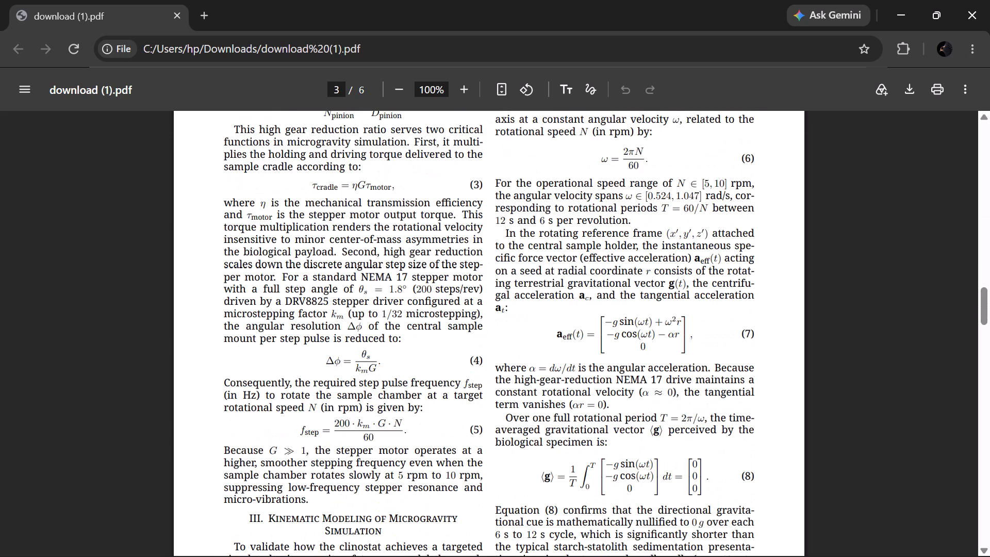
{"action": "scroll", "coordinate": [507, 334], "scroll_direction": "down", "scroll_amount": 3}
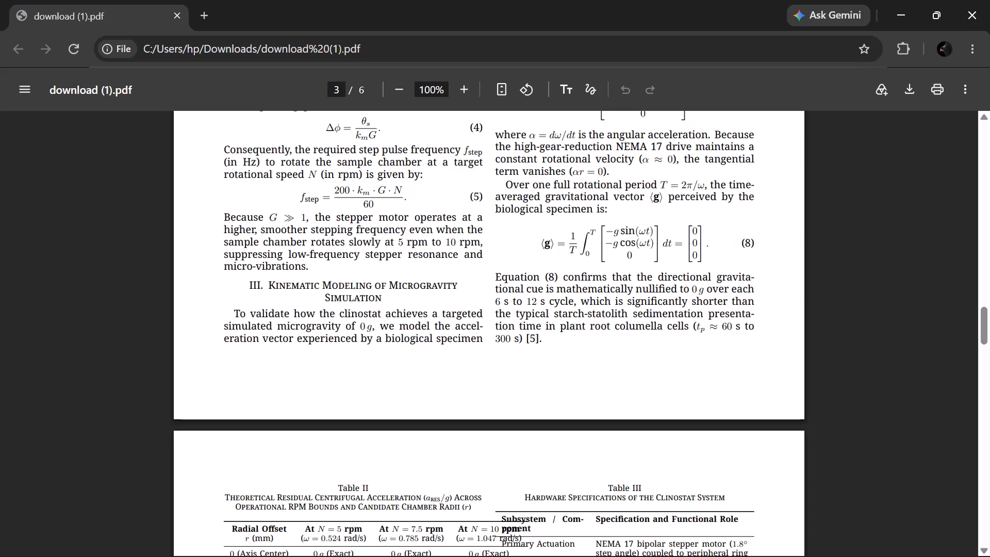
{"action": "scroll", "coordinate": [360, 270], "scroll_direction": "down", "scroll_amount": 6}
{"action": "scroll", "coordinate": [536, 300], "scroll_direction": "down", "scroll_amount": 8}
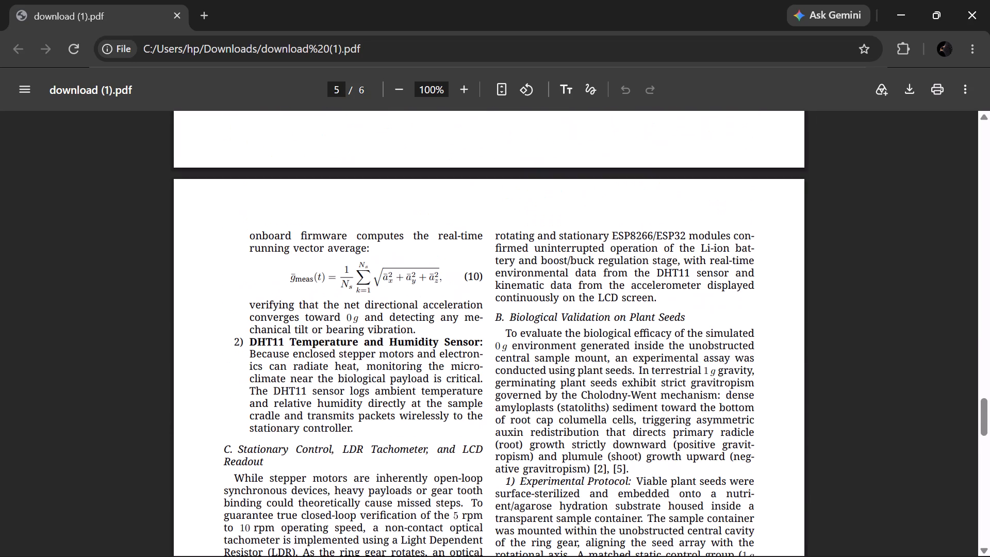
{"action": "scroll", "coordinate": [568, 321], "scroll_direction": "down", "scroll_amount": 9}
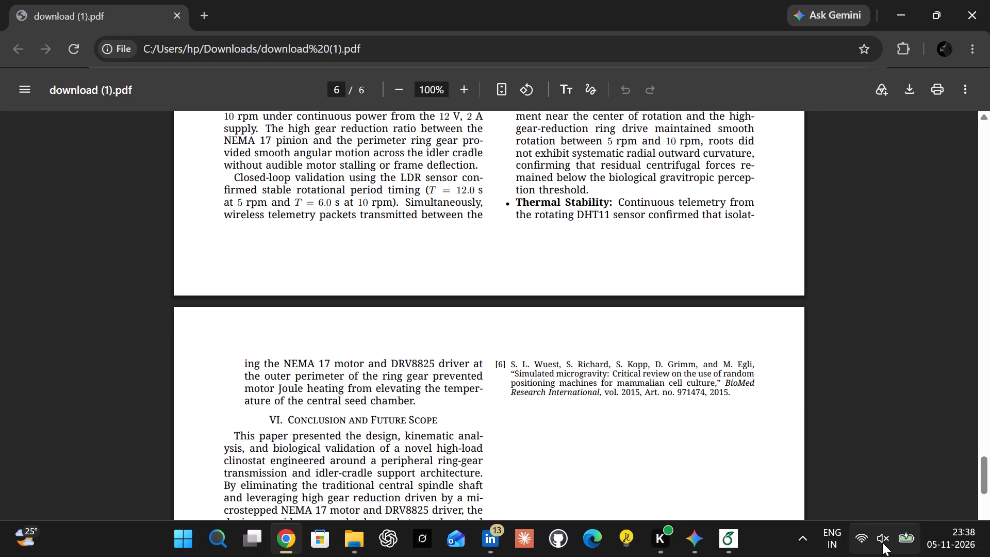
Return to the Overleaf project and look over the author blocks above \maketitle in the source.
{"action": "left_click", "coordinate": [728, 539]}
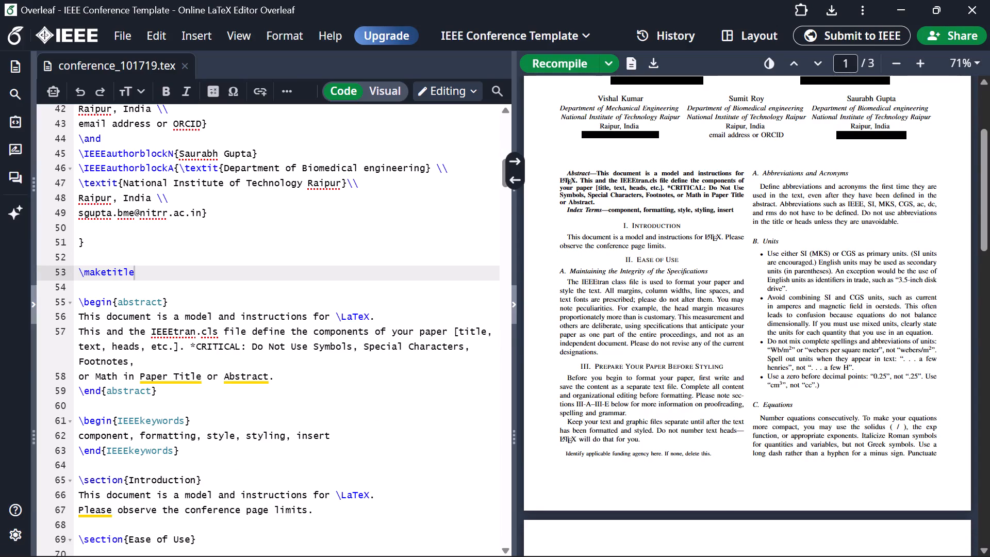
{"action": "scroll", "coordinate": [391, 311], "scroll_direction": "up", "scroll_amount": 4}
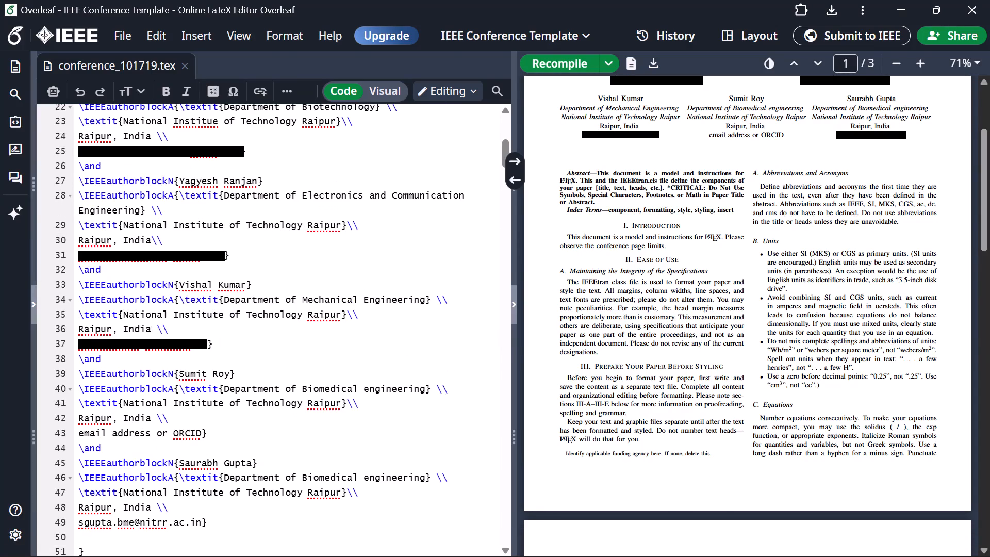
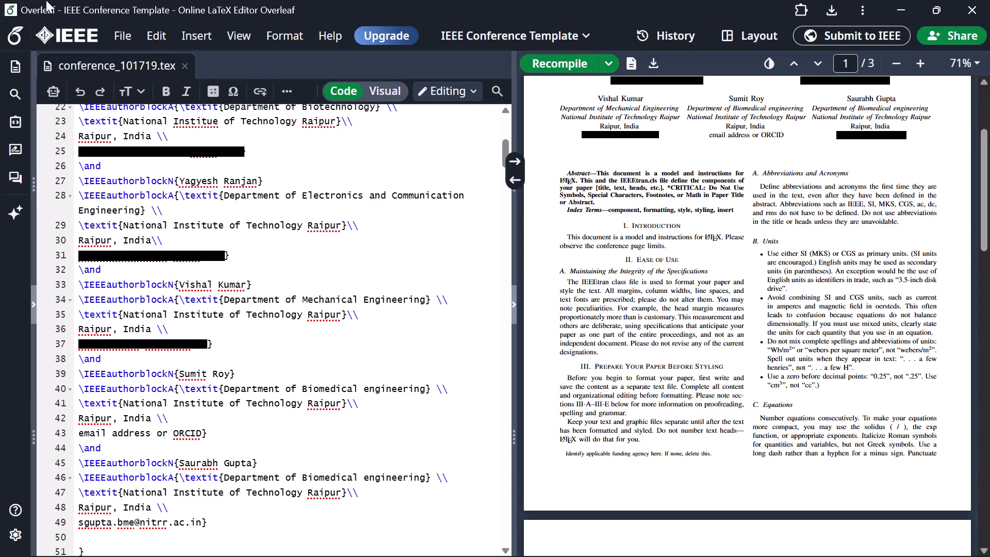
Switch the source editor from code to visual editing and look over the Abstract, keywords and Introduction placeholders.
{"action": "left_click", "coordinate": [391, 94]}
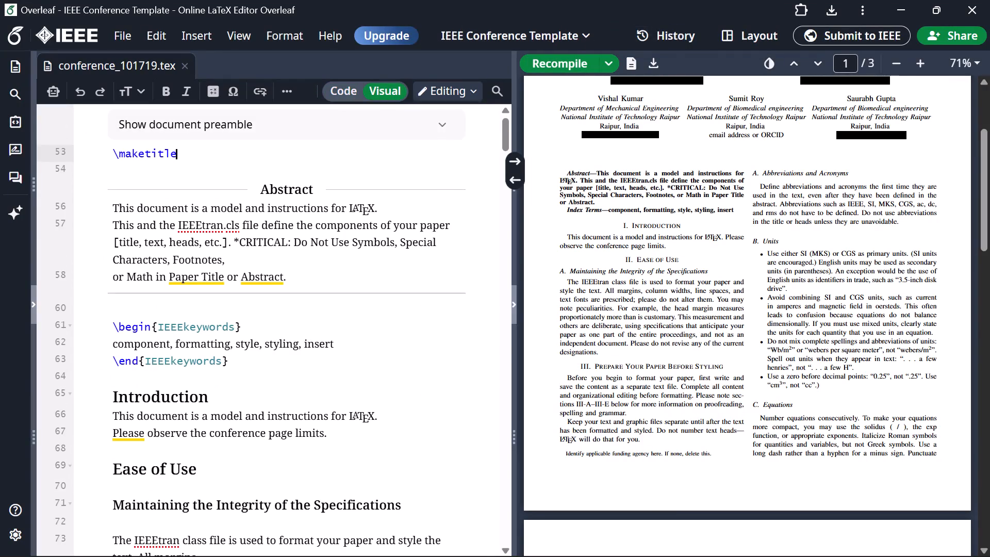
{"action": "scroll", "coordinate": [350, 365], "scroll_direction": "down", "scroll_amount": 4}
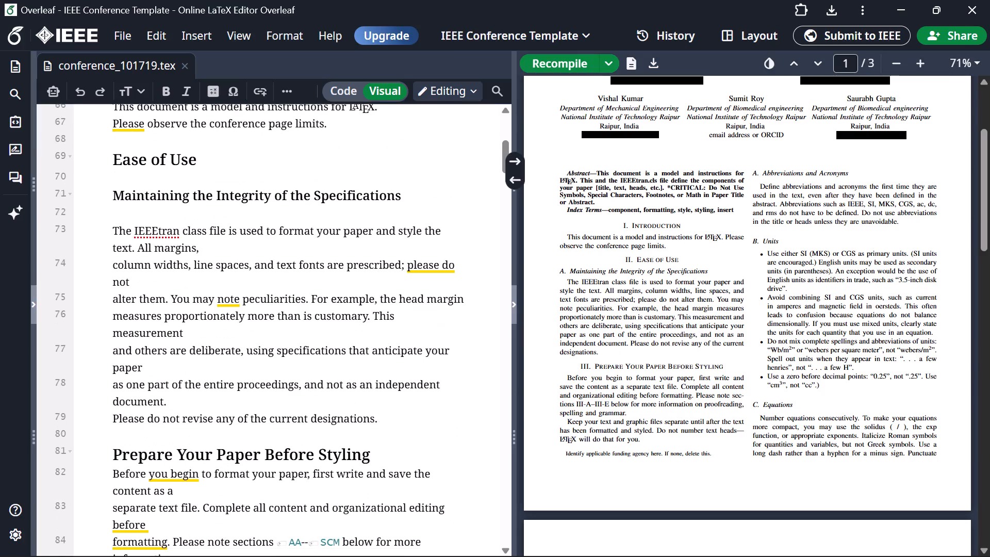
{"action": "scroll", "coordinate": [350, 366], "scroll_direction": "up", "scroll_amount": 2}
{"action": "scroll", "coordinate": [268, 261], "scroll_direction": "up", "scroll_amount": 1}
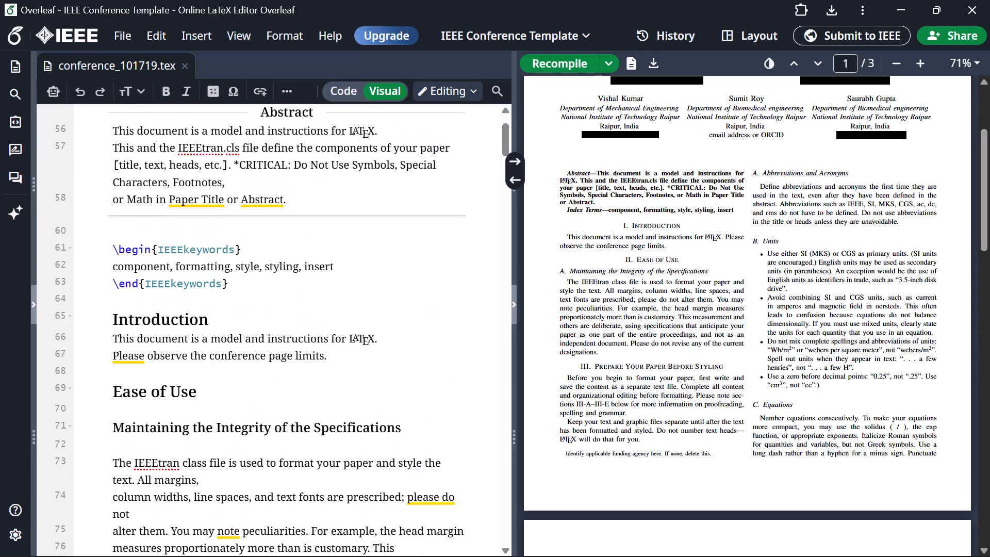
{"action": "scroll", "coordinate": [325, 250], "scroll_direction": "up", "scroll_amount": 1}
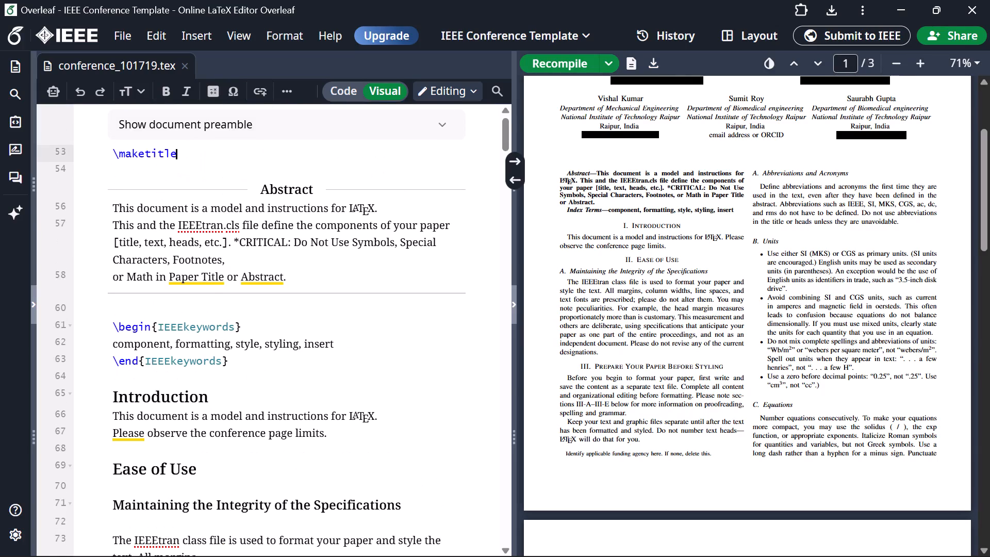
Delete all the placeholder text under the Abstract heading, from "This document is a model" to "Paper Title or Abstract.".
{"action": "double_click", "coordinate": [318, 269]}
{"action": "left_click_drag", "start_coordinate": [316, 237], "coordinate": [236, 236]}
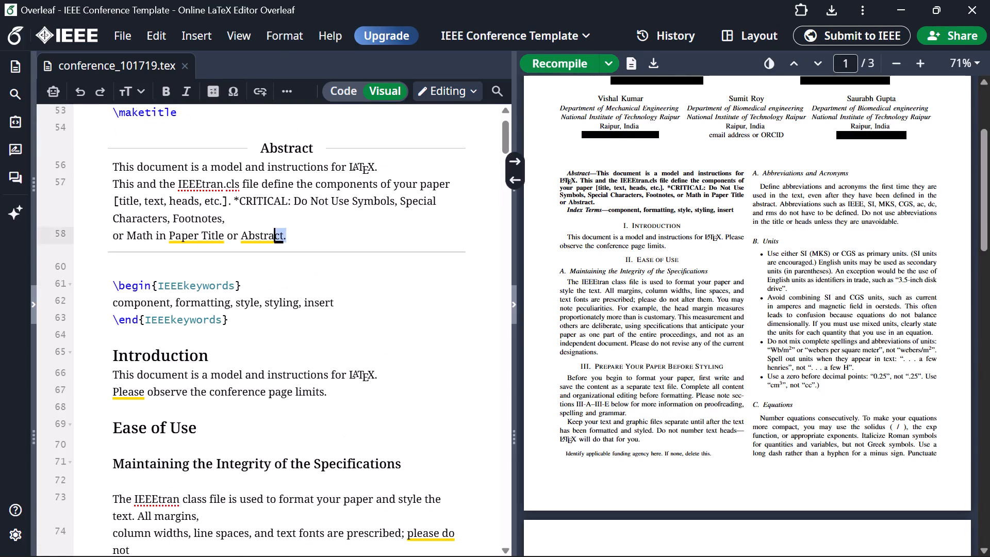
{"action": "left_click_drag", "start_coordinate": [236, 236], "coordinate": [127, 189]}
{"action": "scroll", "coordinate": [439, 330], "scroll_direction": "down", "scroll_amount": 2}
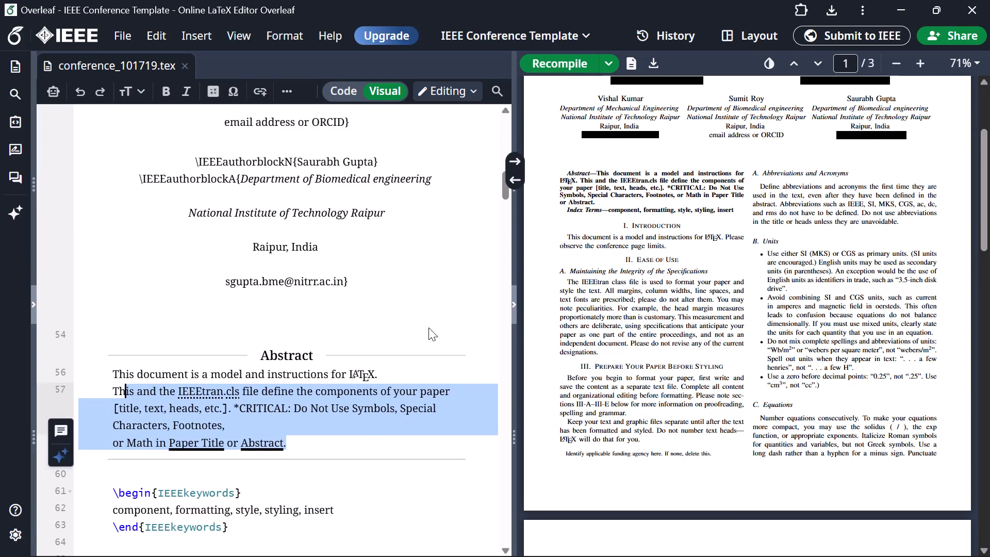
{"action": "left_click_drag", "start_coordinate": [322, 446], "coordinate": [120, 376]}
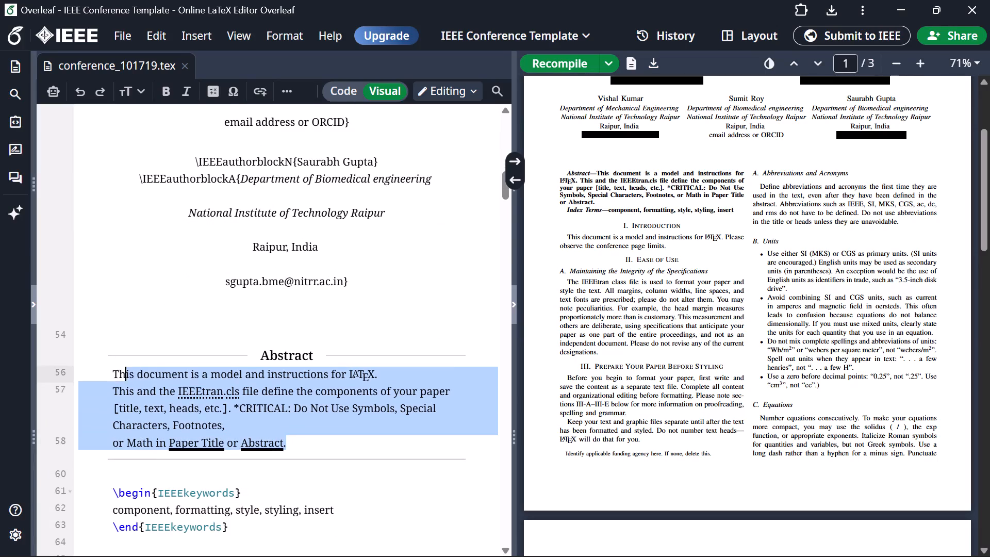
{"action": "left_click_drag", "start_coordinate": [120, 376], "coordinate": [118, 376]}
{"action": "double_click", "coordinate": [118, 376]}
{"action": "double_click", "coordinate": [111, 377]}
{"action": "left_click_drag", "start_coordinate": [120, 383], "coordinate": [250, 418]}
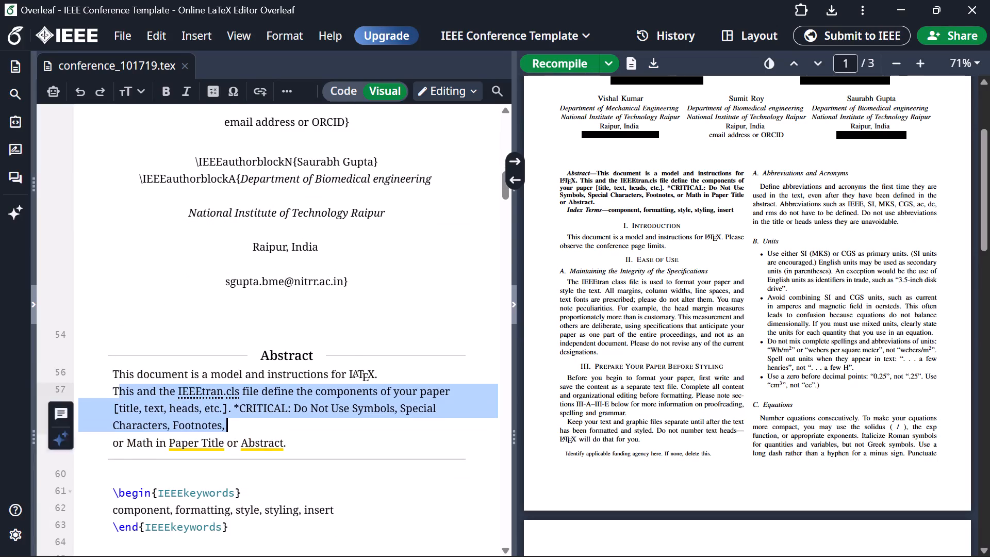
{"action": "left_click", "coordinate": [299, 432]}
{"action": "left_click_drag", "start_coordinate": [298, 432], "coordinate": [176, 432]}
{"action": "left_click", "coordinate": [277, 439]}
{"action": "left_click_drag", "start_coordinate": [299, 445], "coordinate": [299, 444]}
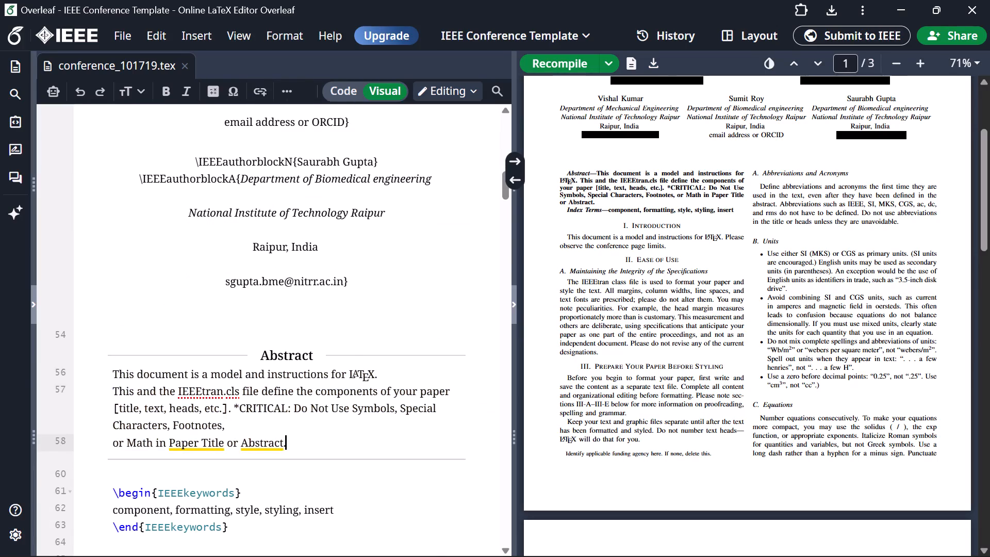
{"action": "left_click_drag", "start_coordinate": [299, 444], "coordinate": [114, 368]}
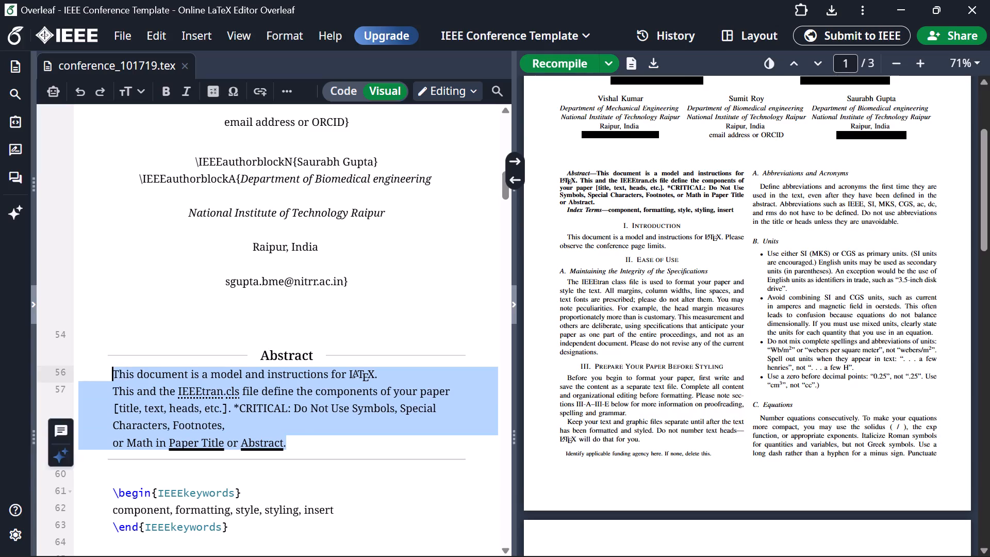
{"action": "key", "text": "BackSpace"}
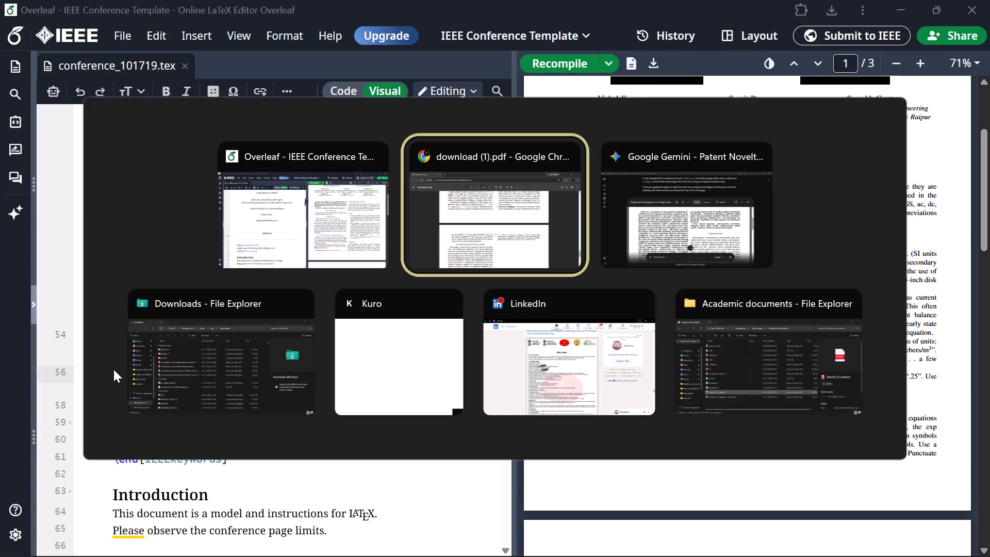
In the exported clinostat PDF, copy the page 1 abstract from "Ground-based microgravity simulation" through the index terms ending in "plant gravitropism".
{"action": "scroll", "coordinate": [540, 122], "scroll_direction": "up", "scroll_amount": 4}
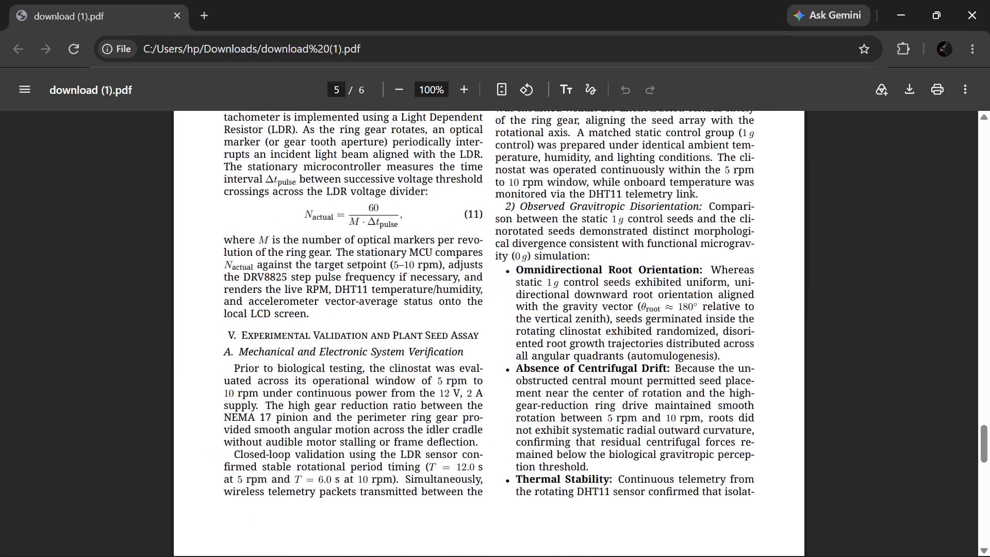
{"action": "scroll", "coordinate": [537, 136], "scroll_direction": "up", "scroll_amount": 16}
{"action": "scroll", "coordinate": [523, 160], "scroll_direction": "up", "scroll_amount": 9}
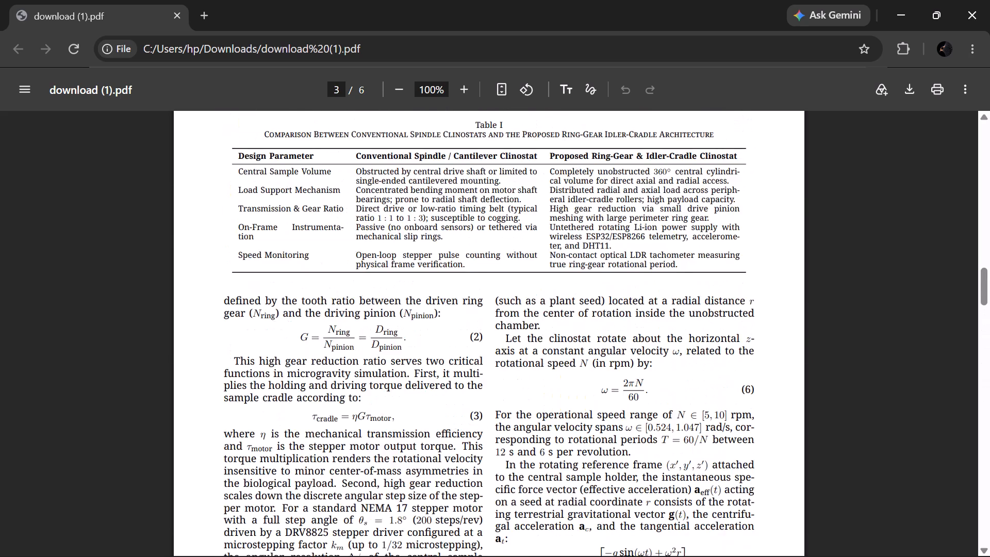
{"action": "scroll", "coordinate": [523, 159], "scroll_direction": "up", "scroll_amount": 20}
{"action": "scroll", "coordinate": [523, 159], "scroll_direction": "down", "scroll_amount": 4}
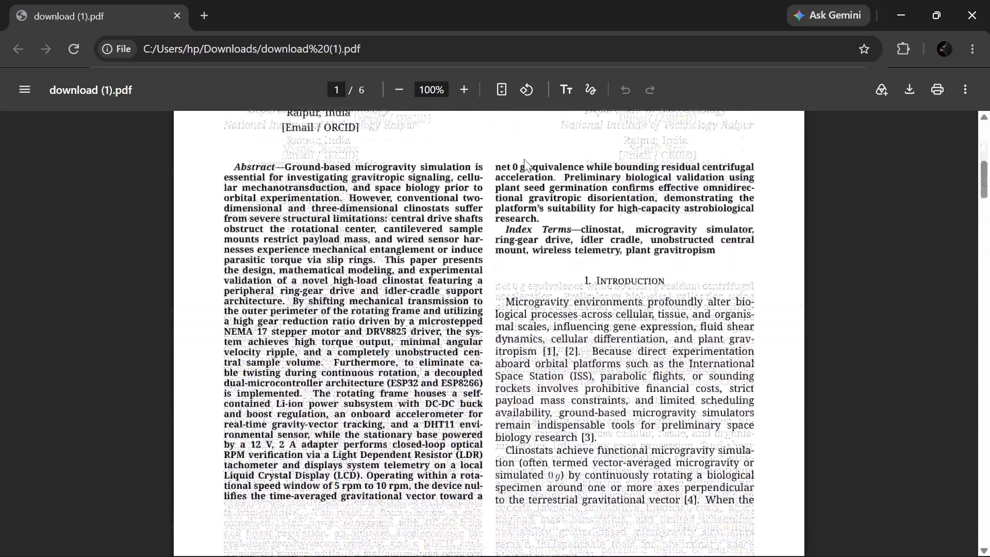
{"action": "scroll", "coordinate": [703, 170], "scroll_direction": "up", "scroll_amount": 2}
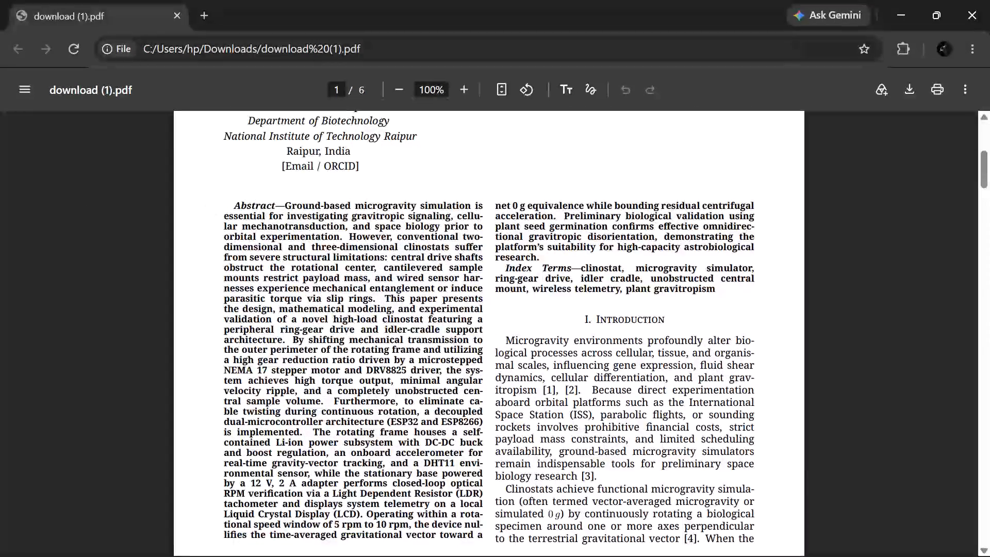
{"action": "left_click_drag", "start_coordinate": [286, 206], "coordinate": [603, 361]}
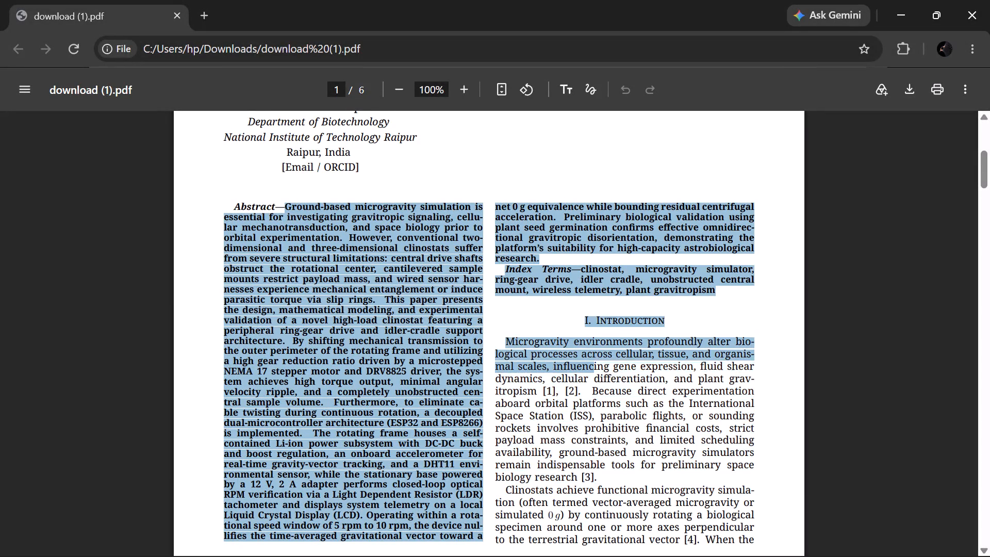
{"action": "left_click_drag", "start_coordinate": [603, 361], "coordinate": [737, 300]}
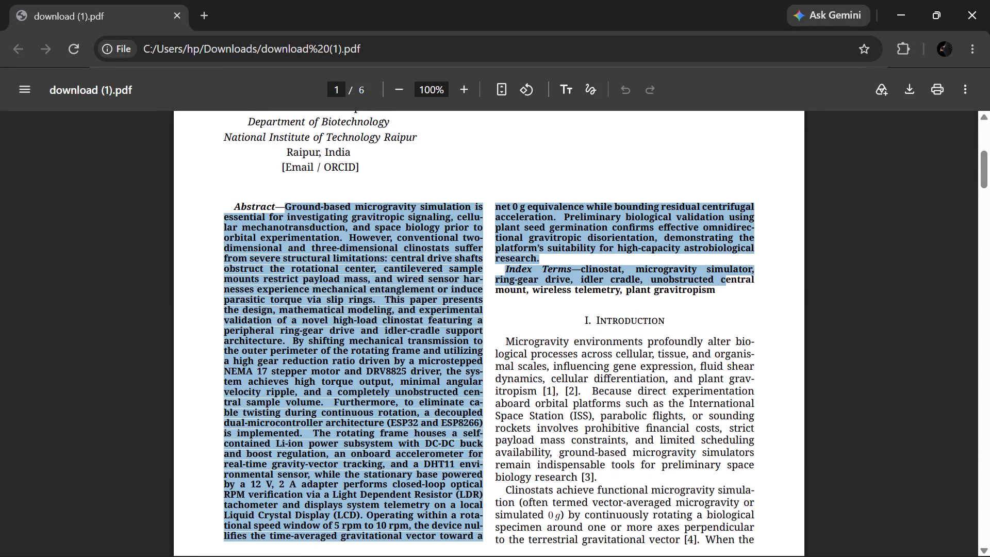
{"action": "left_click_drag", "start_coordinate": [737, 300], "coordinate": [711, 296]}
{"action": "key", "text": "ctrl+c"}
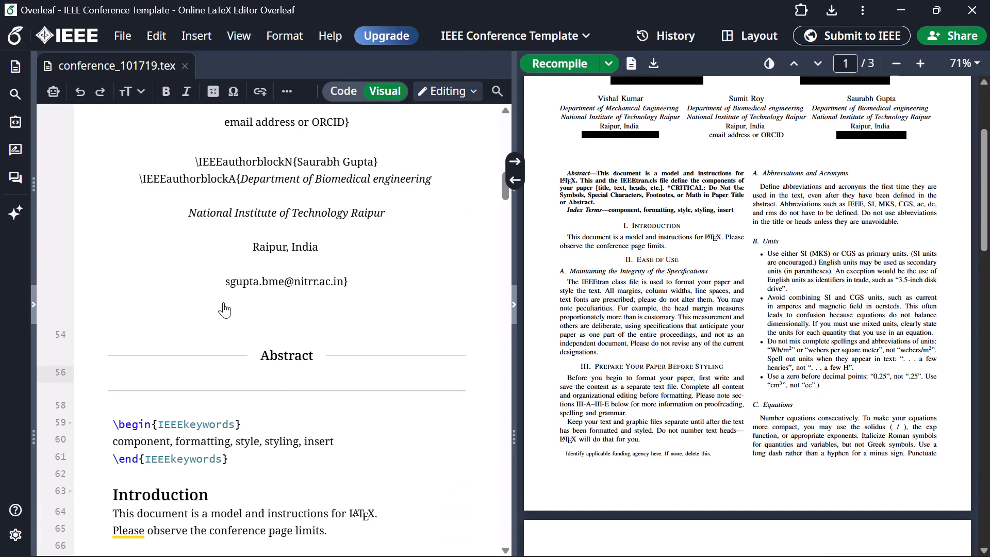
Back in the Overleaf project, paste the copied abstract and index terms into the emptied Abstract block.
{"action": "key", "text": "ctrl+v"}
{"action": "scroll", "coordinate": [306, 383], "scroll_direction": "down", "scroll_amount": 9}
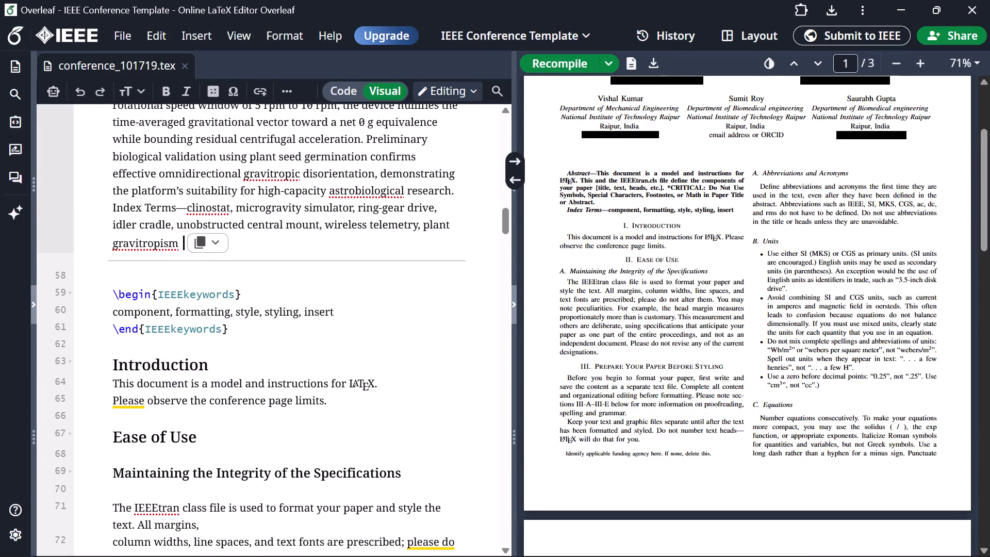
{"action": "left_click", "coordinate": [324, 251]}
{"action": "left_click", "coordinate": [361, 282]}
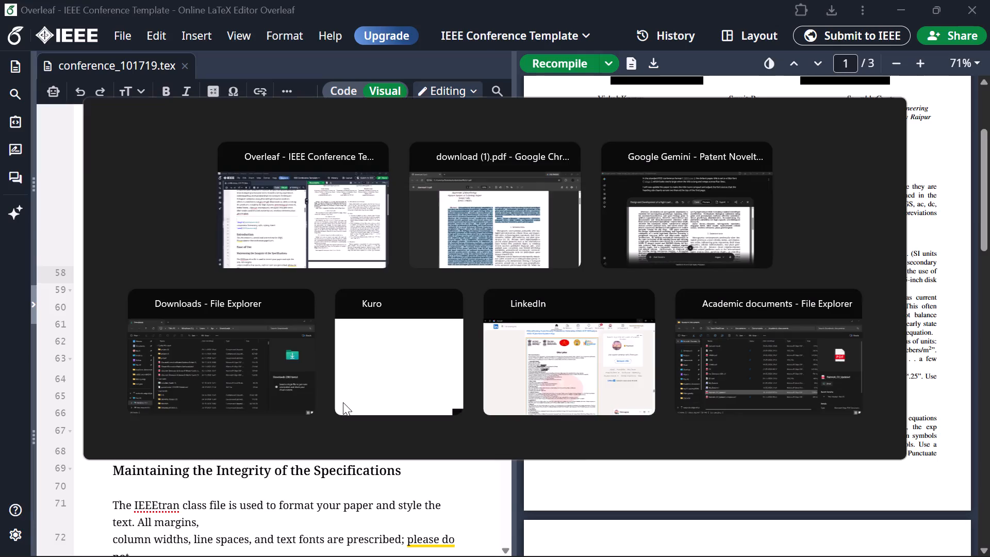
Switch to the clinostat PDF and look through pages 1 and 2 for the extent of the Introduction section.
{"action": "left_click", "coordinate": [525, 305]}
{"action": "scroll", "coordinate": [525, 307], "scroll_direction": "down", "scroll_amount": 2}
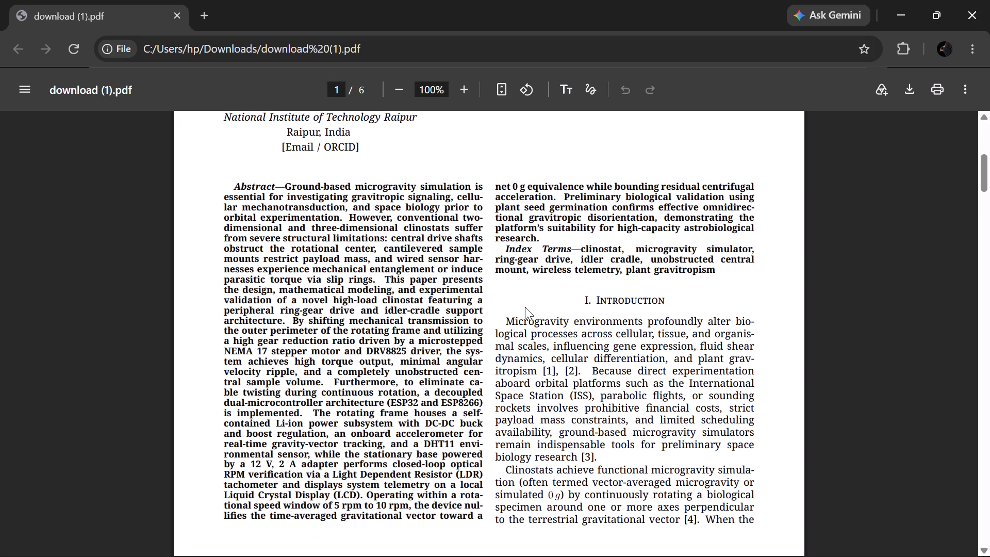
{"action": "scroll", "coordinate": [536, 243], "scroll_direction": "down", "scroll_amount": 3}
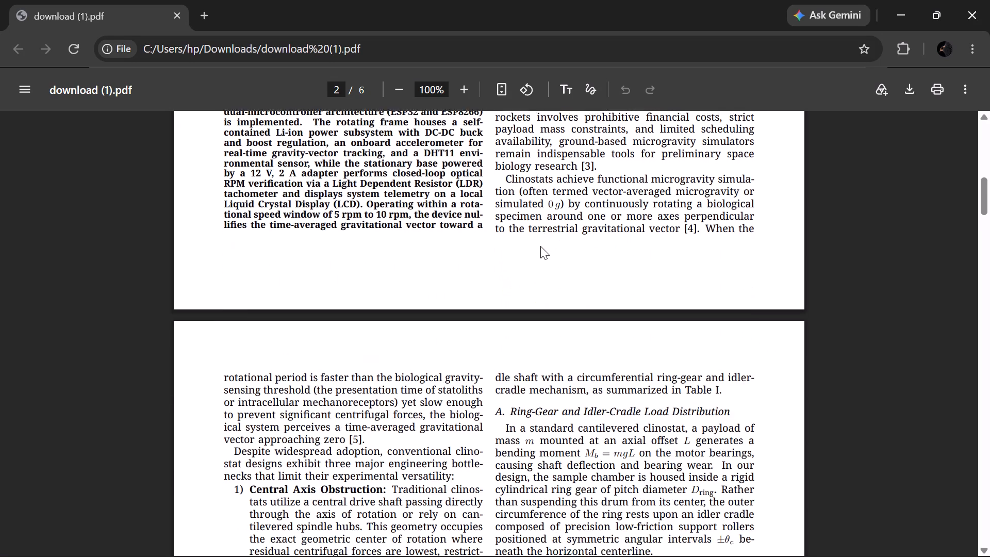
{"action": "scroll", "coordinate": [541, 246], "scroll_direction": "down", "scroll_amount": 3}
{"action": "scroll", "coordinate": [541, 246], "scroll_direction": "up", "scroll_amount": 1}
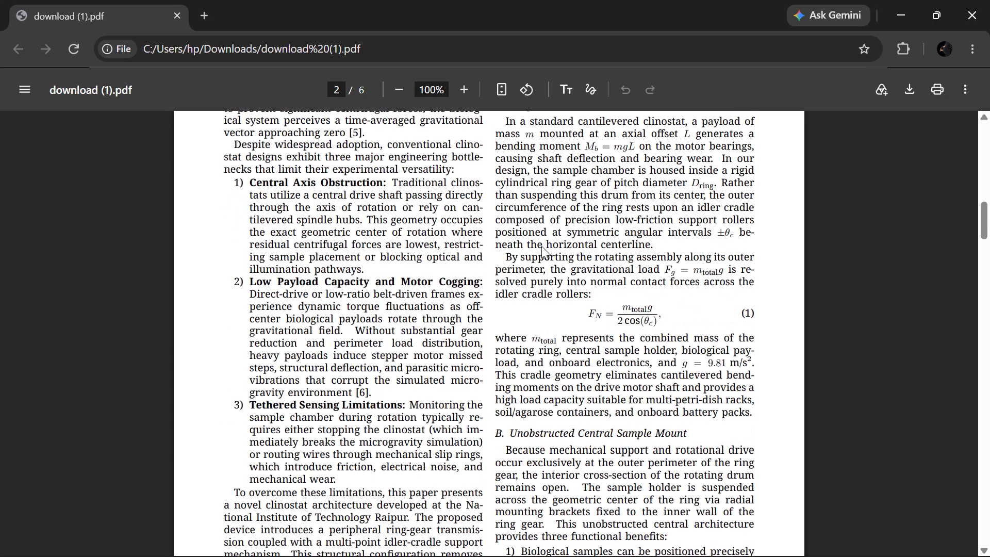
{"action": "scroll", "coordinate": [541, 246], "scroll_direction": "up", "scroll_amount": 3}
{"action": "scroll", "coordinate": [541, 246], "scroll_direction": "down", "scroll_amount": 9}
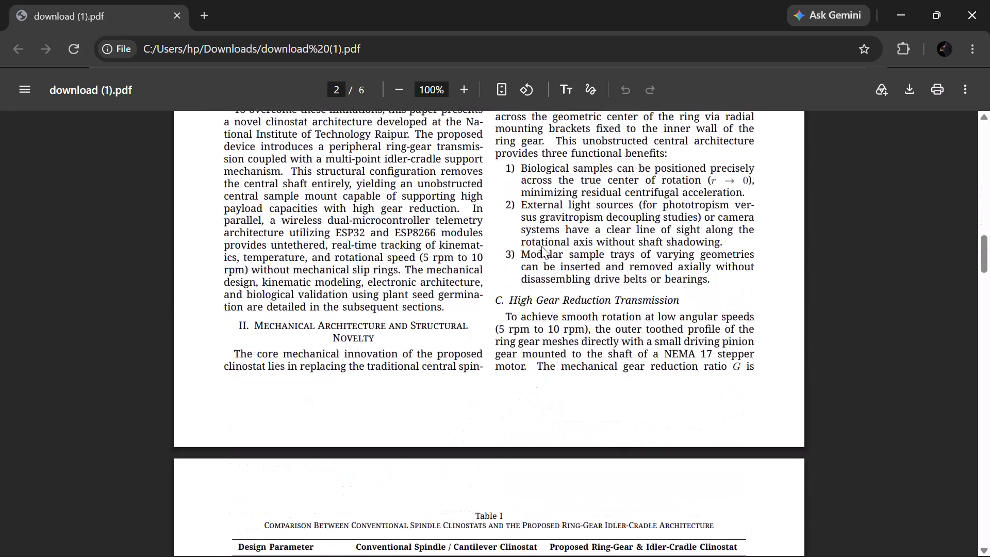
{"action": "scroll", "coordinate": [541, 246], "scroll_direction": "up", "scroll_amount": 3}
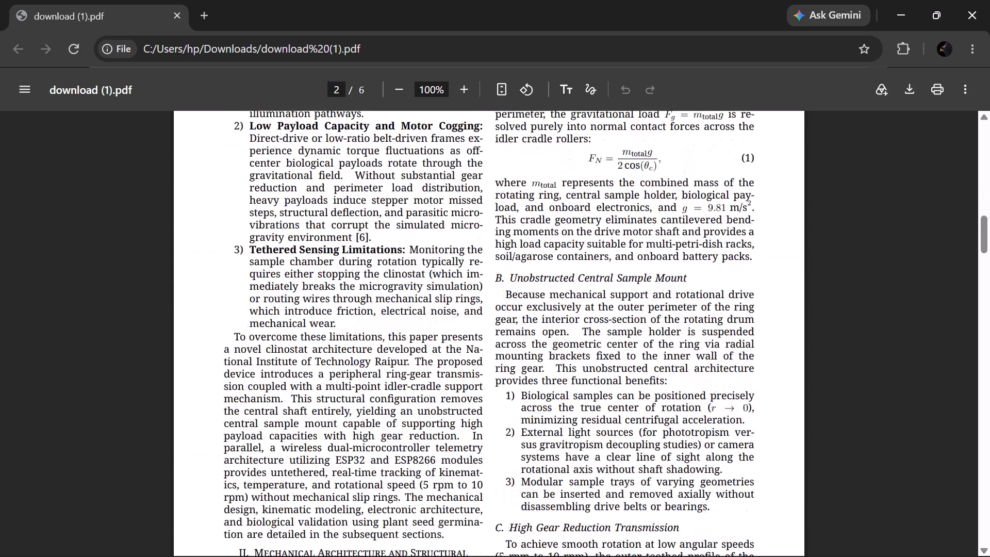
{"action": "scroll", "coordinate": [541, 245], "scroll_direction": "up", "scroll_amount": 8}
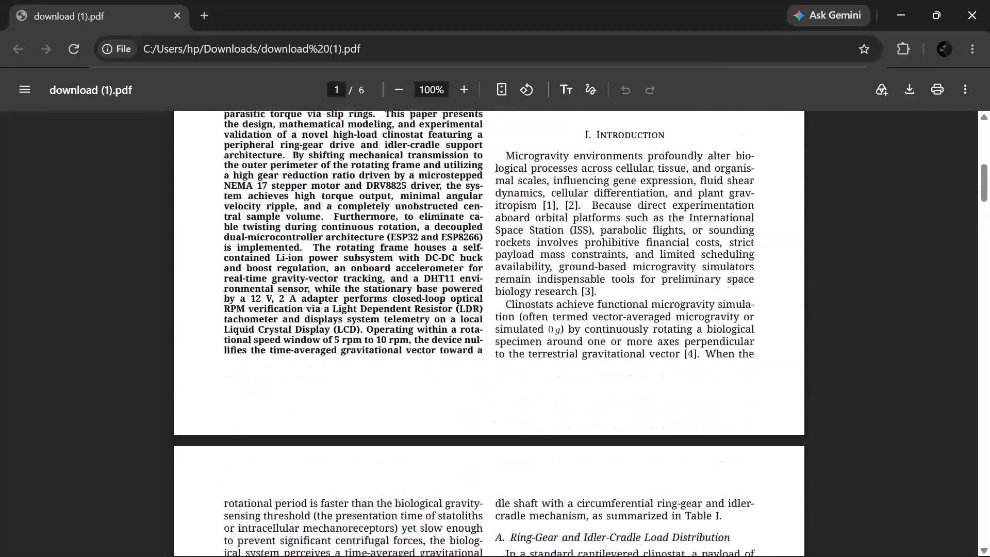
Copy the PDF's Introduction text from "Microgravity environments profoundly alter" on page 1 to "detailed in the subsequent sections" on page 2.
{"action": "left_click_drag", "start_coordinate": [505, 189], "coordinate": [663, 413]}
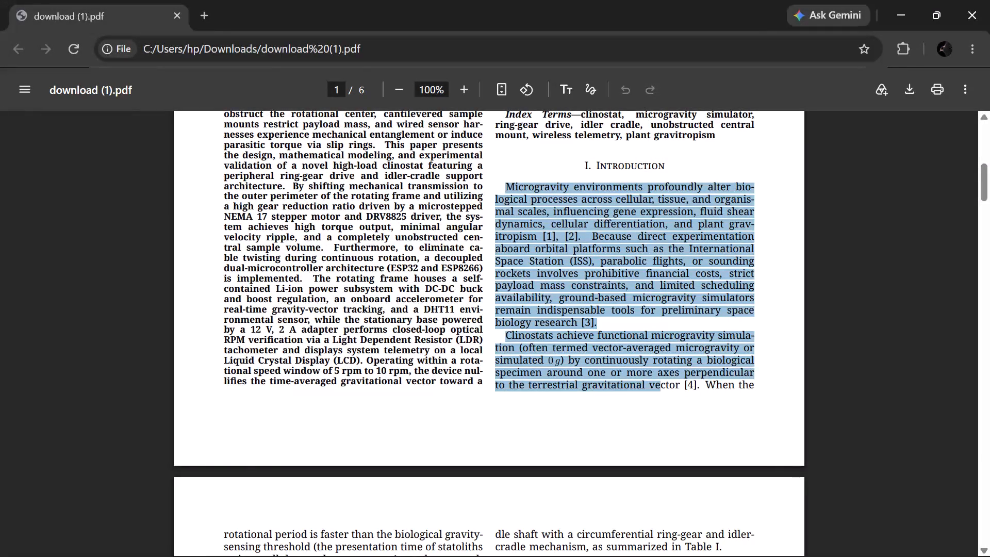
{"action": "left_click_drag", "start_coordinate": [663, 413], "coordinate": [746, 452]}
{"action": "key", "text": "Down"}
{"action": "key", "text": "Down"}
{"action": "key", "text": "Down"}
{"action": "key", "text": "Down"}
{"action": "key", "text": "Down"}
{"action": "key", "text": "Down"}
{"action": "key", "text": "Down"}
{"action": "key", "text": "Down"}
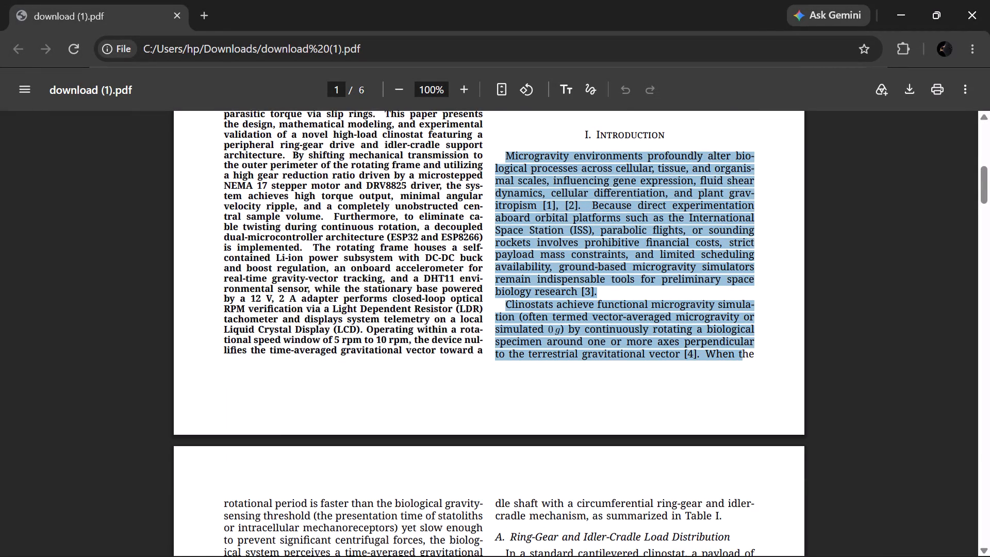
{"action": "left_click_drag", "start_coordinate": [746, 452], "coordinate": [658, 412]}
{"action": "key", "text": "Down"}
{"action": "key", "text": "Down"}
{"action": "key", "text": "Down"}
{"action": "key", "text": "Down"}
{"action": "key", "text": "Down"}
{"action": "key", "text": "Down"}
{"action": "key", "text": "Down"}
{"action": "key", "text": "Down"}
{"action": "key", "text": "Down"}
{"action": "key", "text": "Down"}
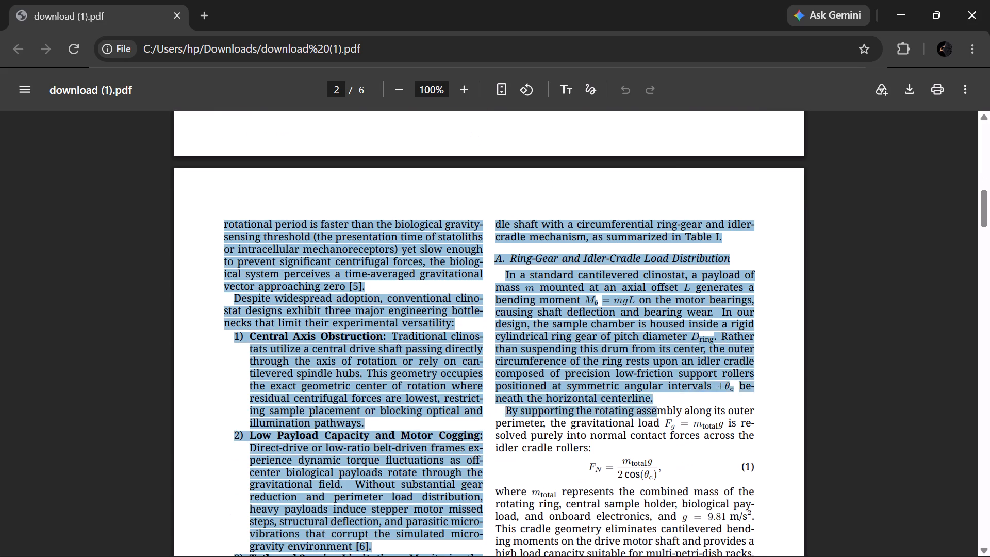
{"action": "left_click_drag", "start_coordinate": [658, 412], "coordinate": [616, 336]}
{"action": "key", "text": "Down"}
{"action": "key", "text": "Down"}
{"action": "key", "text": "Down"}
{"action": "key", "text": "Down"}
{"action": "key", "text": "Down"}
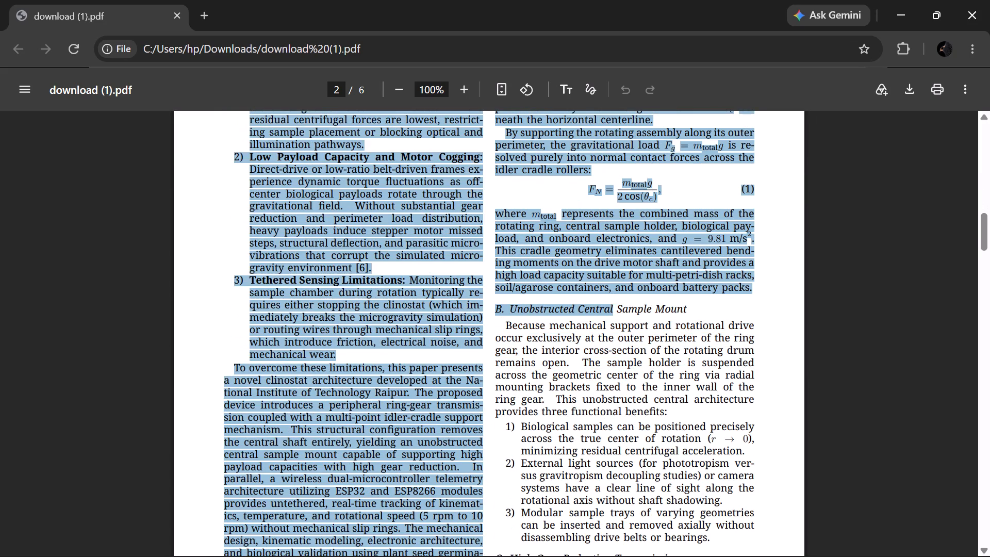
{"action": "left_click_drag", "start_coordinate": [616, 336], "coordinate": [458, 401]}
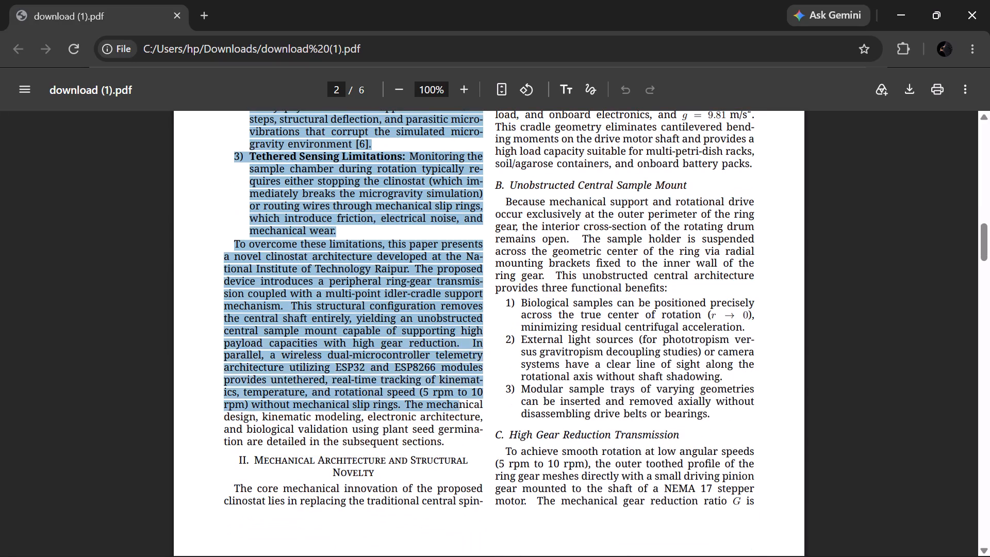
{"action": "left_click_drag", "start_coordinate": [458, 401], "coordinate": [460, 451]}
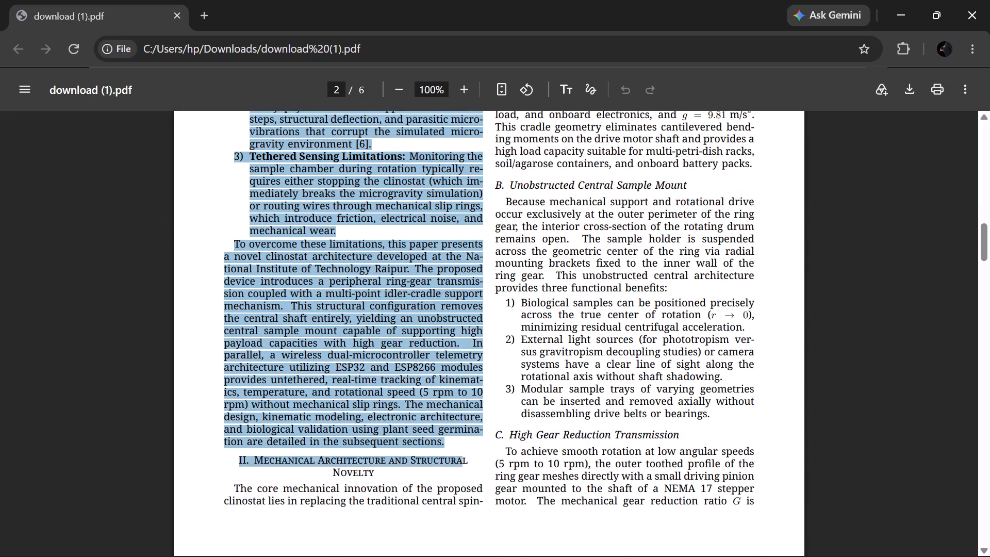
{"action": "left_click_drag", "start_coordinate": [460, 451], "coordinate": [443, 438]}
{"action": "key", "text": "ctrl+c"}
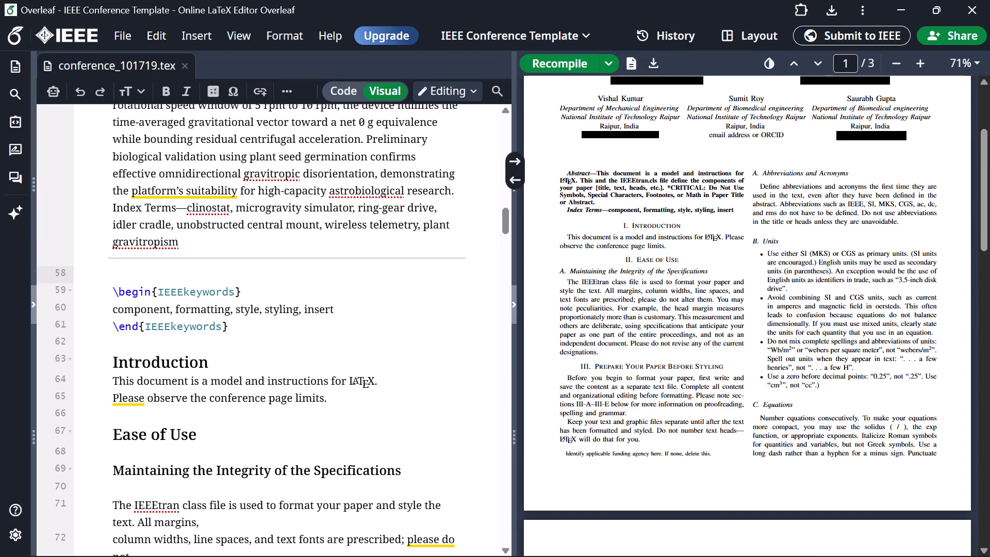
In the Overleaf project, replace the Introduction's two placeholder sentences with the copied Introduction text and recompile the document.
{"action": "left_click", "coordinate": [334, 412]}
{"action": "left_click_drag", "start_coordinate": [348, 396], "coordinate": [117, 380]}
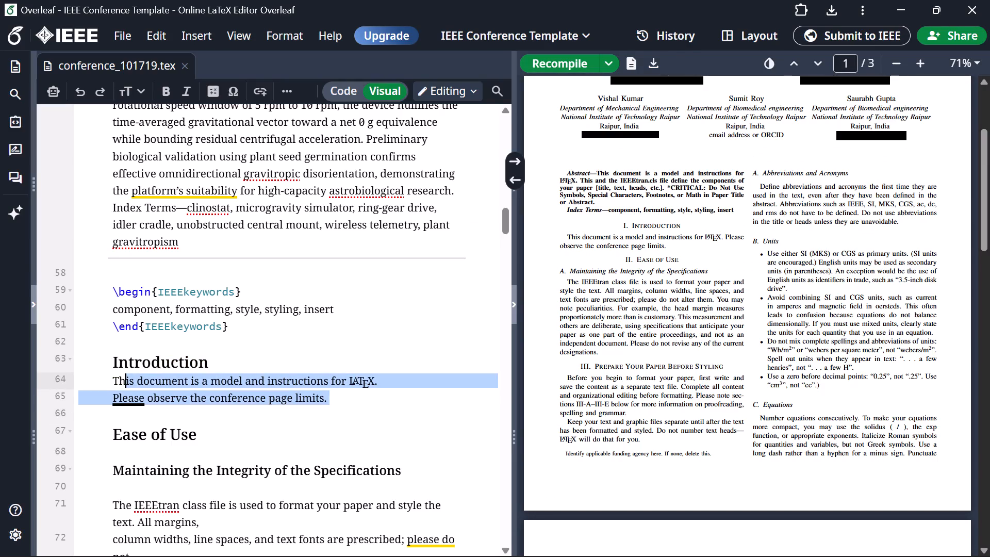
{"action": "left_click_drag", "start_coordinate": [117, 380], "coordinate": [108, 382]}
{"action": "key", "text": "BackSpace"}
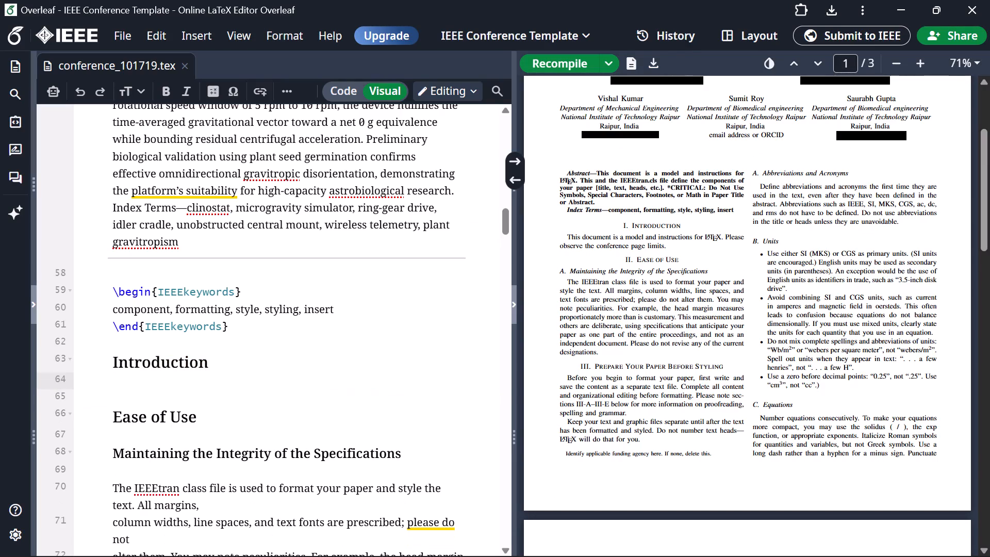
{"action": "key", "text": "ctrl+v"}
{"action": "scroll", "coordinate": [422, 397], "scroll_direction": "down", "scroll_amount": 8}
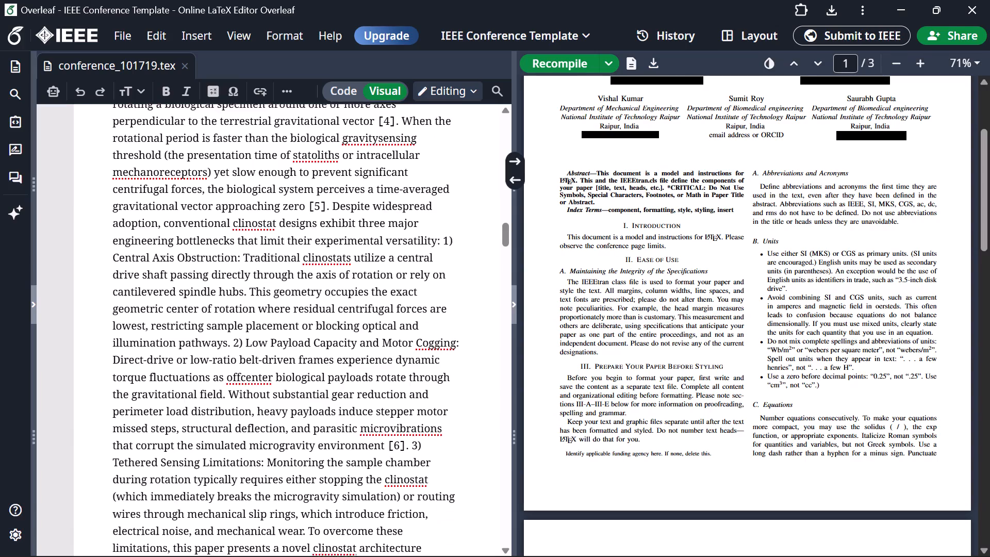
{"action": "scroll", "coordinate": [418, 405], "scroll_direction": "down", "scroll_amount": 4}
{"action": "left_click", "coordinate": [412, 343]}
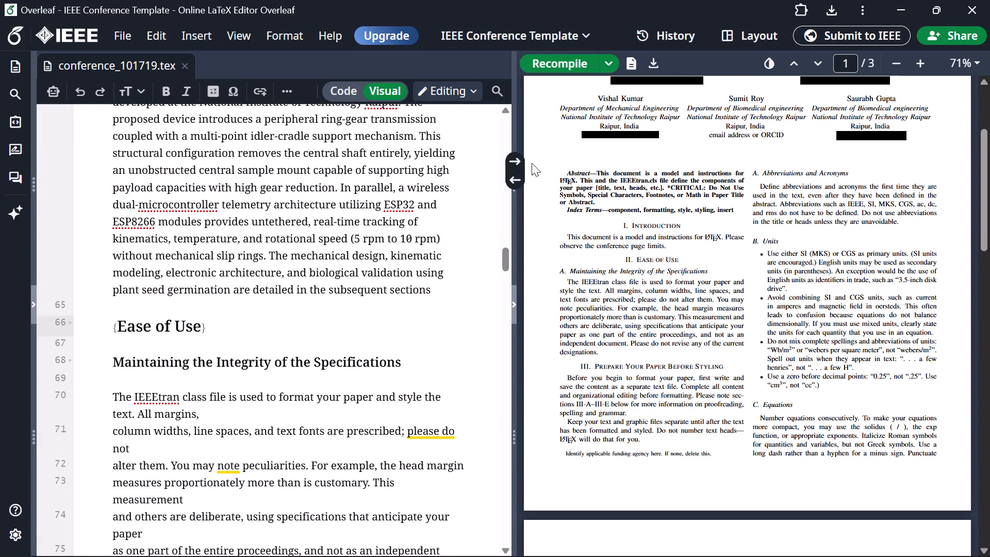
{"action": "left_click", "coordinate": [581, 68]}
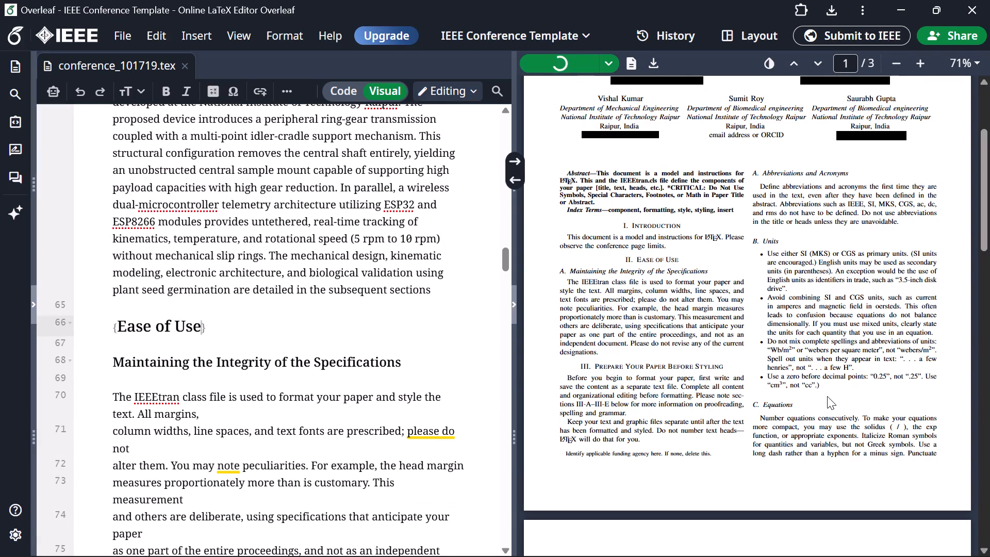
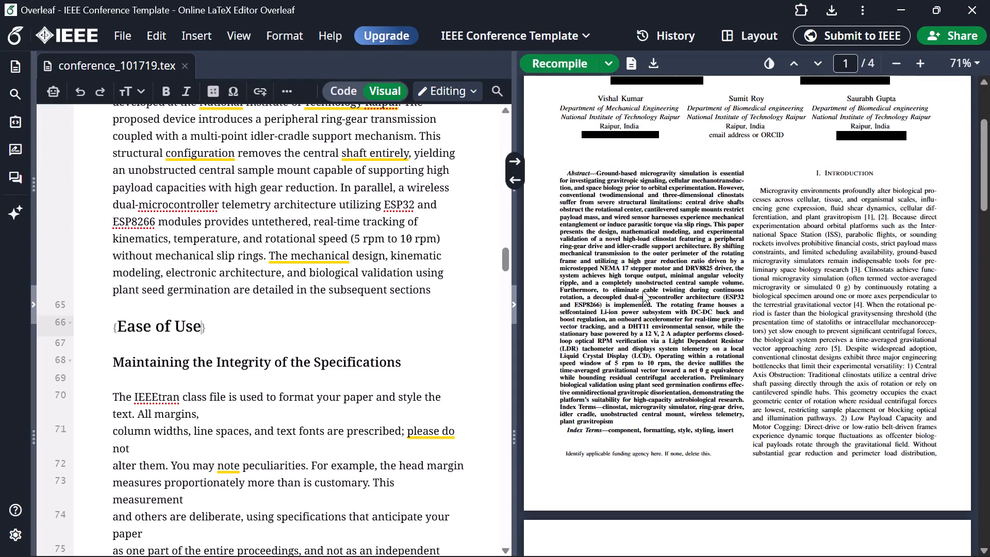
{"action": "scroll", "coordinate": [739, 243], "scroll_direction": "up", "scroll_amount": 3}
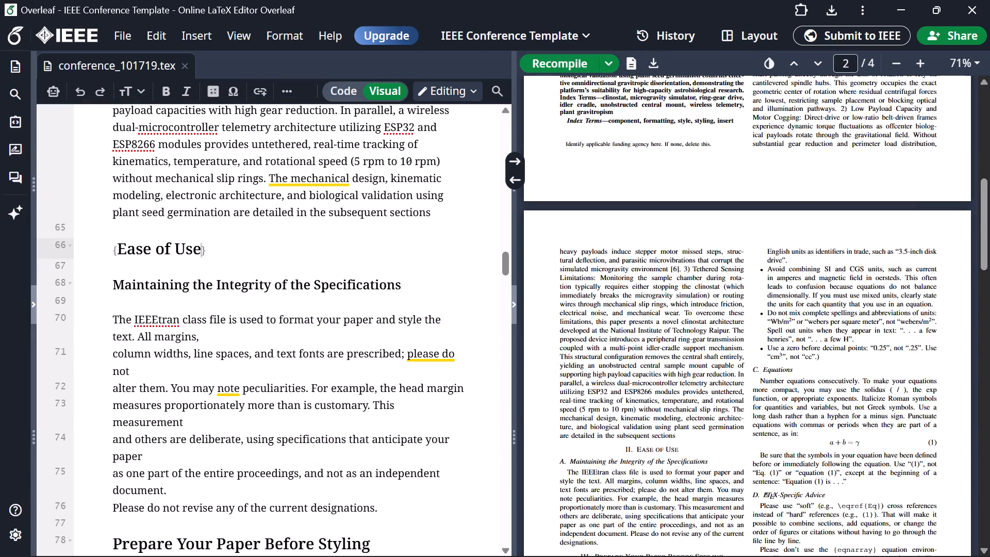
In the Overleaf project, replace the "Ease of Use" section heading with the copied heading "Mechanical Architecture and Structural Novelty".
{"action": "scroll", "coordinate": [362, 329], "scroll_direction": "up", "scroll_amount": 1}
{"action": "left_click", "coordinate": [203, 324]}
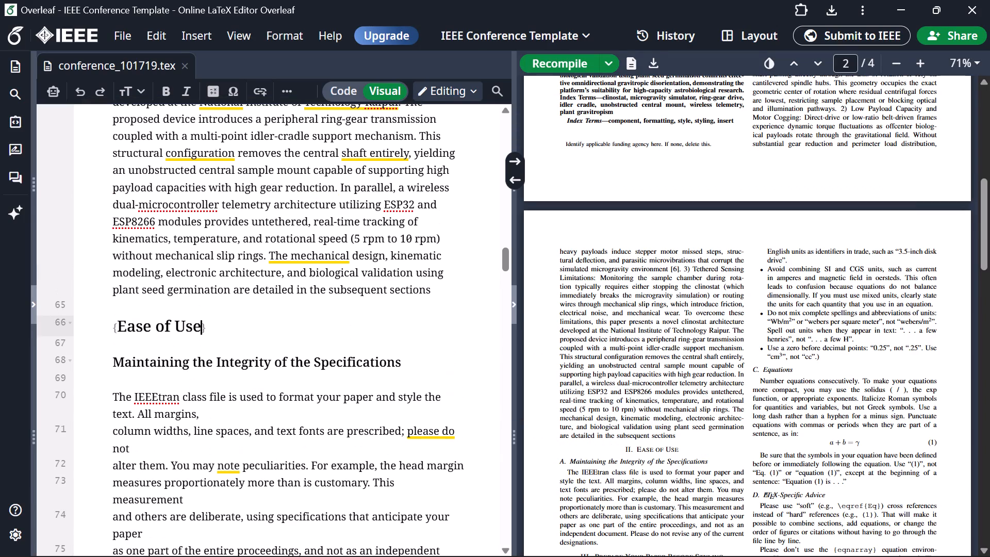
{"action": "key", "text": "BackSpace"}
{"action": "key", "text": "BackSpace"}
{"action": "key", "text": "BackSpace"}
{"action": "key", "text": "BackSpace"}
{"action": "key", "text": "BackSpace"}
{"action": "key", "text": "BackSpace"}
{"action": "key", "text": "BackSpace"}
{"action": "key", "text": "BackSpace"}
{"action": "key", "text": "BackSpace"}
{"action": "key", "text": "BackSpace"}
{"action": "key", "text": "BackSpace"}
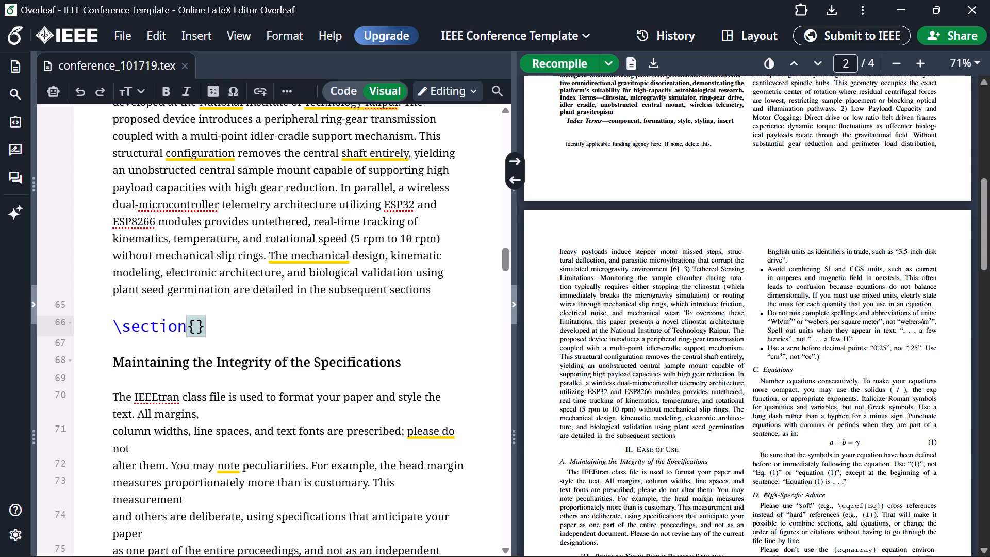
{"action": "key", "text": "ctrl+v"}
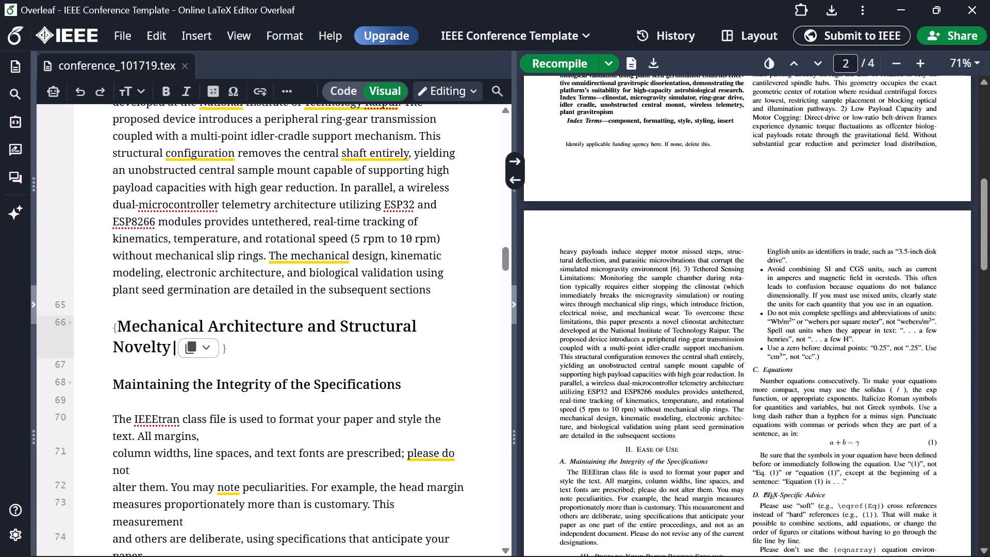
{"action": "left_click", "coordinate": [440, 353]}
In the clinostat PDF, copy section II's opening paragraph from "The core mechanical innovation" to "as summarized in Table I" on page 2.
{"action": "scroll", "coordinate": [407, 372], "scroll_direction": "down", "scroll_amount": 3}
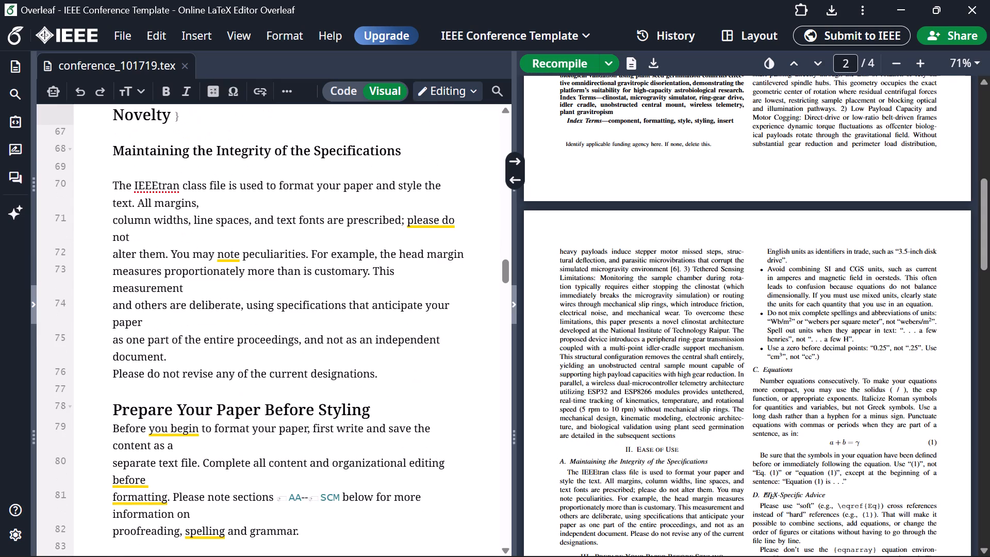
{"action": "scroll", "coordinate": [412, 350], "scroll_direction": "up", "scroll_amount": 1}
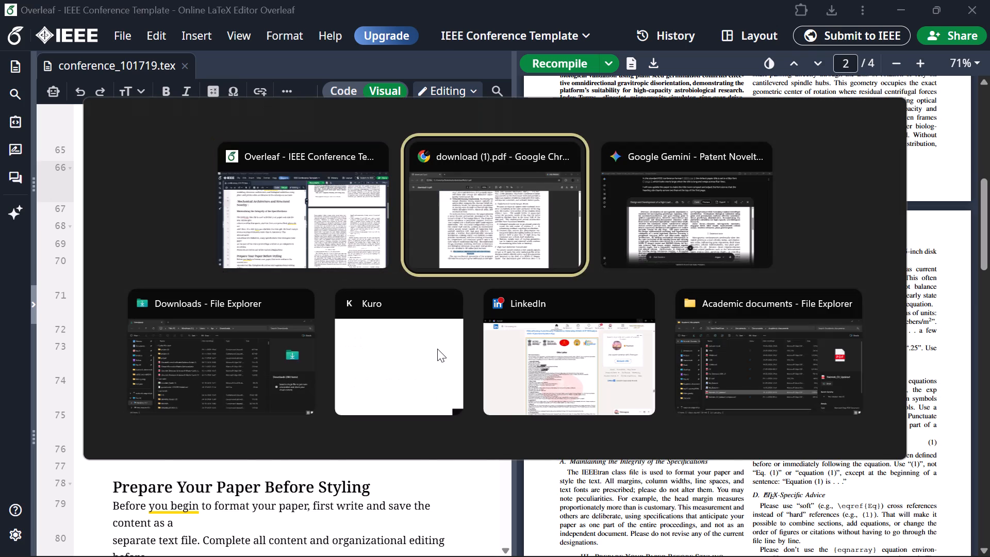
{"action": "scroll", "coordinate": [340, 347], "scroll_direction": "down", "scroll_amount": 1}
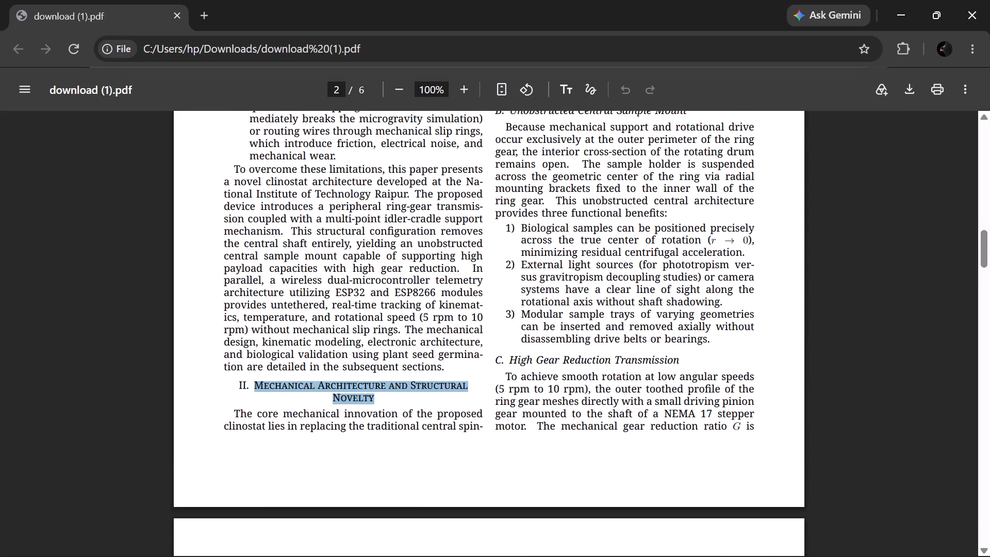
{"action": "scroll", "coordinate": [556, 294], "scroll_direction": "up", "scroll_amount": 6}
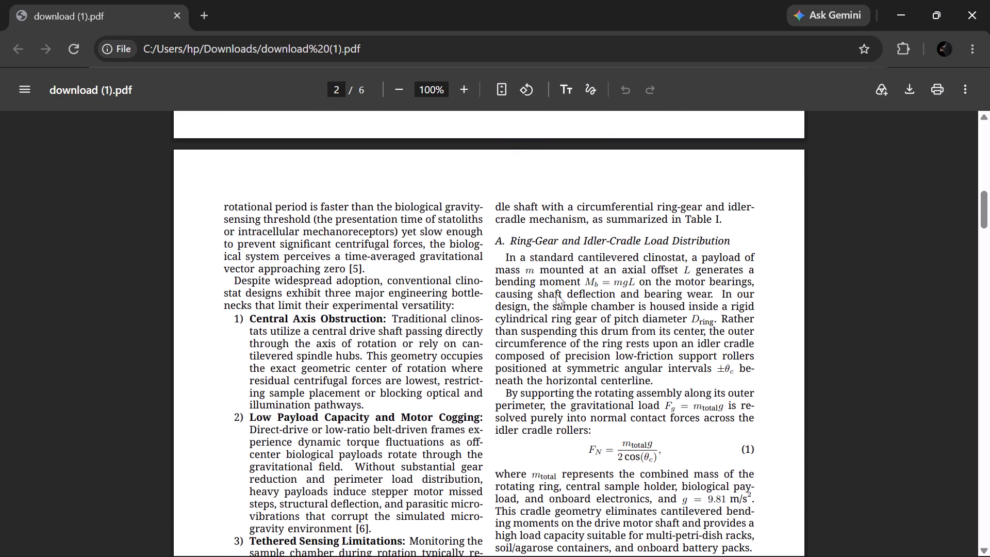
{"action": "scroll", "coordinate": [556, 293], "scroll_direction": "down", "scroll_amount": 7}
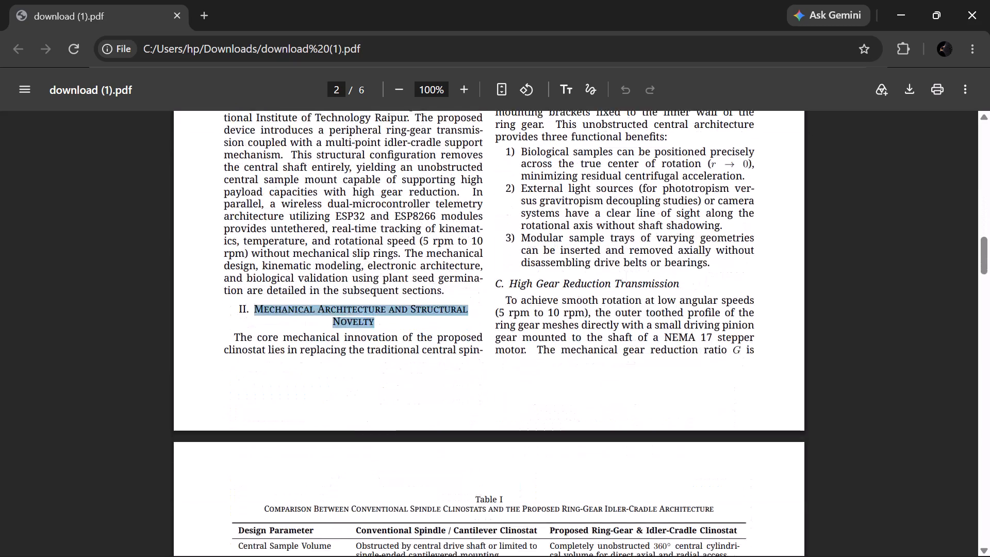
{"action": "left_click", "coordinate": [207, 338]}
{"action": "left_click_drag", "start_coordinate": [218, 333], "coordinate": [388, 359]}
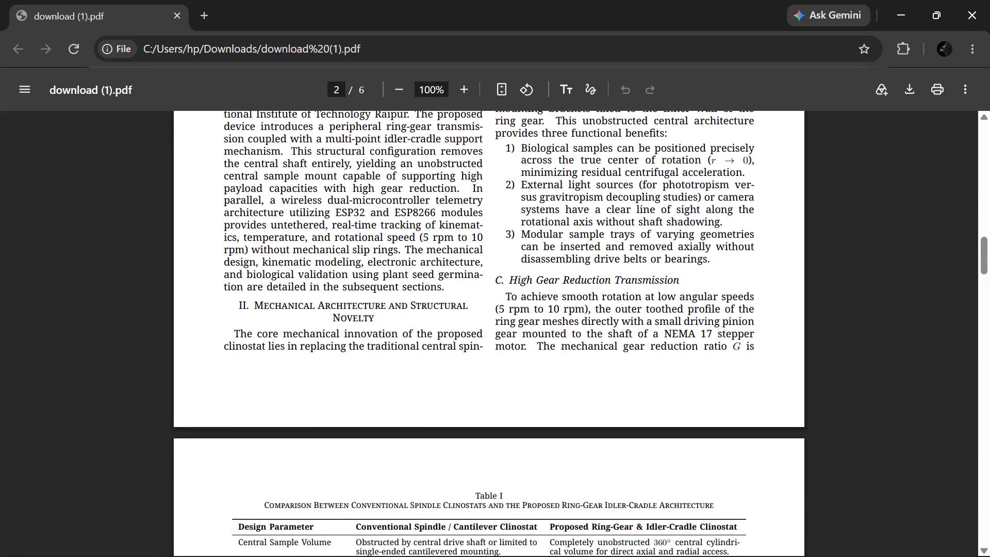
{"action": "left_click_drag", "start_coordinate": [235, 329], "coordinate": [437, 341]}
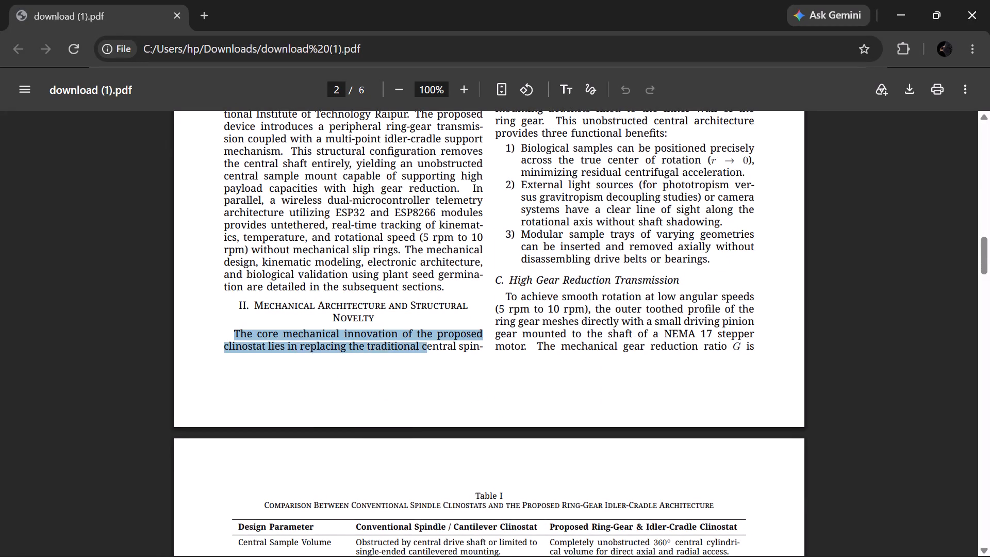
{"action": "left_click_drag", "start_coordinate": [437, 341], "coordinate": [553, 251]}
{"action": "key", "text": "Up"}
{"action": "key", "text": "Up"}
{"action": "key", "text": "Up"}
{"action": "key", "text": "Up"}
{"action": "key", "text": "Up"}
{"action": "key", "text": "Up"}
{"action": "key", "text": "Up"}
{"action": "key", "text": "Up"}
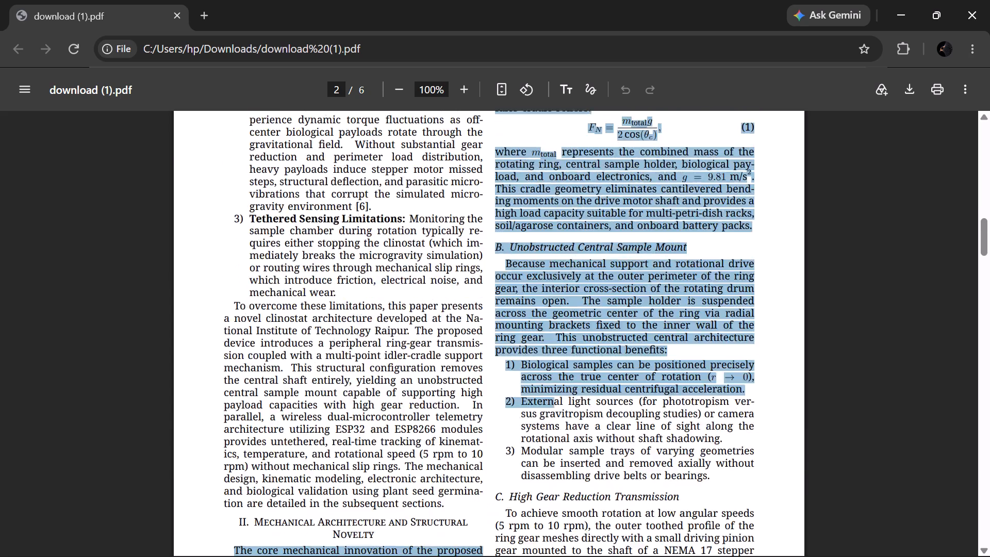
{"action": "left_click_drag", "start_coordinate": [553, 251], "coordinate": [639, 184]}
{"action": "key", "text": "Up"}
{"action": "key", "text": "Up"}
{"action": "key", "text": "Up"}
{"action": "key", "text": "Up"}
{"action": "key", "text": "Up"}
{"action": "key", "text": "Up"}
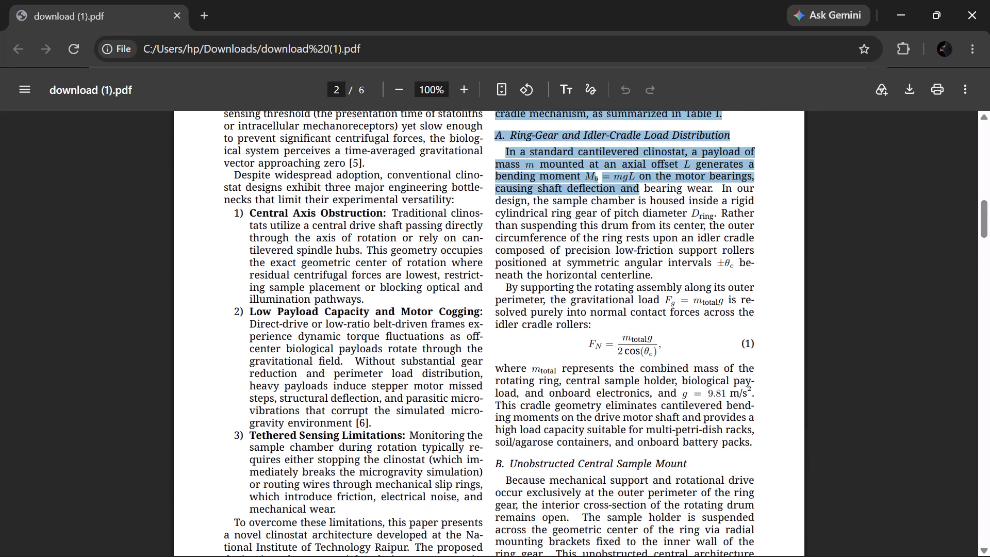
{"action": "left_click_drag", "start_coordinate": [639, 184], "coordinate": [727, 121]}
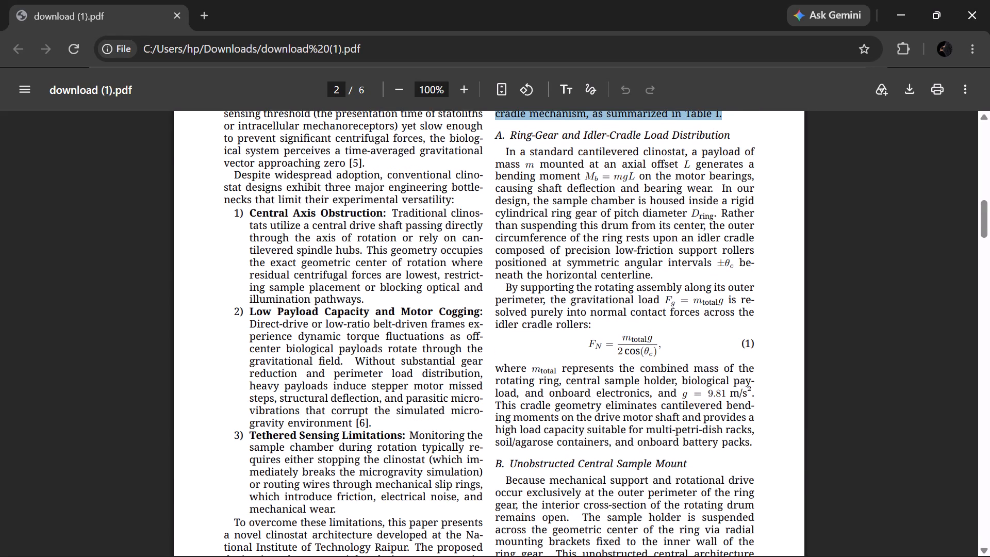
{"action": "key", "text": "ctrl+c"}
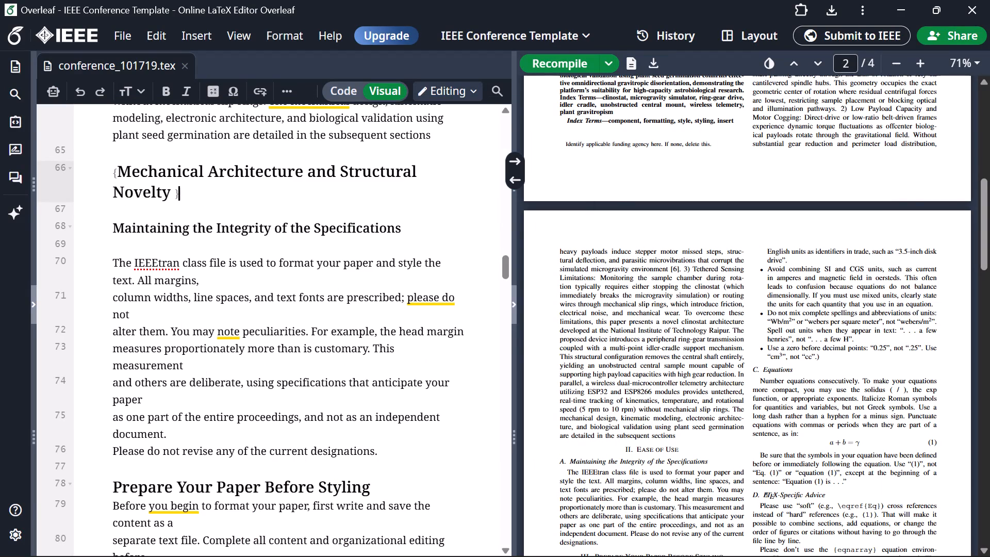
In the Overleaf project, go to the line before the "Maintaining the Integrity of the Specifications" subsection and show the document as LaTeX code.
{"action": "left_click", "coordinate": [406, 206]}
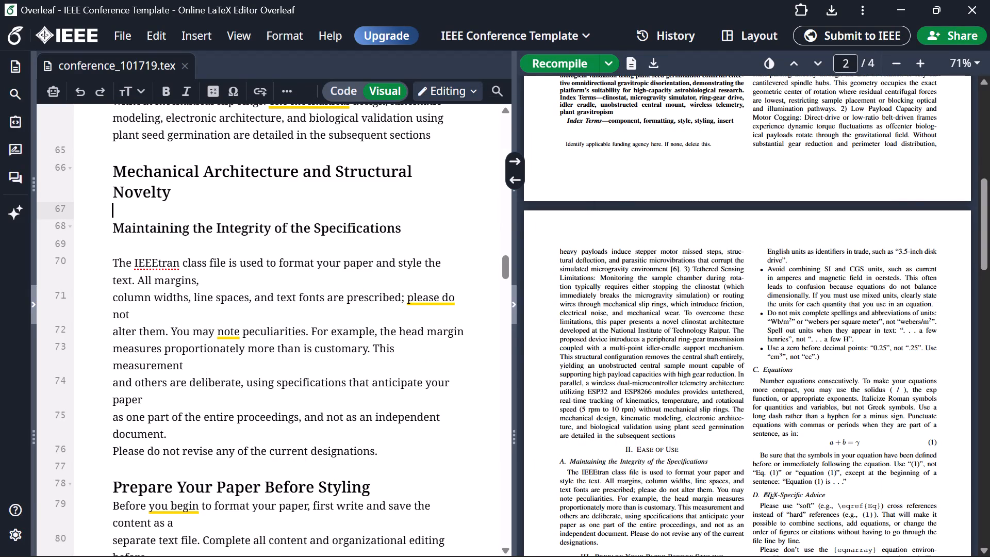
{"action": "left_click", "coordinate": [113, 230]}
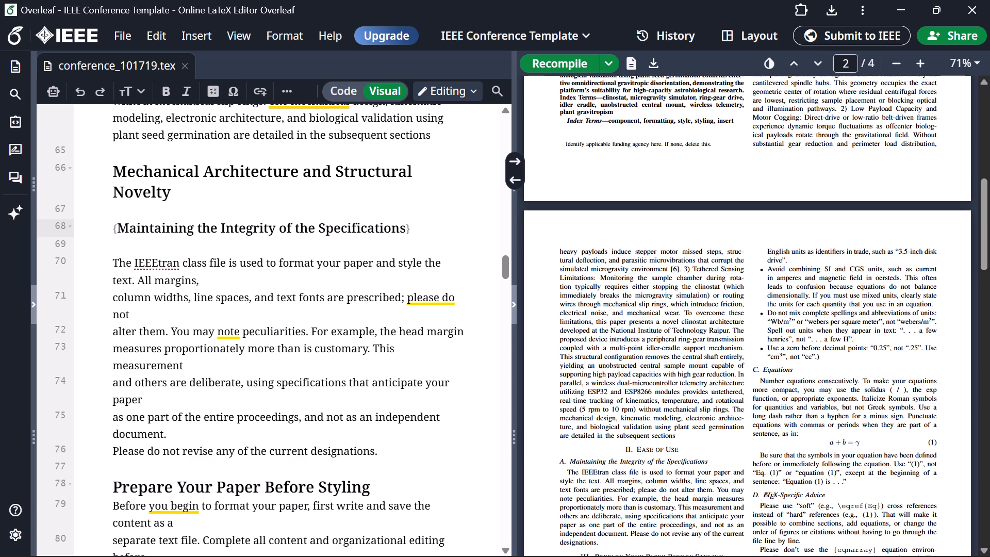
{"action": "left_click", "coordinate": [101, 226]}
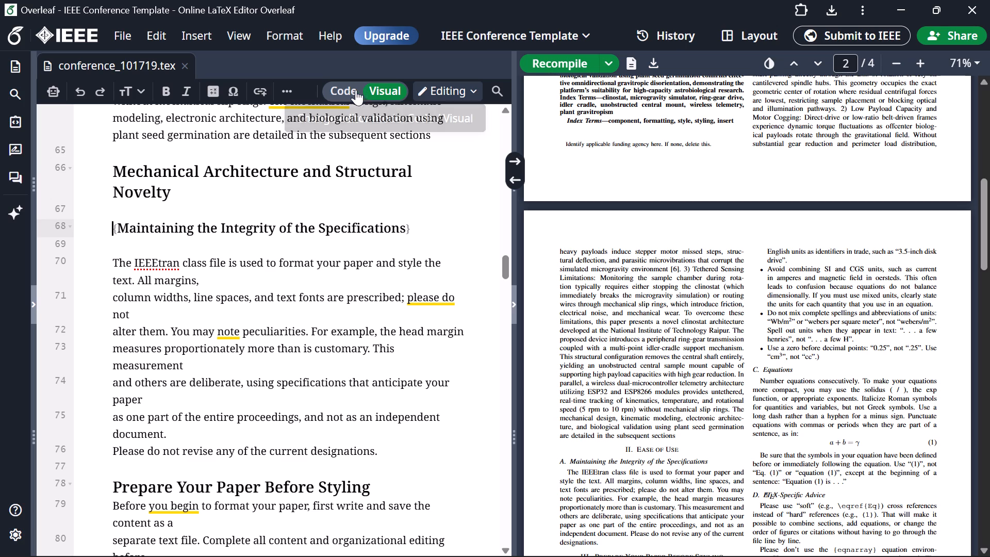
{"action": "left_click", "coordinate": [348, 90]}
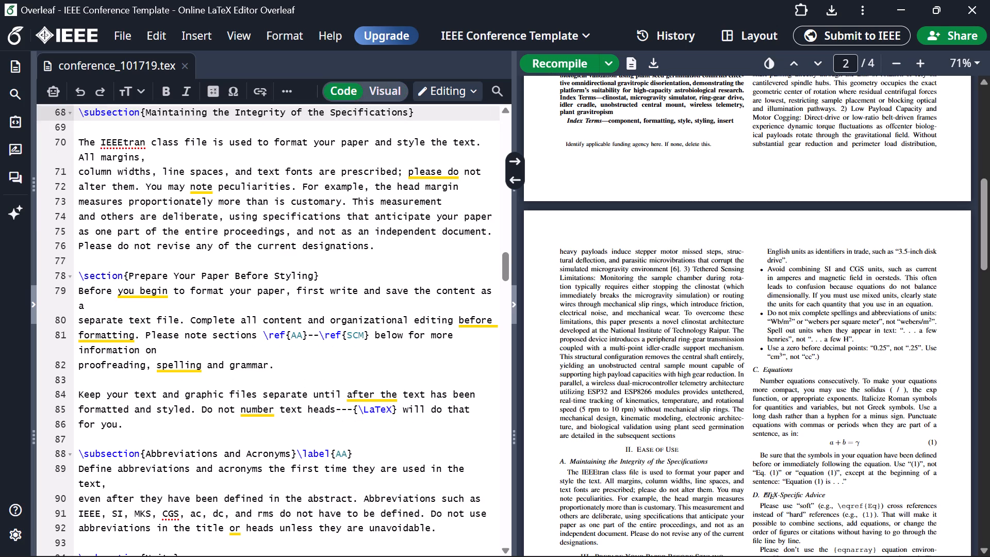
{"action": "scroll", "coordinate": [287, 331], "scroll_direction": "up", "scroll_amount": 2}
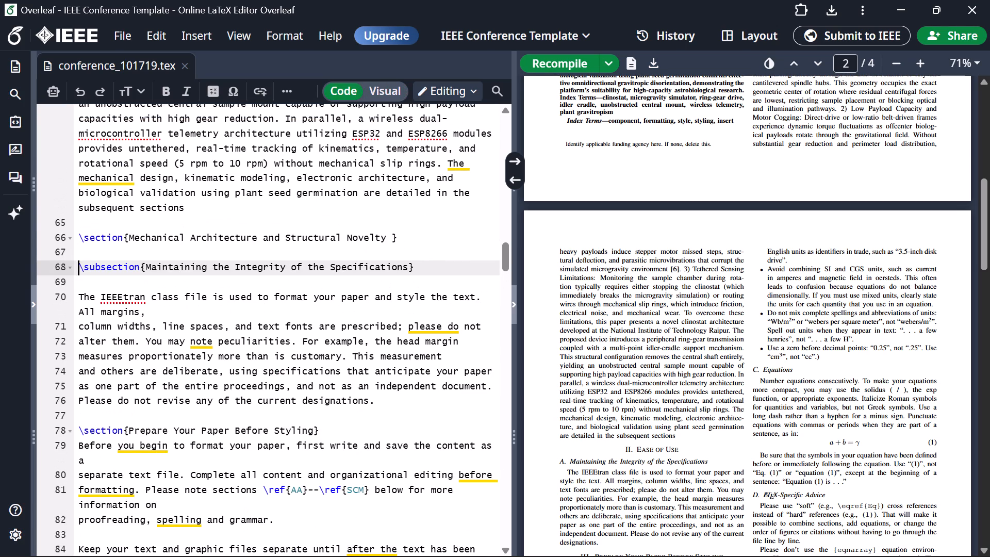
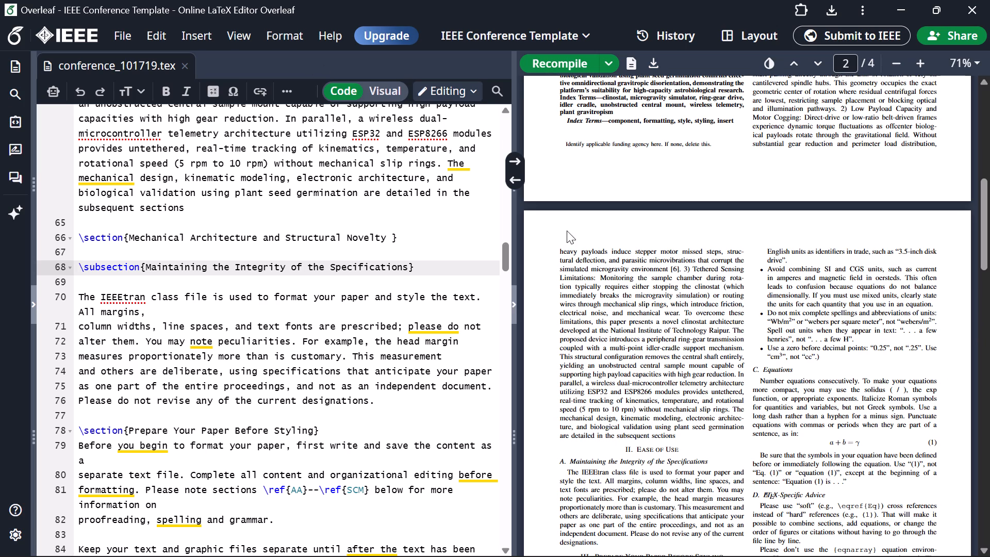
Show the Overleaf document in the visual editor around the "Mechanical Architecture and Structural Novelty" section.
{"action": "scroll", "coordinate": [729, 261], "scroll_direction": "up", "scroll_amount": 1}
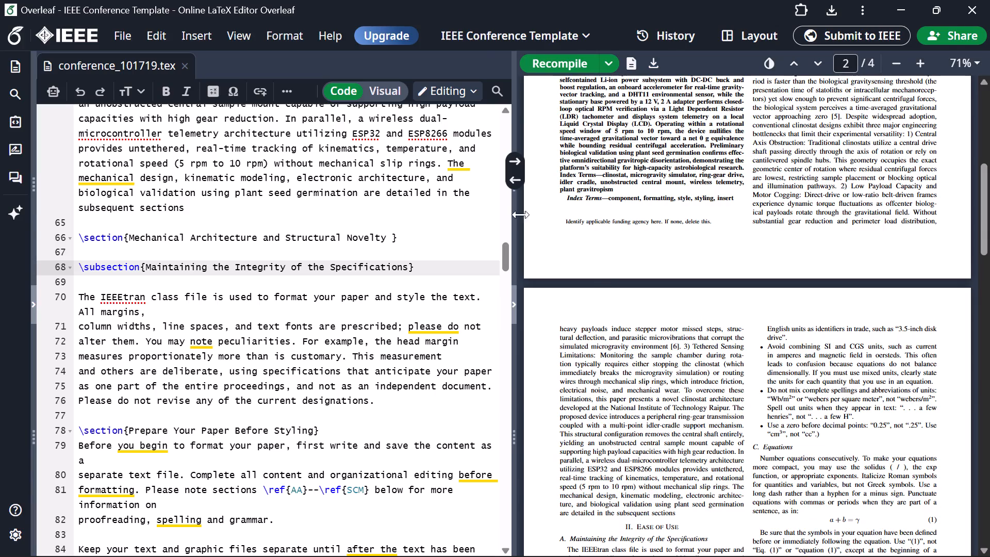
{"action": "scroll", "coordinate": [750, 221], "scroll_direction": "up", "scroll_amount": 3}
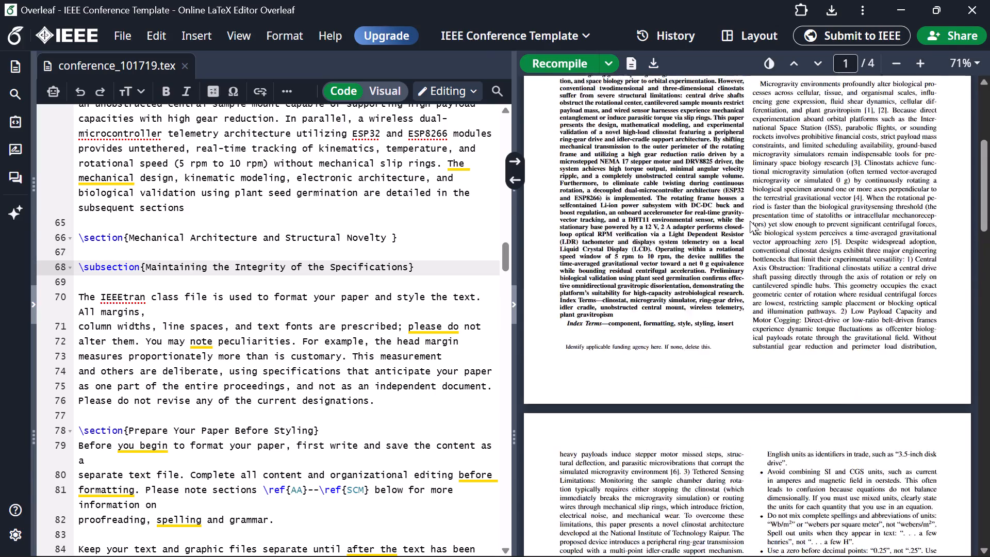
{"action": "scroll", "coordinate": [787, 246], "scroll_direction": "down", "scroll_amount": 3}
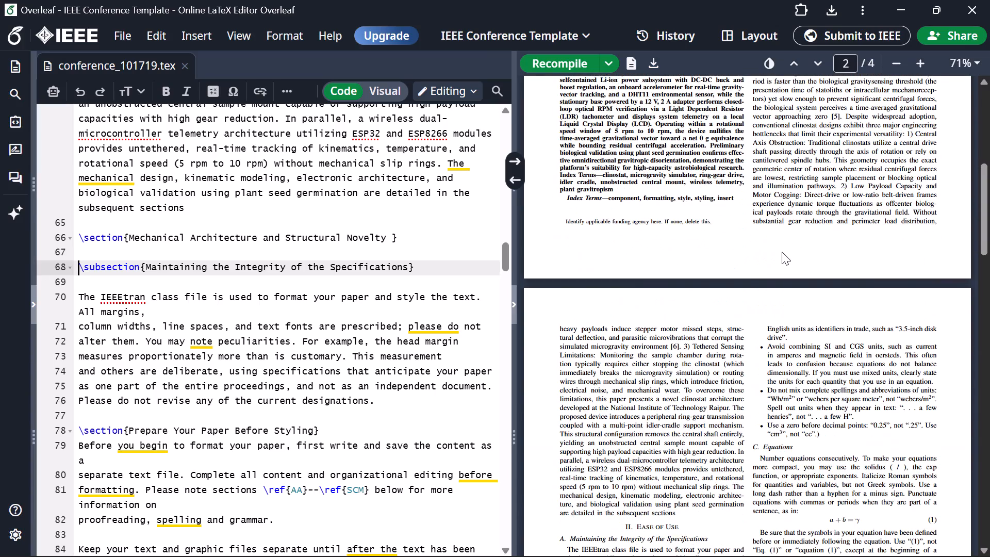
{"action": "scroll", "coordinate": [719, 317], "scroll_direction": "down", "scroll_amount": 1}
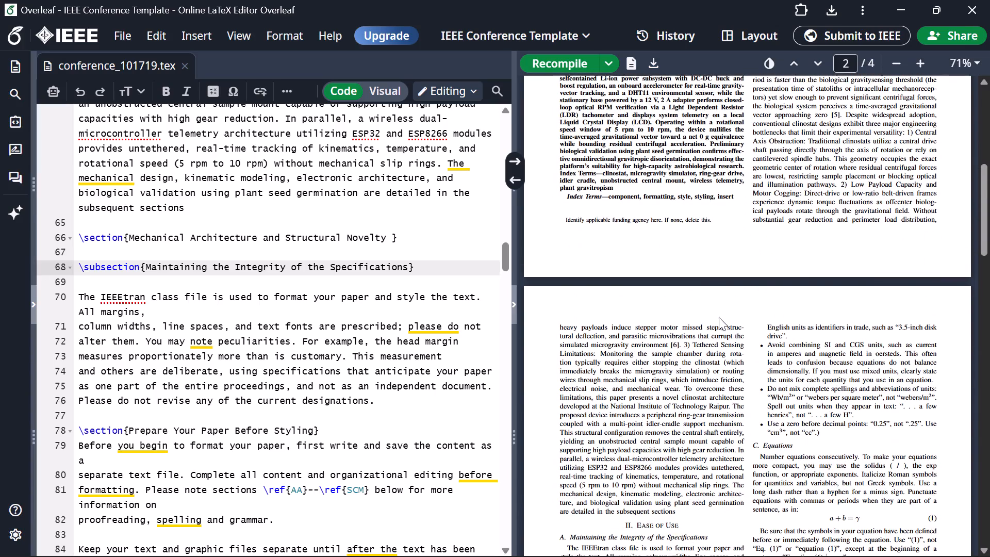
{"action": "scroll", "coordinate": [719, 317], "scroll_direction": "down", "scroll_amount": 1}
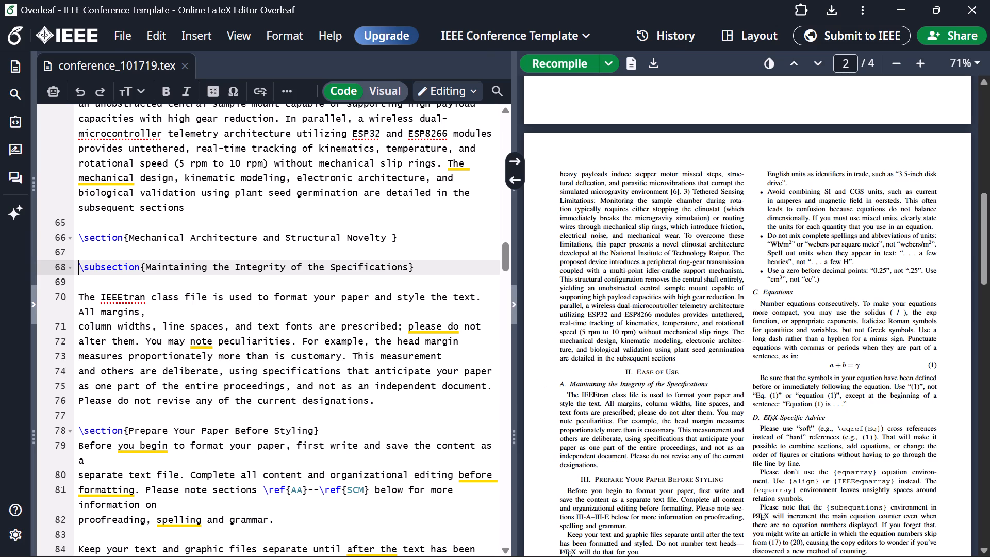
{"action": "scroll", "coordinate": [247, 276], "scroll_direction": "up", "scroll_amount": 1}
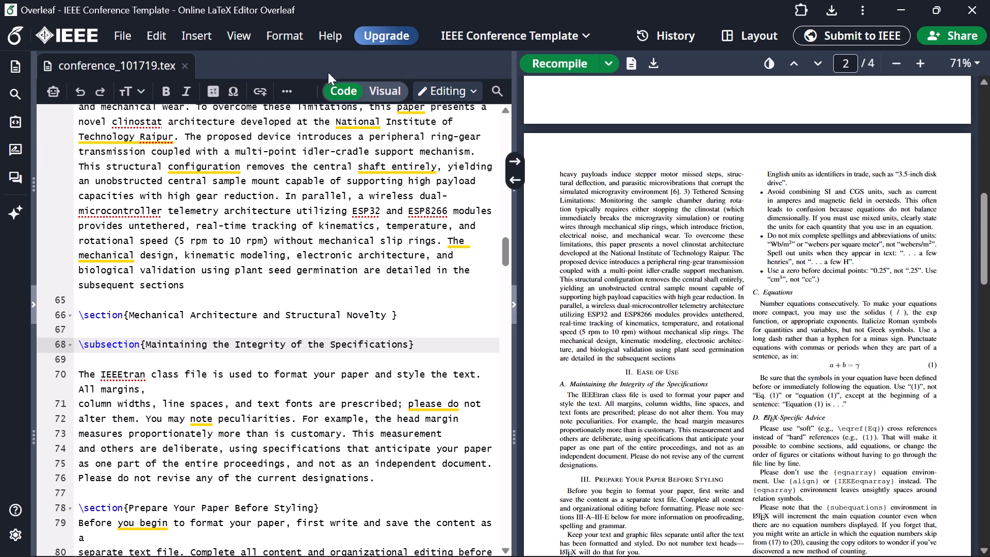
{"action": "left_click", "coordinate": [366, 94]}
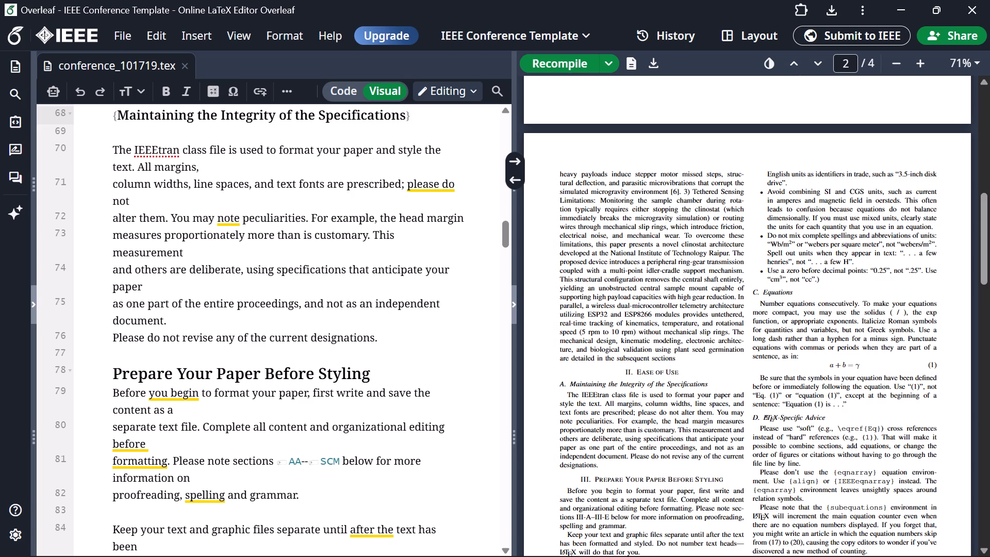
{"action": "scroll", "coordinate": [261, 303], "scroll_direction": "up", "scroll_amount": 2}
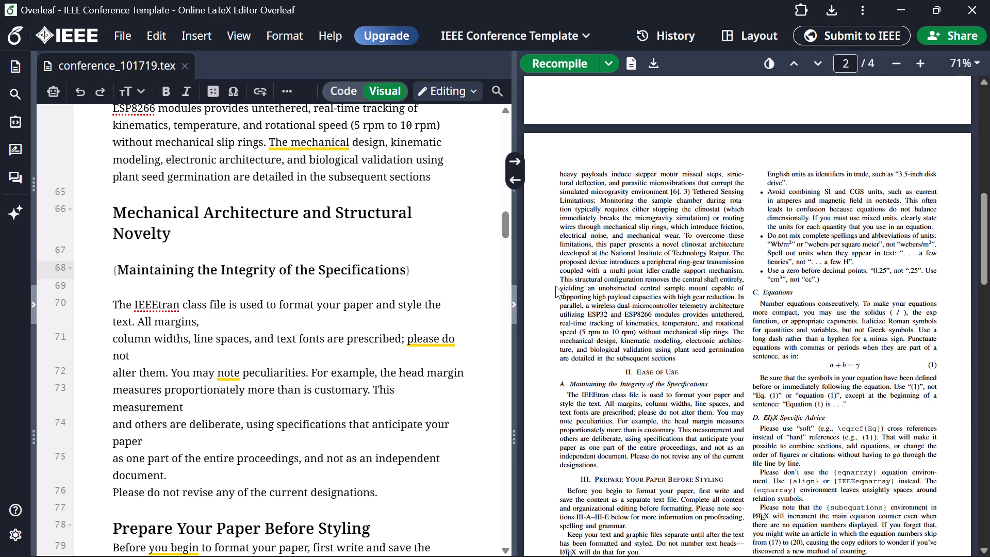
{"action": "scroll", "coordinate": [604, 297], "scroll_direction": "up", "scroll_amount": 1}
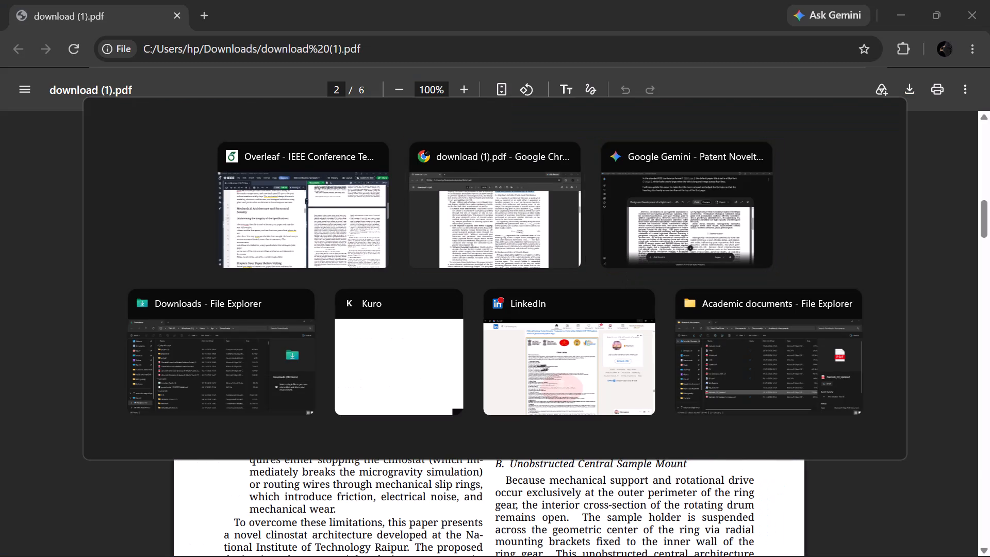
Switch to the clinostat PDF and examine page 2, including section II's opening and subsections A to C.
{"action": "scroll", "coordinate": [457, 352], "scroll_direction": "up", "scroll_amount": 3}
{"action": "scroll", "coordinate": [457, 350], "scroll_direction": "down", "scroll_amount": 6}
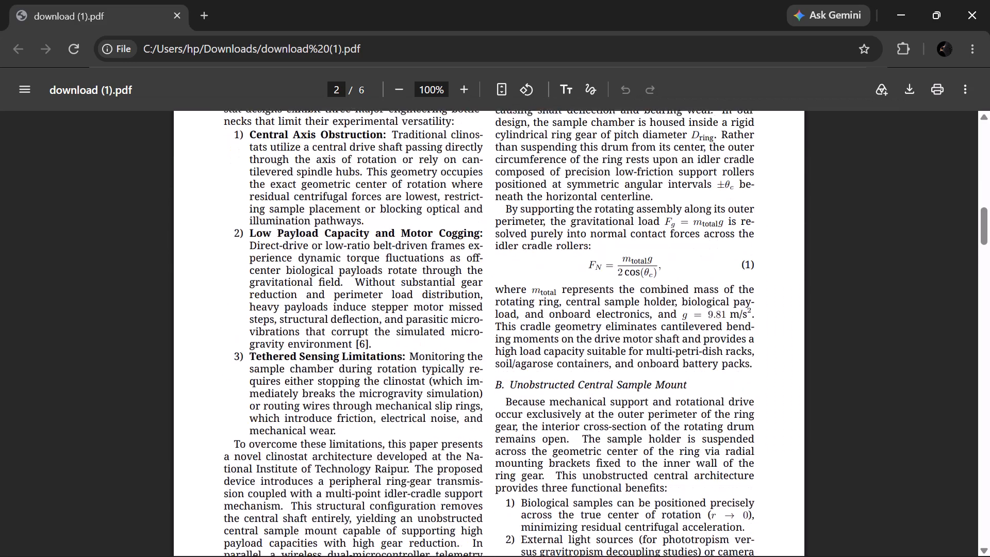
{"action": "scroll", "coordinate": [457, 350], "scroll_direction": "down", "scroll_amount": 2}
{"action": "scroll", "coordinate": [457, 349], "scroll_direction": "up", "scroll_amount": 2}
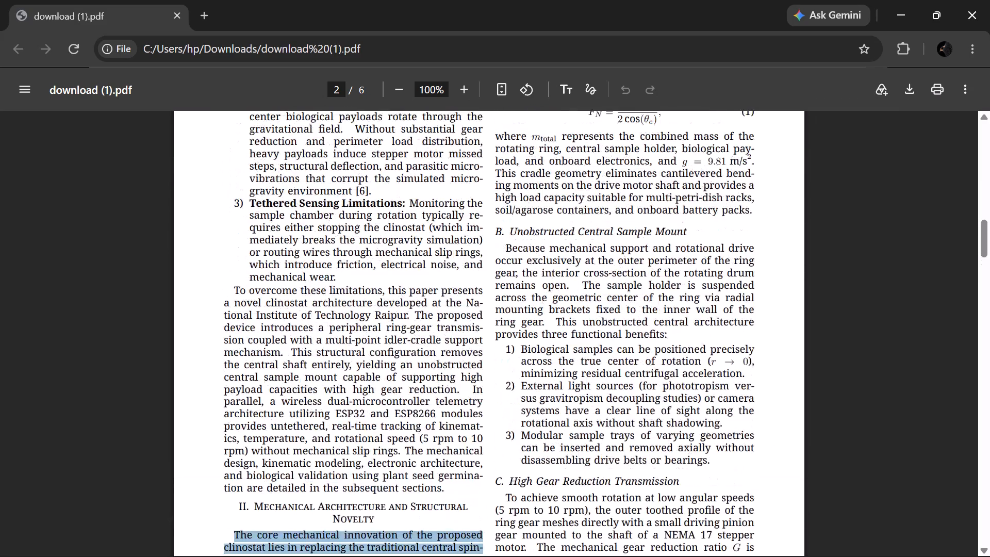
{"action": "scroll", "coordinate": [458, 349], "scroll_direction": "up", "scroll_amount": 3}
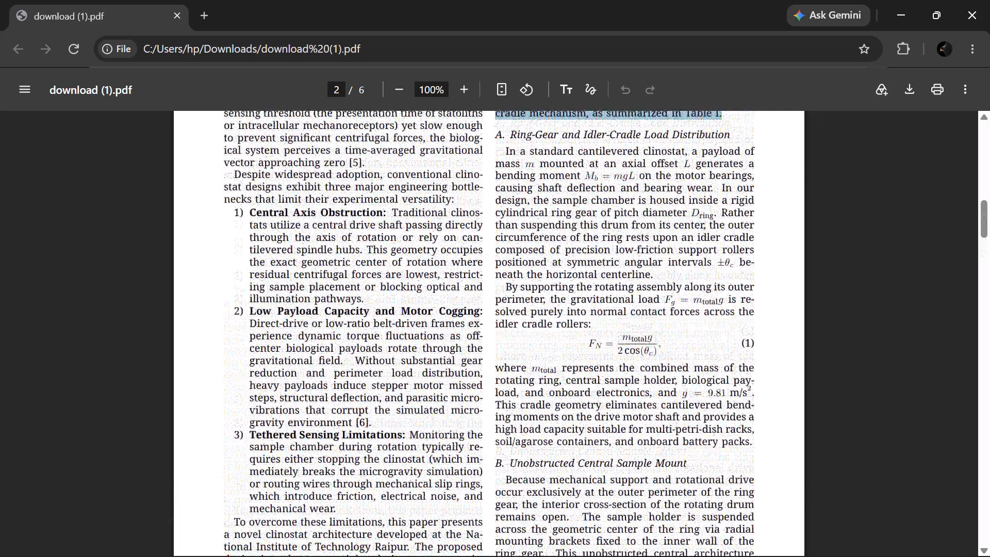
{"action": "scroll", "coordinate": [458, 349], "scroll_direction": "up", "scroll_amount": 2}
{"action": "scroll", "coordinate": [458, 349], "scroll_direction": "down", "scroll_amount": 3}
{"action": "scroll", "coordinate": [481, 331], "scroll_direction": "up", "scroll_amount": 2}
{"action": "scroll", "coordinate": [481, 330], "scroll_direction": "down", "scroll_amount": 4}
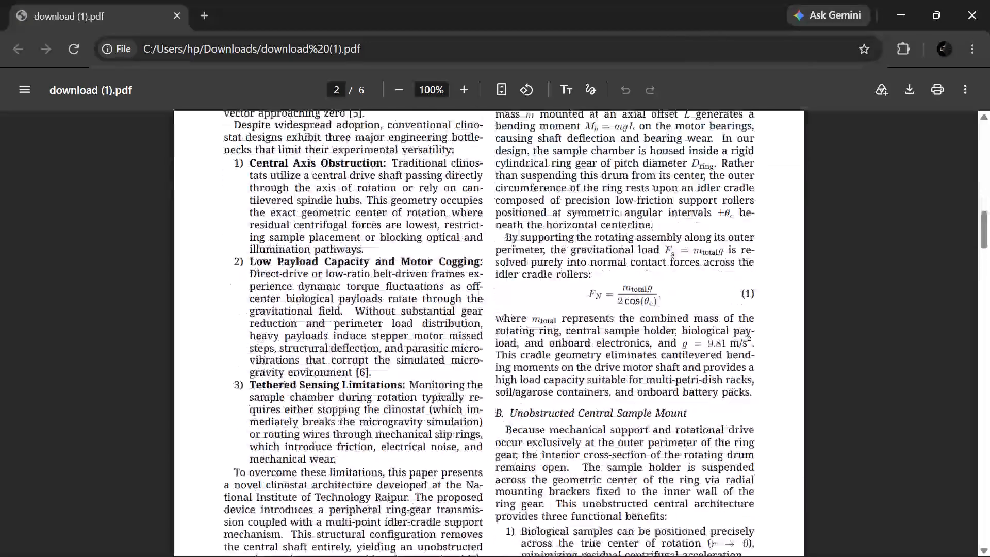
{"action": "scroll", "coordinate": [481, 330], "scroll_direction": "down", "scroll_amount": 3}
Copy section II's text on page 2 from "The core mechanical innovation" through "The mechanical gear reduction ratio G is".
{"action": "left_click", "coordinate": [463, 337]}
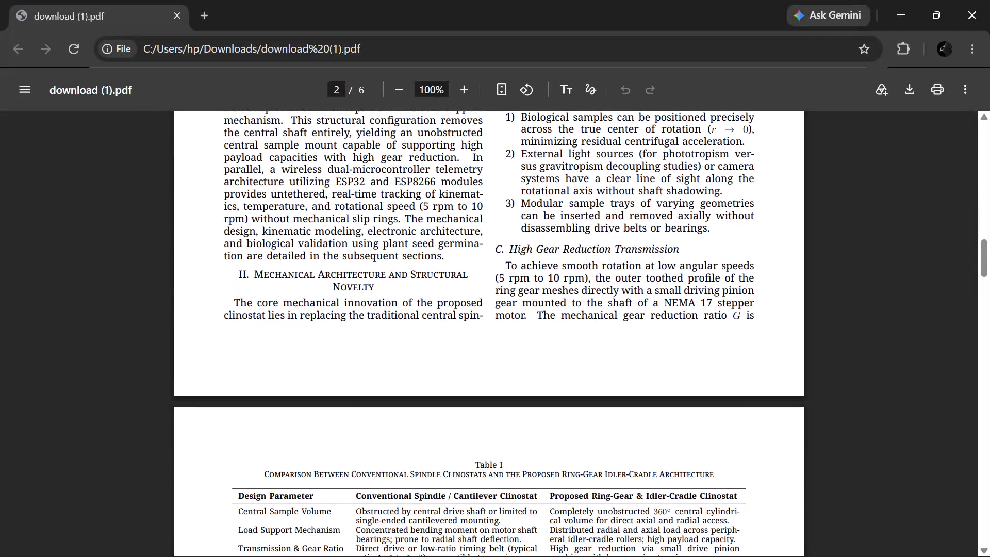
{"action": "left_click_drag", "start_coordinate": [223, 301], "coordinate": [286, 306]}
{"action": "left_click", "coordinate": [211, 290]}
{"action": "left_click_drag", "start_coordinate": [228, 291], "coordinate": [404, 339]}
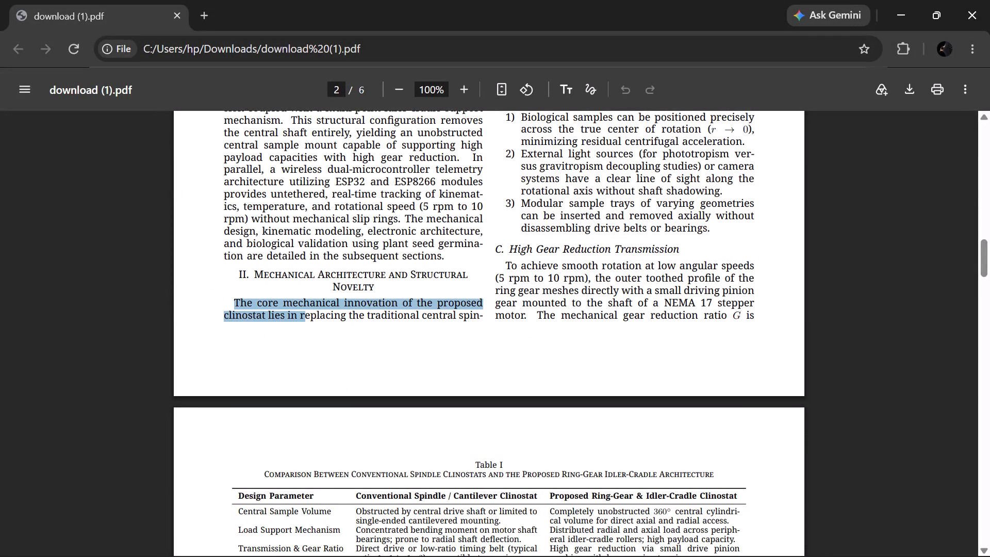
{"action": "left_click_drag", "start_coordinate": [404, 339], "coordinate": [781, 331]}
{"action": "left_click", "coordinate": [781, 331]}
{"action": "key", "text": "ctrl+c"}
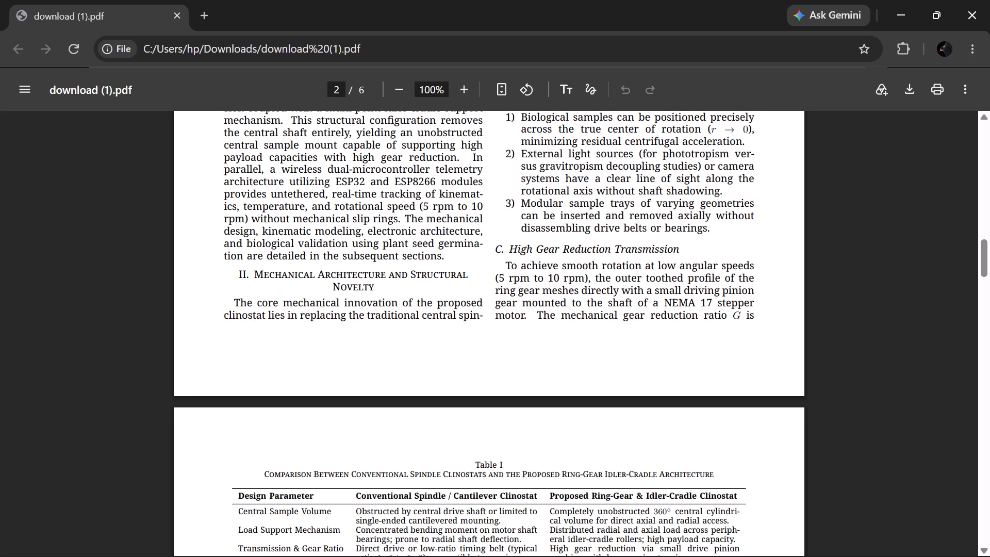
{"action": "left_click_drag", "start_coordinate": [214, 301], "coordinate": [241, 294]}
{"action": "left_click_drag", "start_coordinate": [235, 300], "coordinate": [750, 321]}
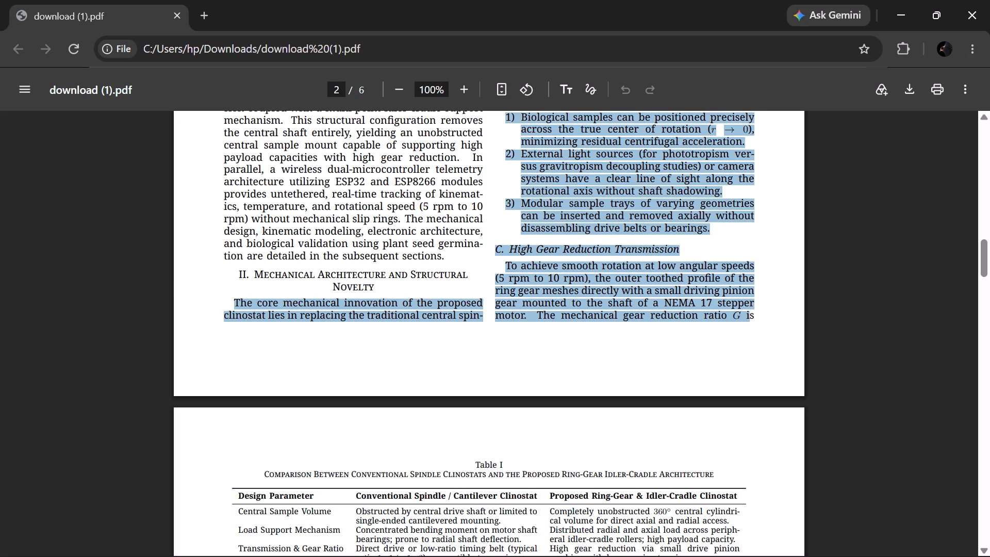
{"action": "left_click_drag", "start_coordinate": [750, 321], "coordinate": [758, 320]}
{"action": "key", "text": "ctrl+c"}
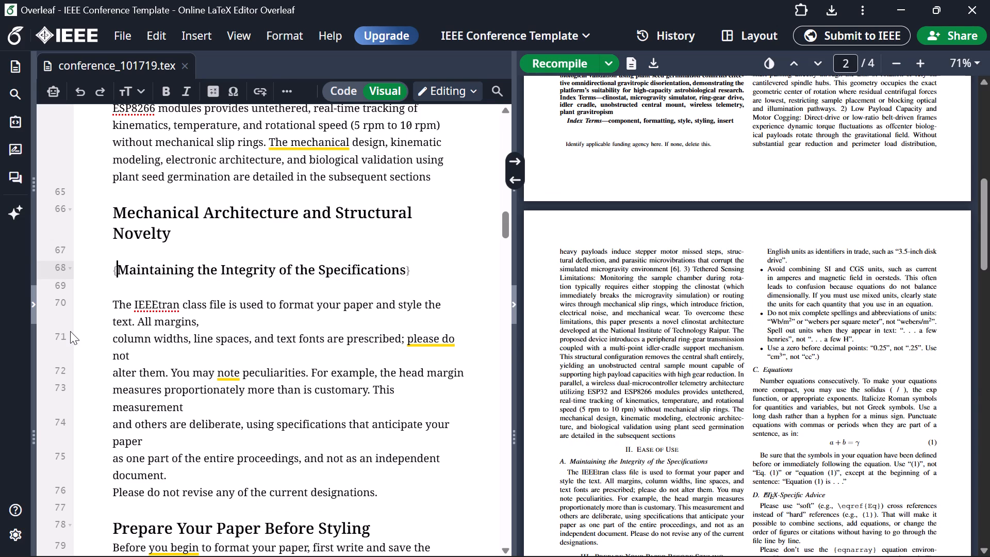
In the Overleaf project, delete the subsection title "Maintaining the Integrity of the Specifications", leaving the subsection command empty.
{"action": "double_click", "coordinate": [113, 259]}
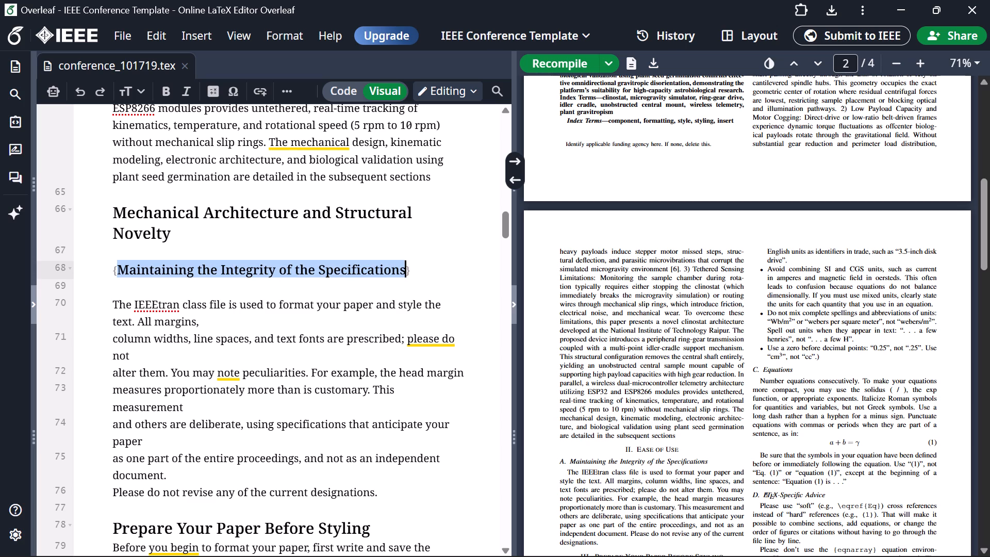
{"action": "key", "text": "BackSpace"}
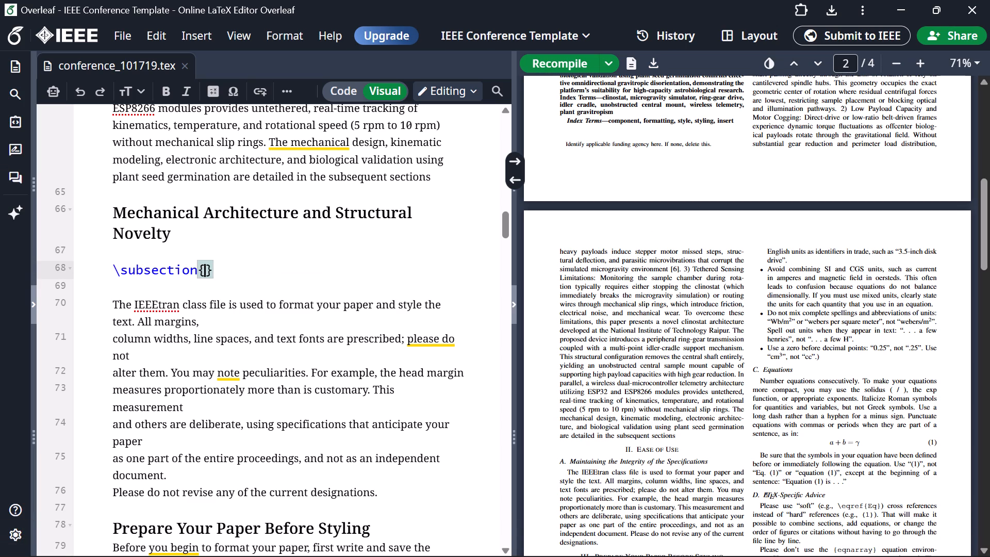
Replace the placeholder paragraph starting "The IEEEtran class file" below the empty subsection with the copied section II text.
{"action": "left_click_drag", "start_coordinate": [112, 293], "coordinate": [489, 440]}
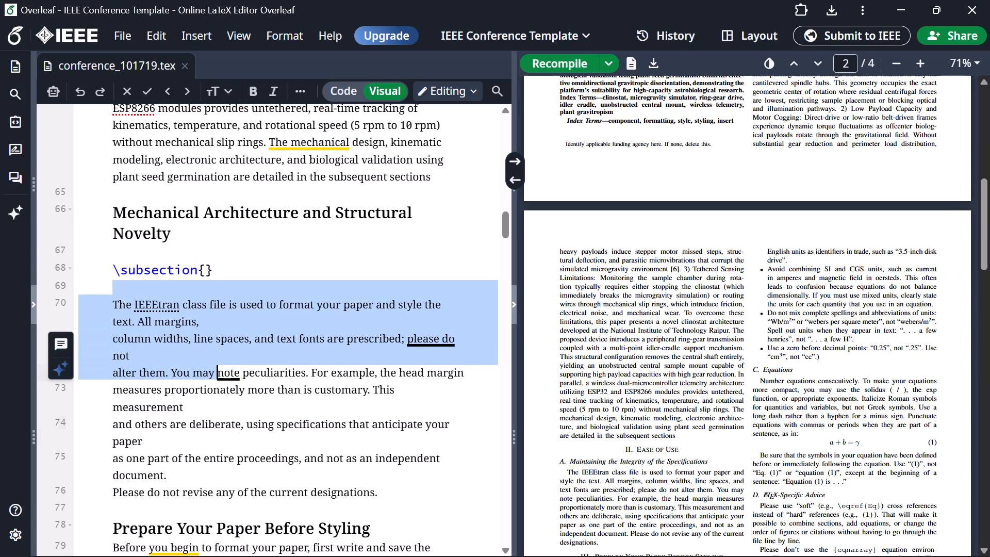
{"action": "left_click_drag", "start_coordinate": [489, 440], "coordinate": [425, 490]}
{"action": "key", "text": "BackSpace"}
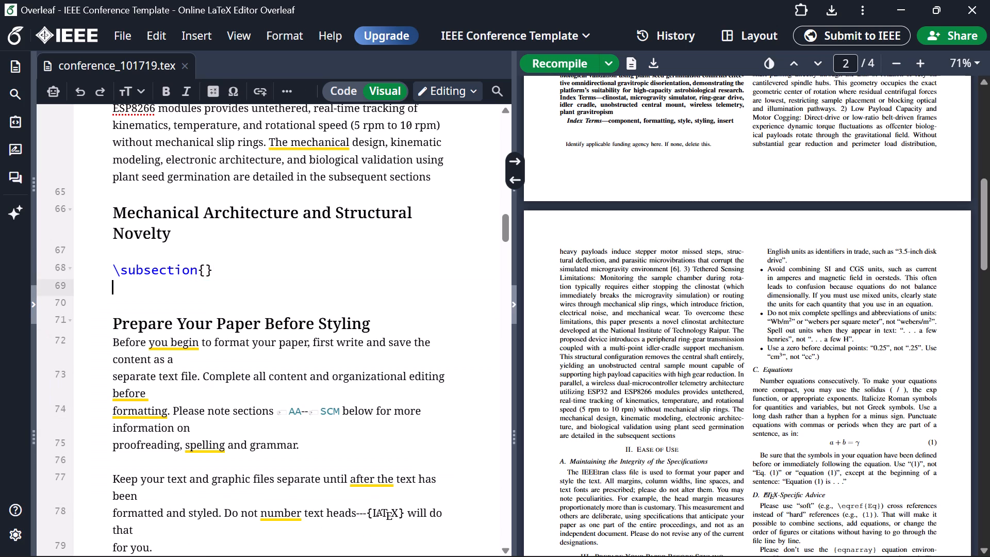
{"action": "key", "text": "ctrl+v"}
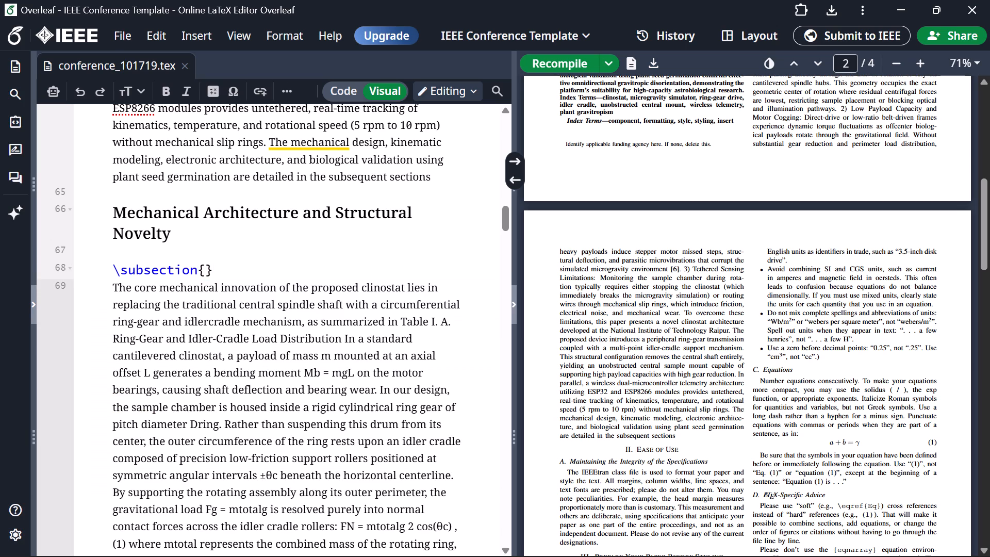
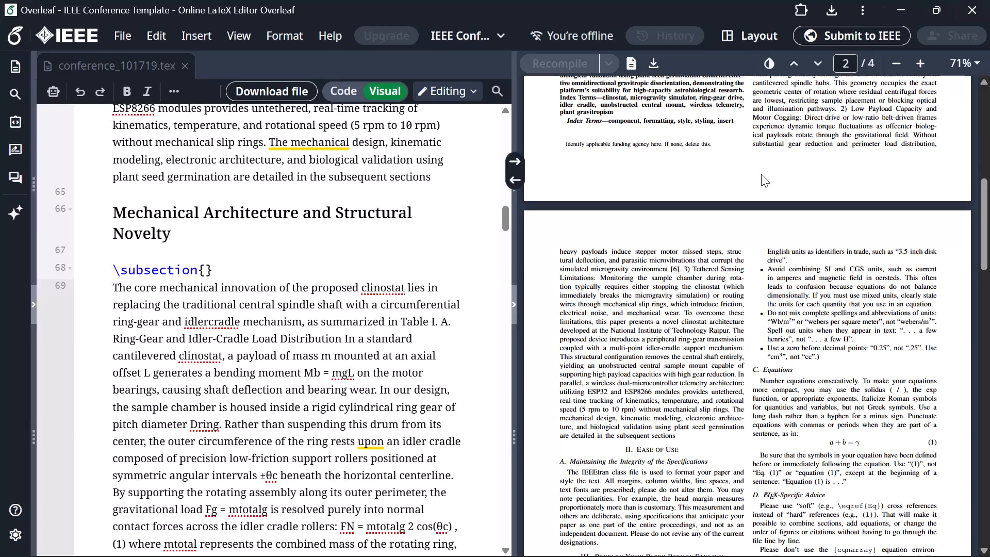
Switch to the clinostat PDF and examine how section II's opening and subsections A to C are laid out on page 2.
{"action": "scroll", "coordinate": [761, 174], "scroll_direction": "up", "scroll_amount": 2}
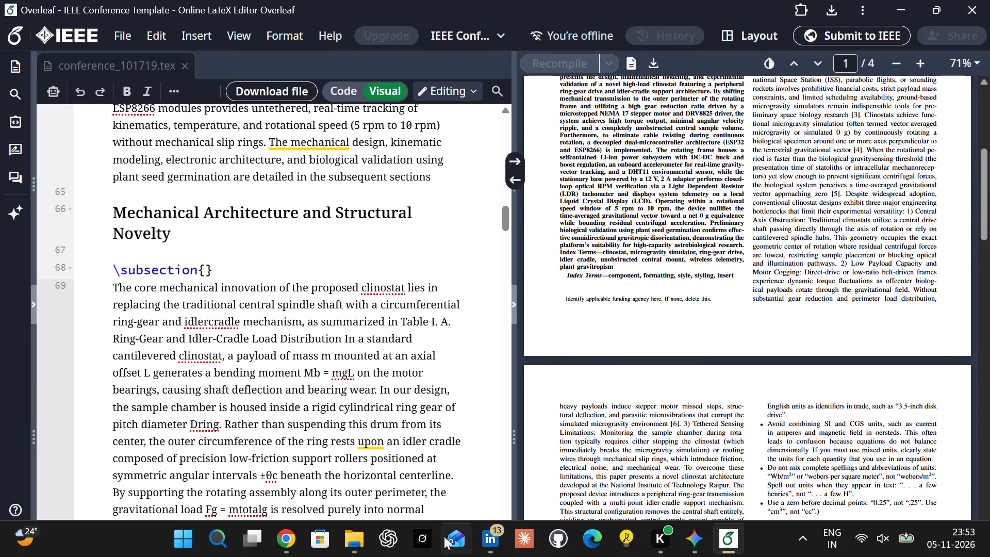
{"action": "left_click", "coordinate": [289, 539]}
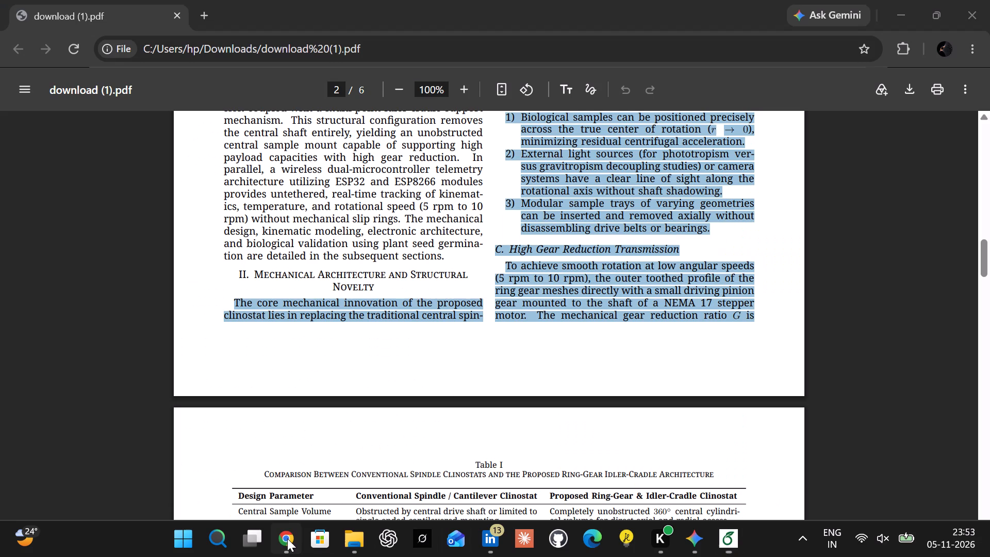
{"action": "left_click", "coordinate": [586, 262]}
{"action": "scroll", "coordinate": [527, 283], "scroll_direction": "up", "scroll_amount": 2}
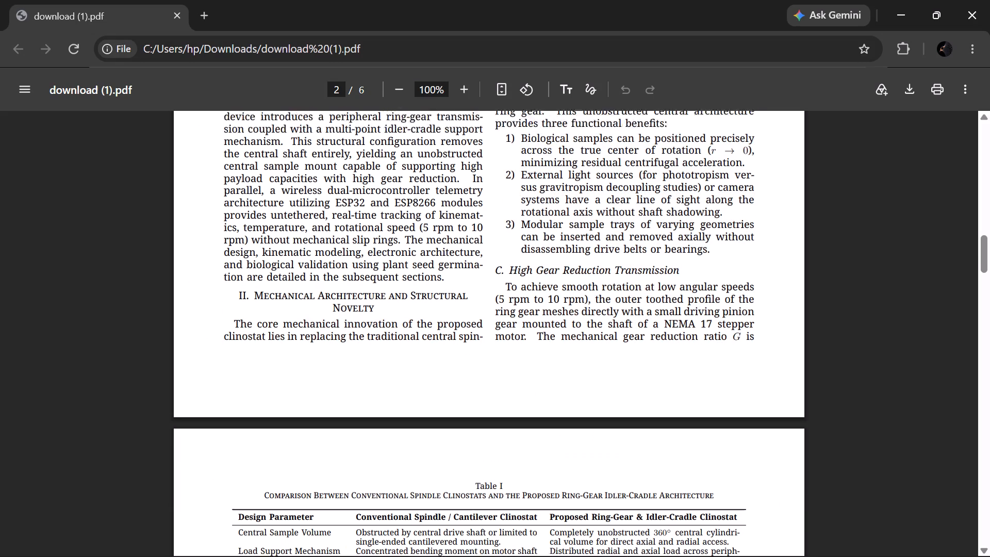
{"action": "scroll", "coordinate": [527, 283], "scroll_direction": "up", "scroll_amount": 4}
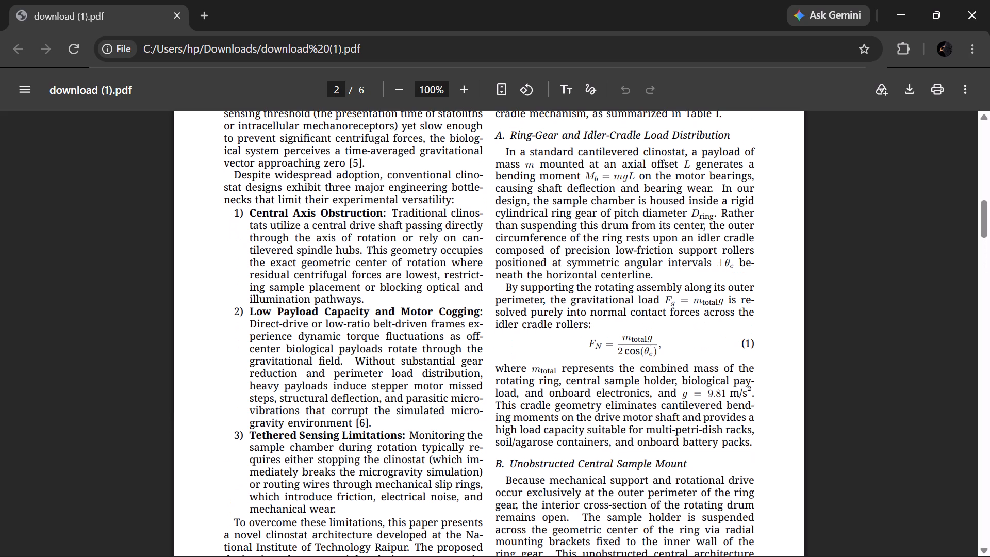
{"action": "scroll", "coordinate": [681, 200], "scroll_direction": "up", "scroll_amount": 1}
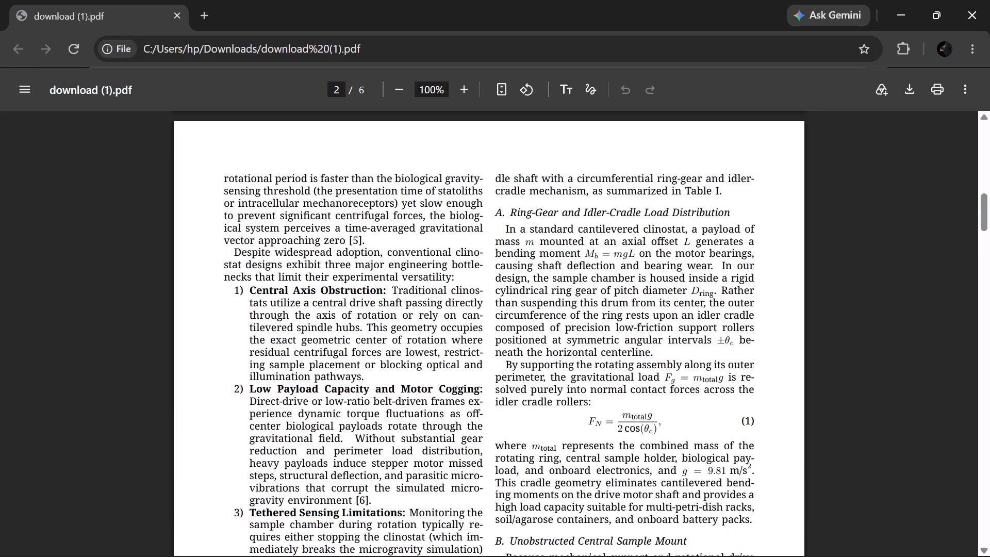
Return to the Overleaf project, recompile the paper with the pasted section II text, and check pages 1 and 2 of the preview.
{"action": "left_click", "coordinate": [735, 528]}
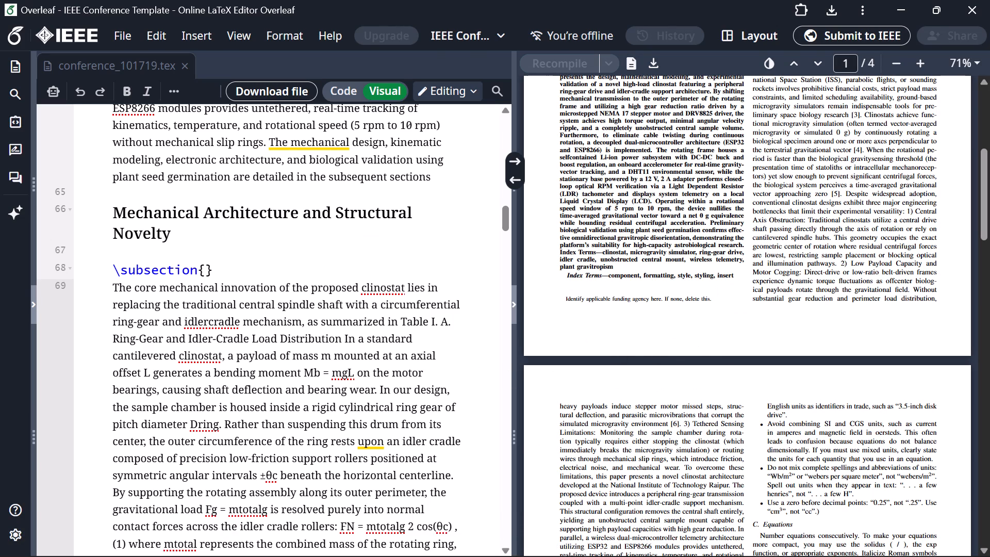
{"action": "left_click", "coordinate": [434, 454]}
{"action": "scroll", "coordinate": [431, 429], "scroll_direction": "down", "scroll_amount": 1}
{"action": "scroll", "coordinate": [431, 429], "scroll_direction": "up", "scroll_amount": 1}
{"action": "scroll", "coordinate": [431, 429], "scroll_direction": "down", "scroll_amount": 5}
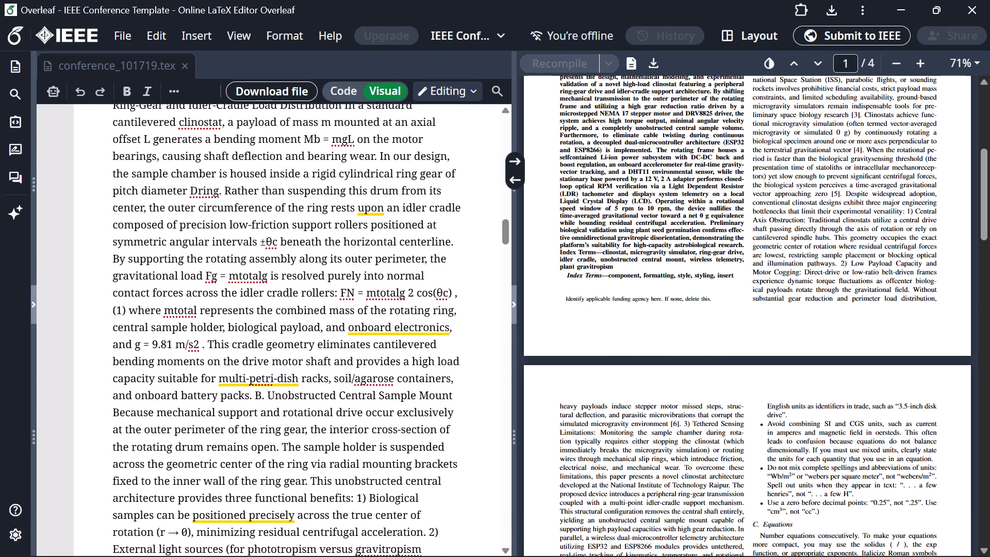
{"action": "scroll", "coordinate": [425, 411], "scroll_direction": "down", "scroll_amount": 8}
{"action": "scroll", "coordinate": [424, 402], "scroll_direction": "up", "scroll_amount": 5}
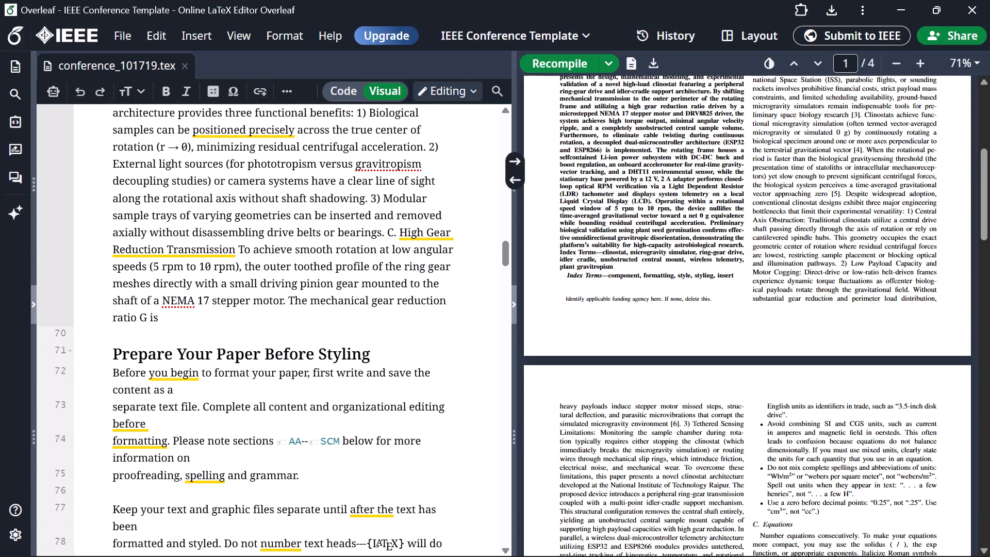
{"action": "left_click", "coordinate": [556, 66]}
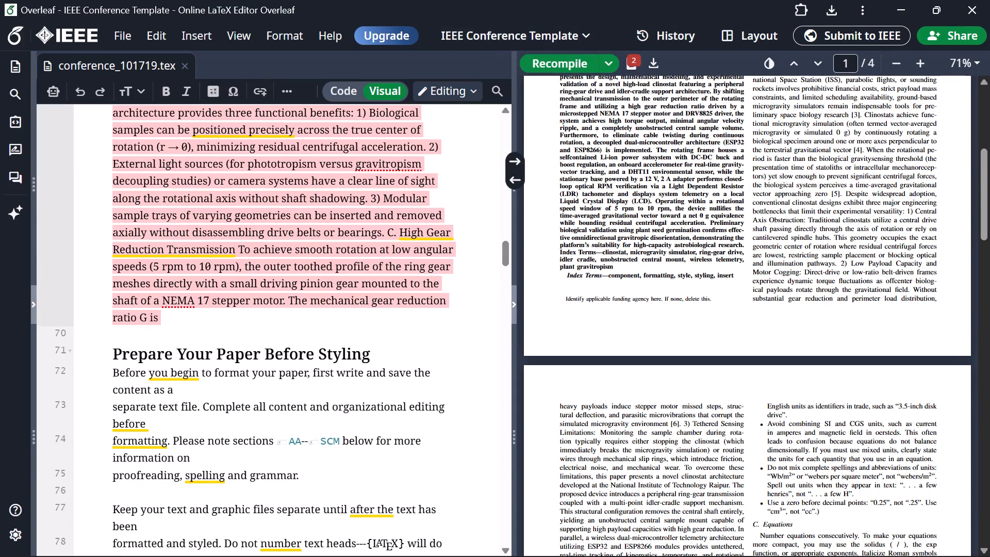
{"action": "scroll", "coordinate": [789, 296], "scroll_direction": "up", "scroll_amount": 2}
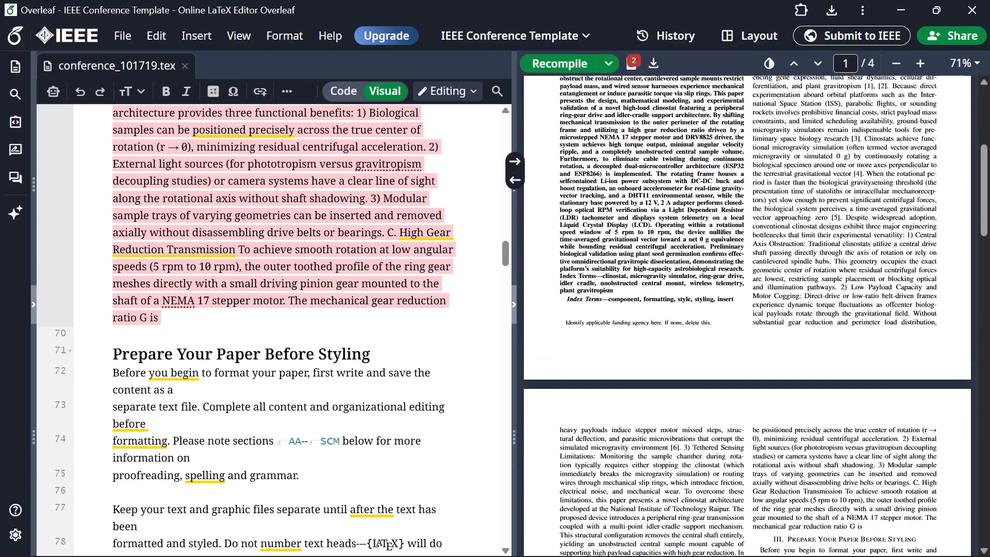
{"action": "scroll", "coordinate": [789, 296], "scroll_direction": "up", "scroll_amount": 1}
{"action": "scroll", "coordinate": [789, 296], "scroll_direction": "down", "scroll_amount": 4}
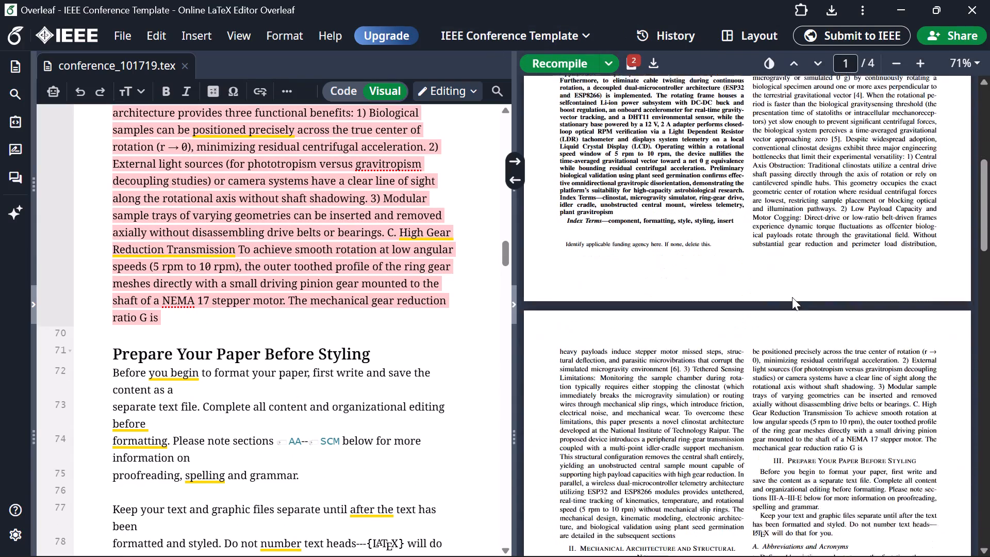
{"action": "scroll", "coordinate": [792, 297], "scroll_direction": "down", "scroll_amount": 4}
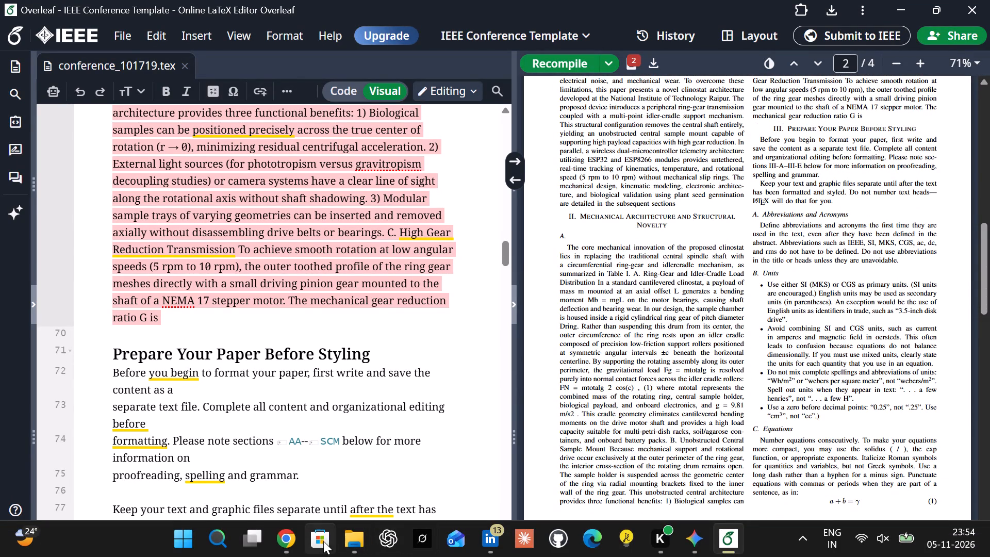
Switch to the clinostat PDF and examine pages 1 and 2, from the abstract through section II's subsection C.
{"action": "left_click", "coordinate": [287, 543]}
{"action": "scroll", "coordinate": [388, 419], "scroll_direction": "up", "scroll_amount": 6}
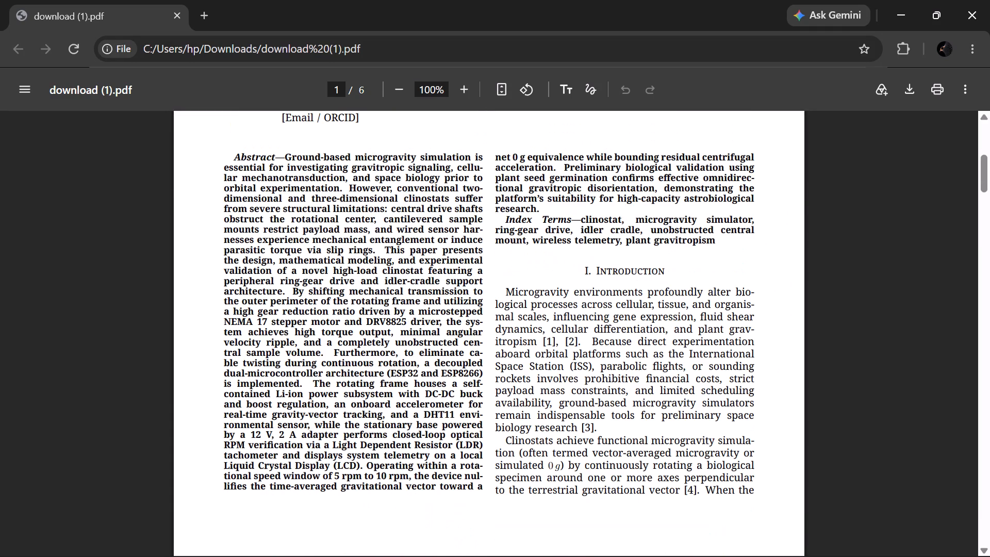
{"action": "scroll", "coordinate": [389, 419], "scroll_direction": "down", "scroll_amount": 6}
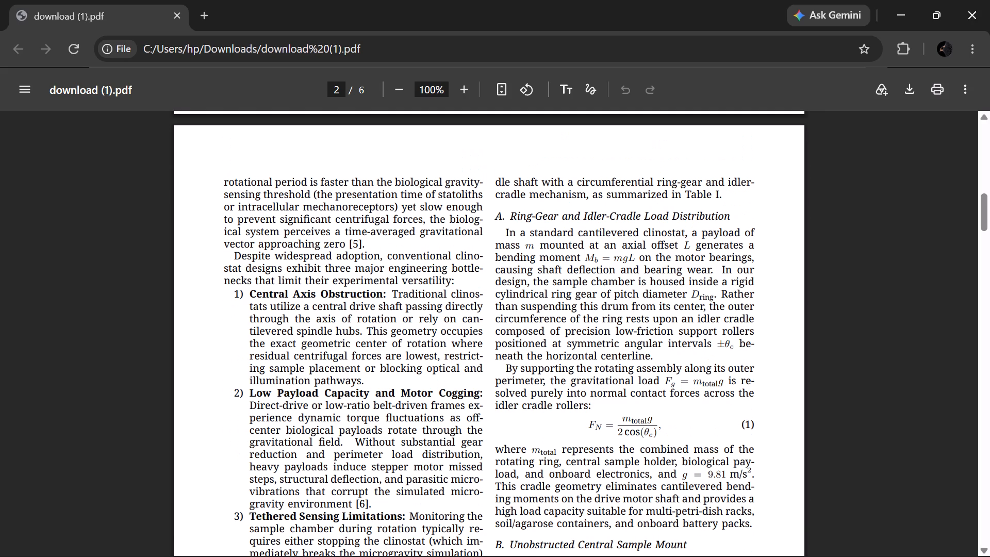
{"action": "scroll", "coordinate": [389, 420], "scroll_direction": "up", "scroll_amount": 3}
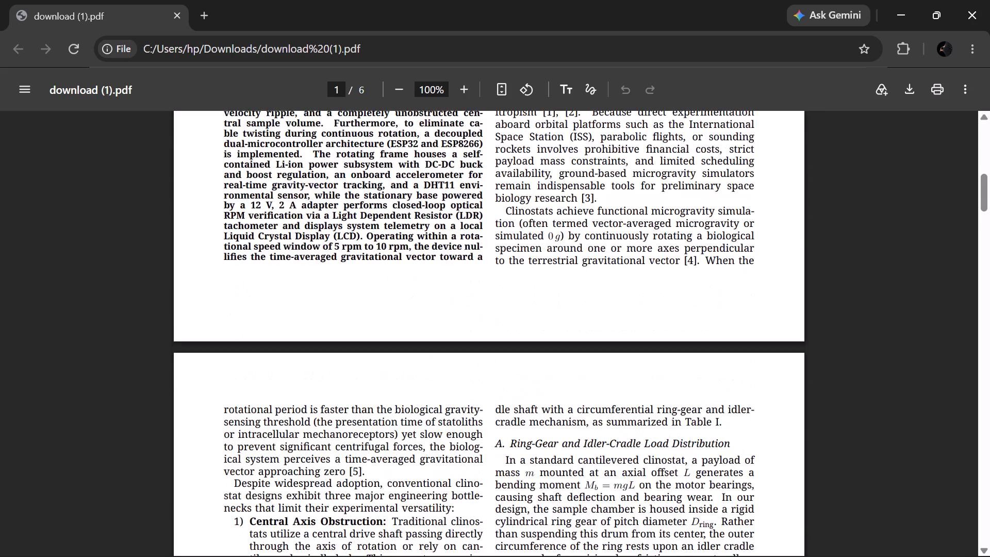
{"action": "scroll", "coordinate": [384, 417], "scroll_direction": "up", "scroll_amount": 1}
{"action": "scroll", "coordinate": [518, 287], "scroll_direction": "up", "scroll_amount": 3}
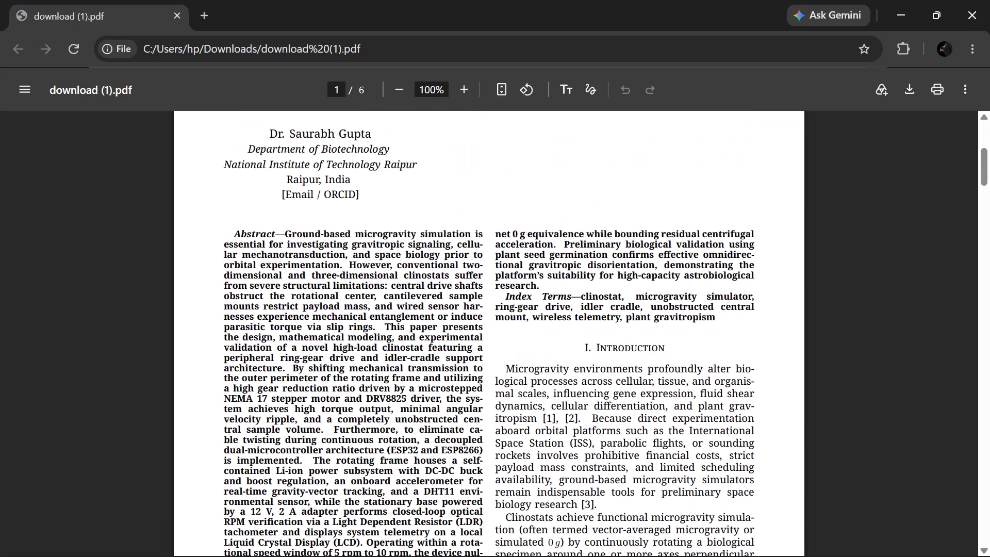
{"action": "scroll", "coordinate": [518, 286], "scroll_direction": "down", "scroll_amount": 7}
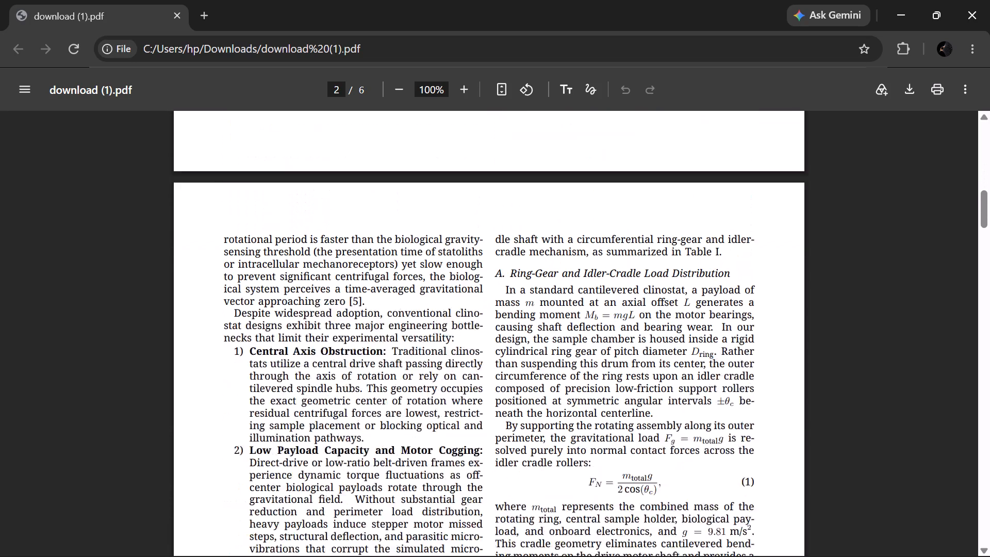
{"action": "scroll", "coordinate": [549, 292], "scroll_direction": "up", "scroll_amount": 14}
{"action": "scroll", "coordinate": [553, 294], "scroll_direction": "down", "scroll_amount": 4}
{"action": "scroll", "coordinate": [553, 294], "scroll_direction": "up", "scroll_amount": 1}
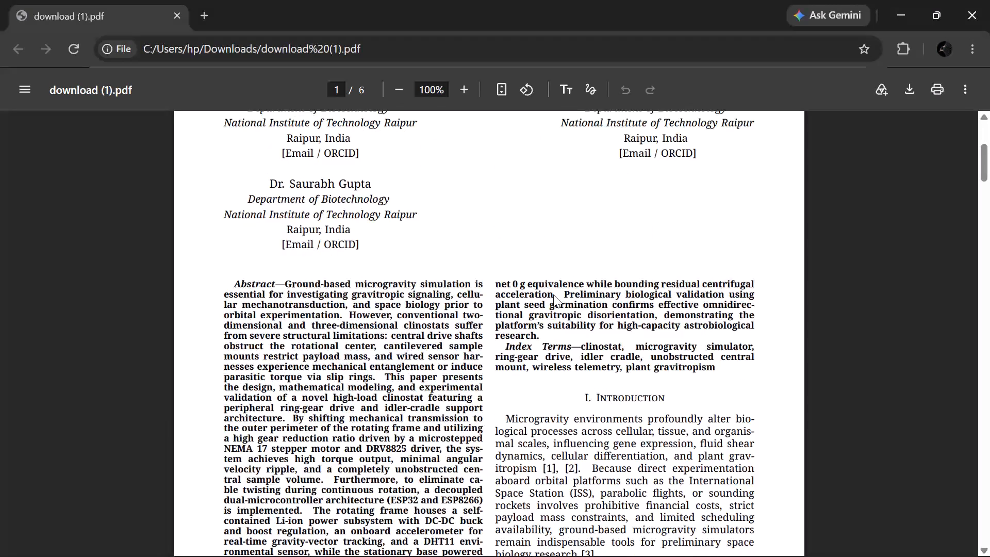
{"action": "scroll", "coordinate": [438, 397], "scroll_direction": "down", "scroll_amount": 4}
{"action": "scroll", "coordinate": [470, 355], "scroll_direction": "up", "scroll_amount": 1}
{"action": "scroll", "coordinate": [470, 355], "scroll_direction": "down", "scroll_amount": 7}
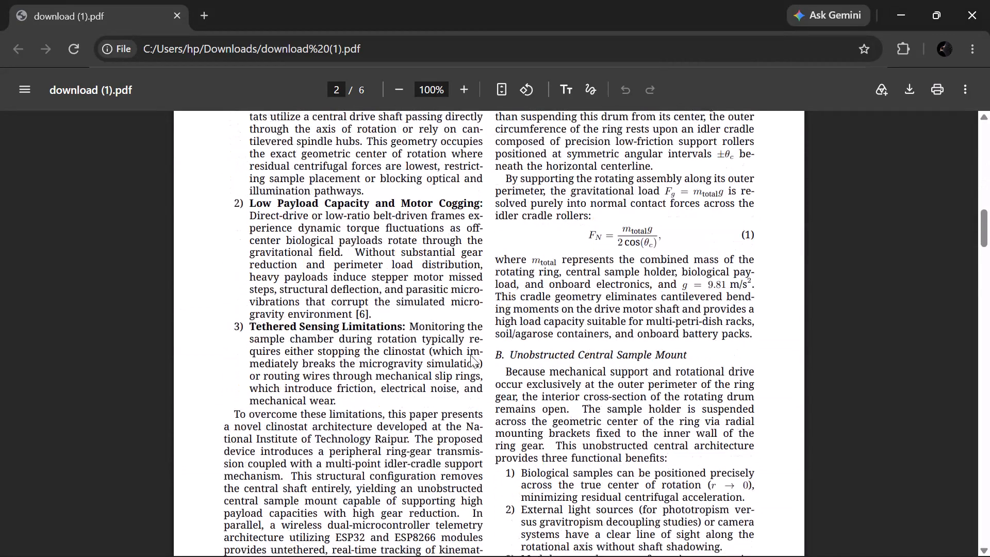
{"action": "scroll", "coordinate": [470, 355], "scroll_direction": "down", "scroll_amount": 4}
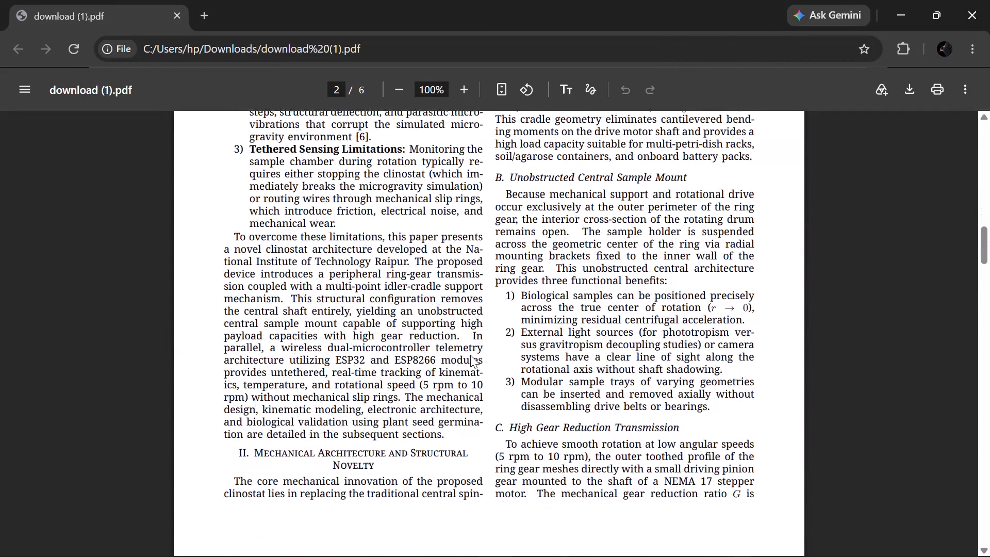
{"action": "scroll", "coordinate": [507, 336], "scroll_direction": "up", "scroll_amount": 2}
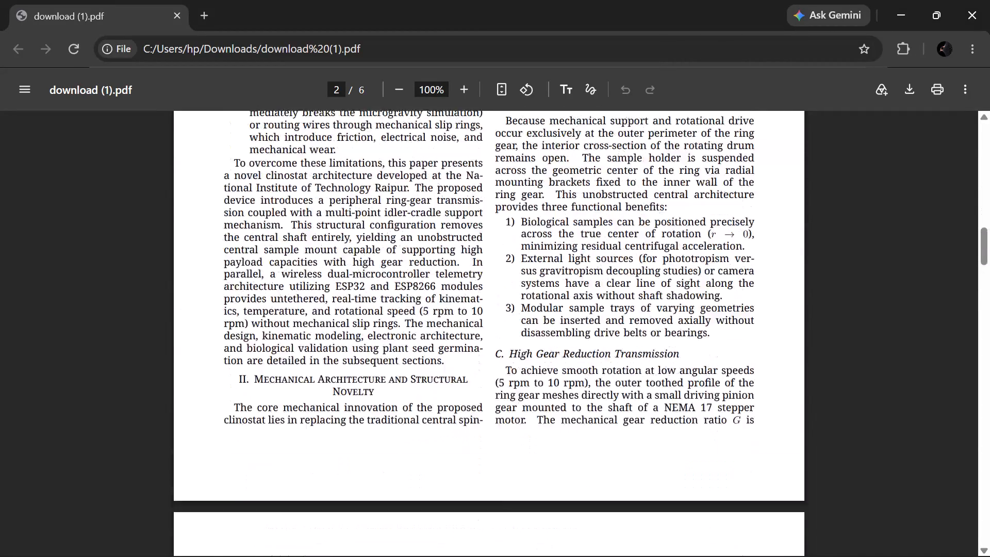
{"action": "scroll", "coordinate": [507, 336], "scroll_direction": "up", "scroll_amount": 5}
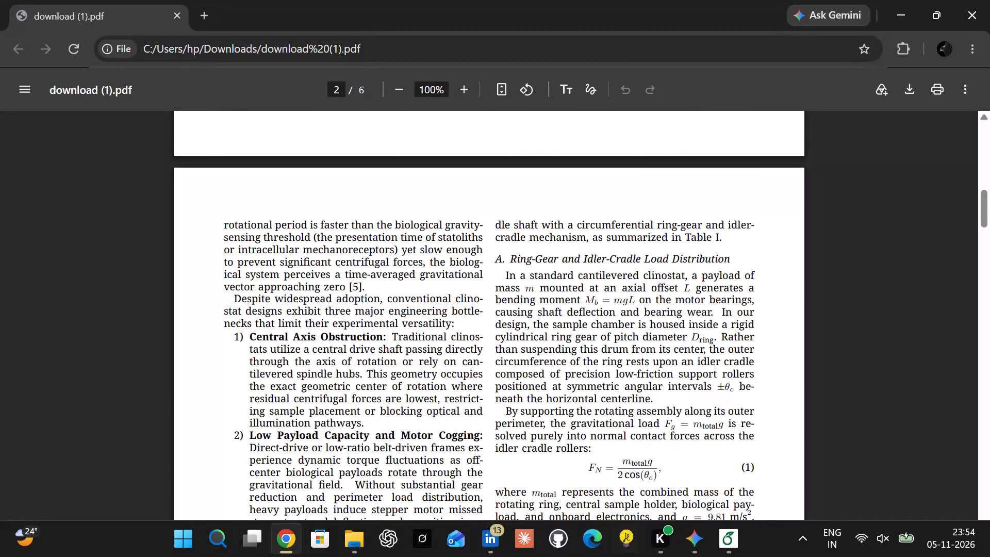
Compare the pasted section II text in the Overleaf project with the PDF's section II opening and subsection A on page 2.
{"action": "left_click", "coordinate": [716, 546]}
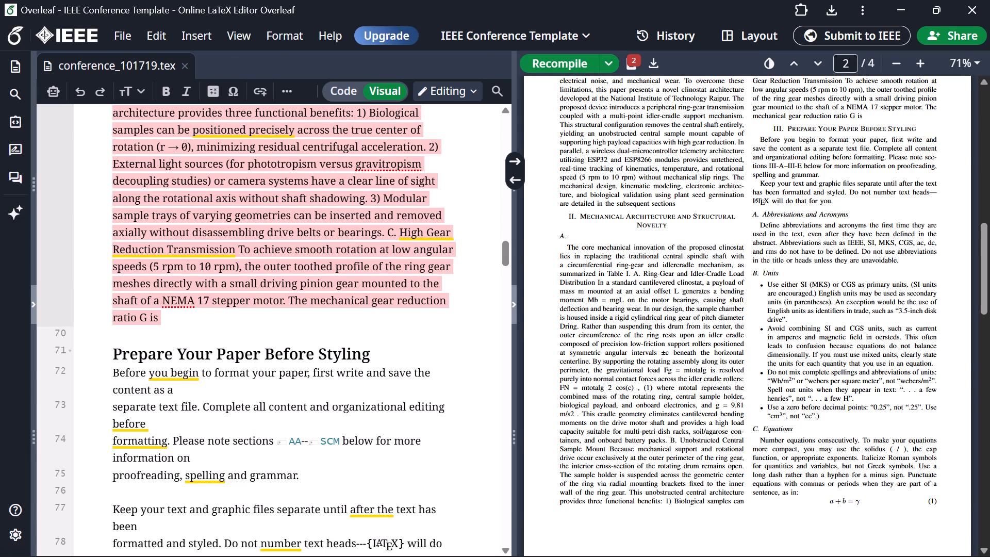
{"action": "left_click", "coordinate": [433, 291]}
{"action": "scroll", "coordinate": [294, 188], "scroll_direction": "up", "scroll_amount": 11}
{"action": "scroll", "coordinate": [294, 188], "scroll_direction": "down", "scroll_amount": 3}
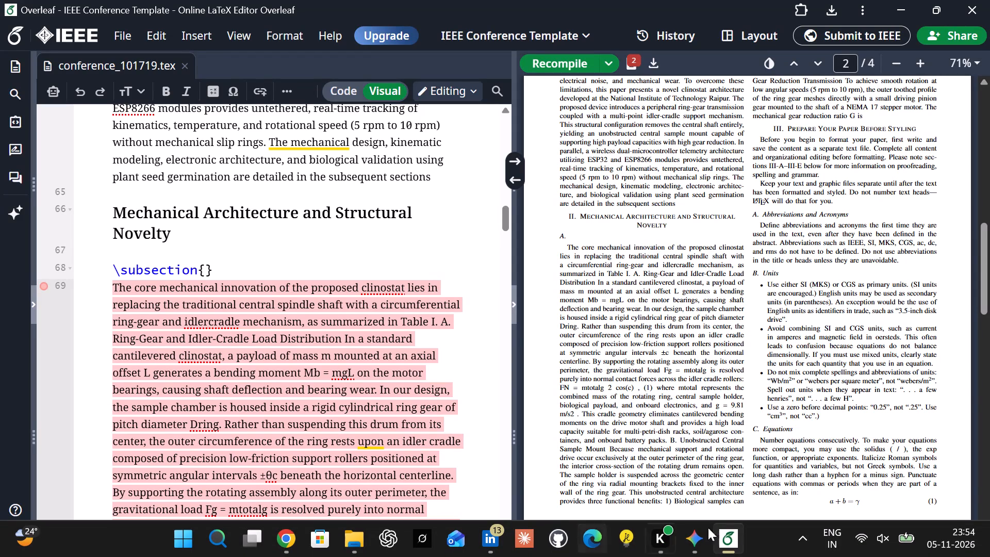
{"action": "left_click", "coordinate": [731, 546]}
{"action": "left_click", "coordinate": [728, 544]}
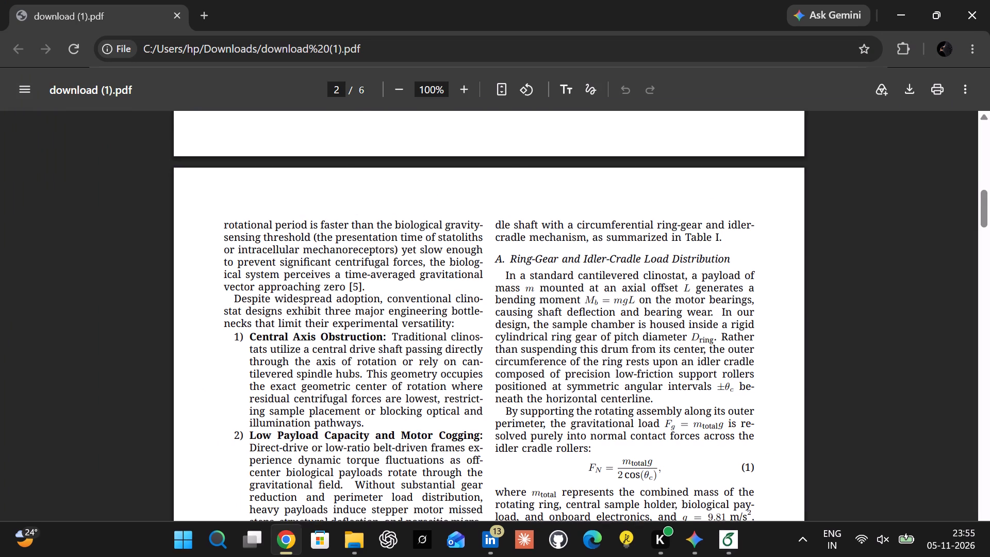
{"action": "scroll", "coordinate": [680, 387], "scroll_direction": "down", "scroll_amount": 5}
{"action": "scroll", "coordinate": [678, 388], "scroll_direction": "up", "scroll_amount": 4}
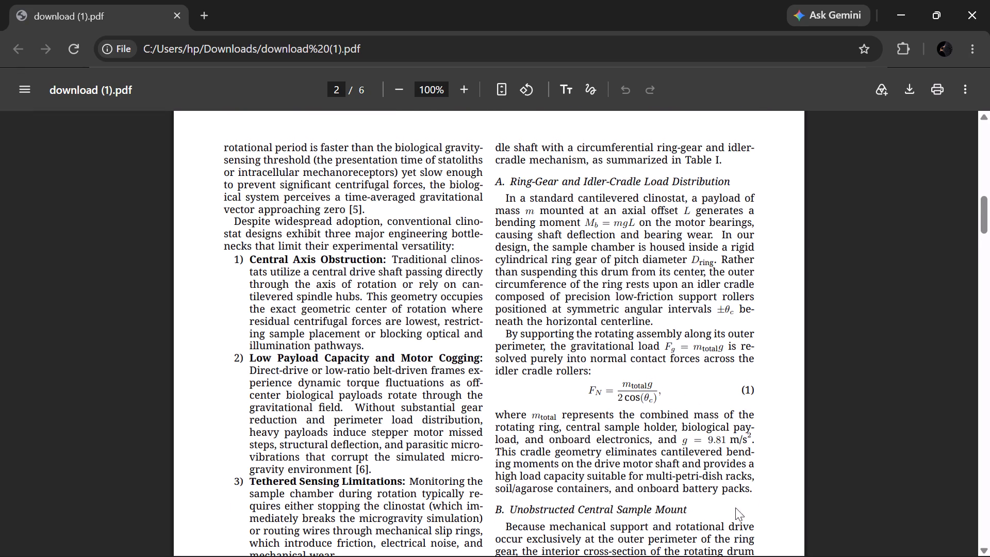
{"action": "left_click", "coordinate": [716, 516]}
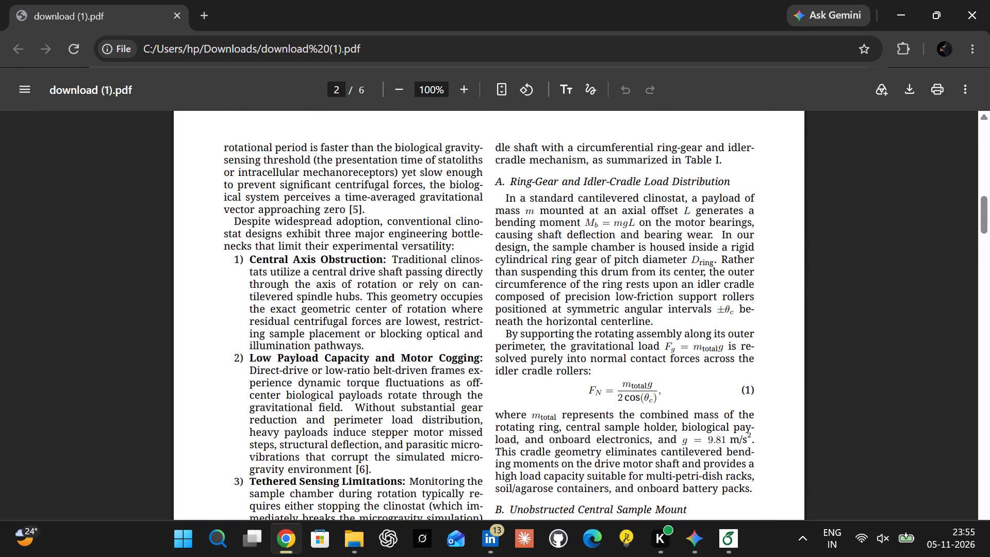
In the Overleaf project, move the opening sentence ending "as summarized in Table I." from below the empty subsection command to directly under section II's heading.
{"action": "left_click", "coordinate": [722, 540]}
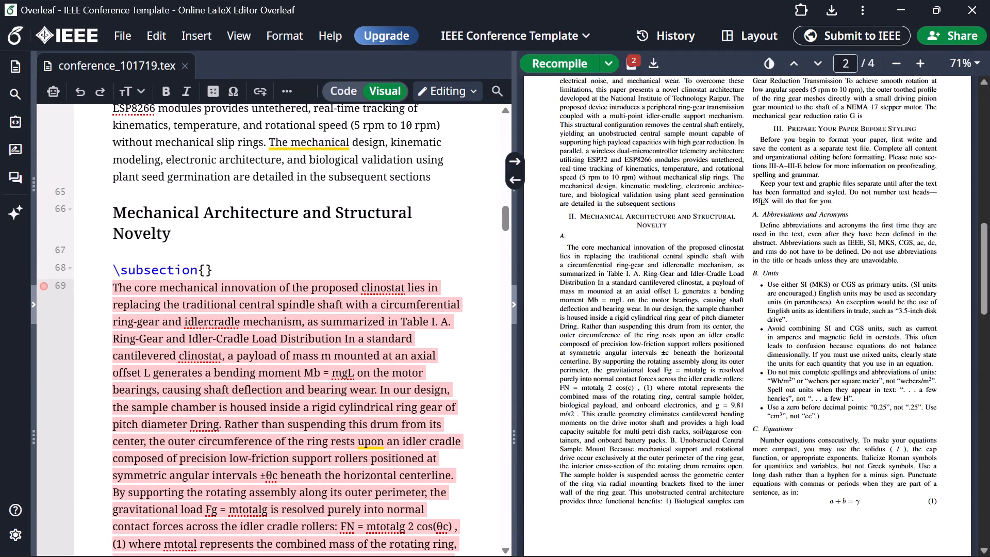
{"action": "left_click", "coordinate": [641, 276]}
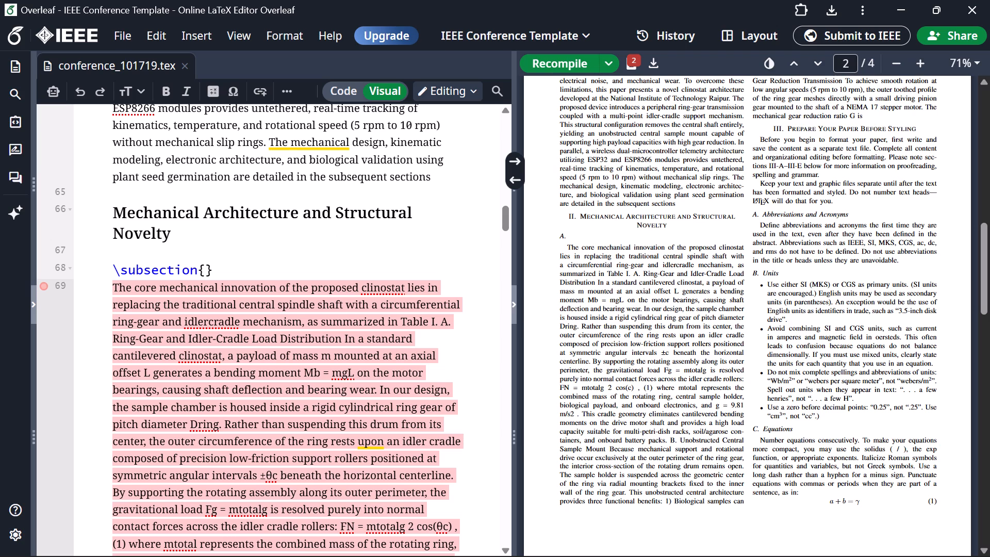
{"action": "left_click", "coordinate": [440, 321]}
{"action": "left_click_drag", "start_coordinate": [440, 321], "coordinate": [144, 292]}
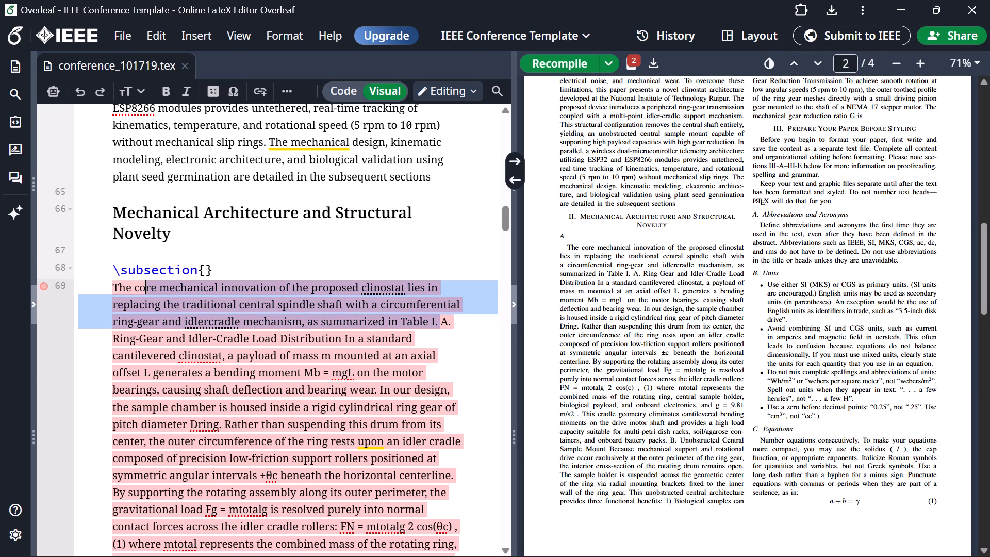
{"action": "left_click_drag", "start_coordinate": [144, 292], "coordinate": [109, 292]}
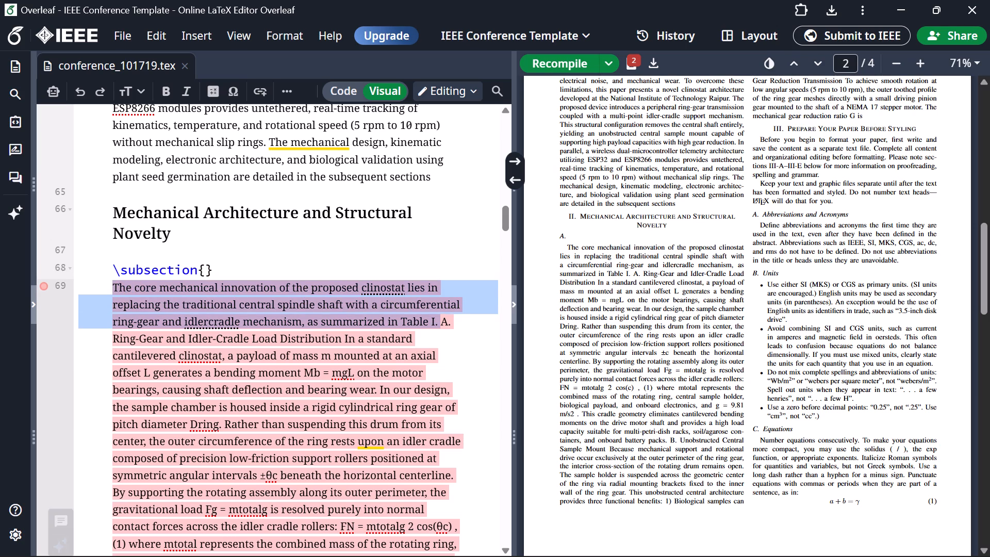
{"action": "key", "text": "ctrl+x"}
{"action": "left_click", "coordinate": [117, 250]}
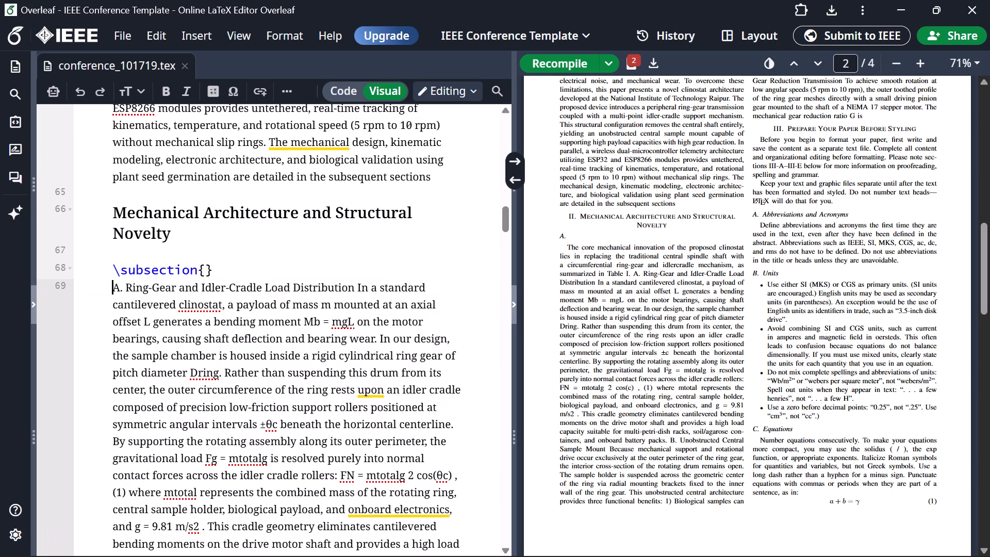
{"action": "key", "text": "ctrl+v"}
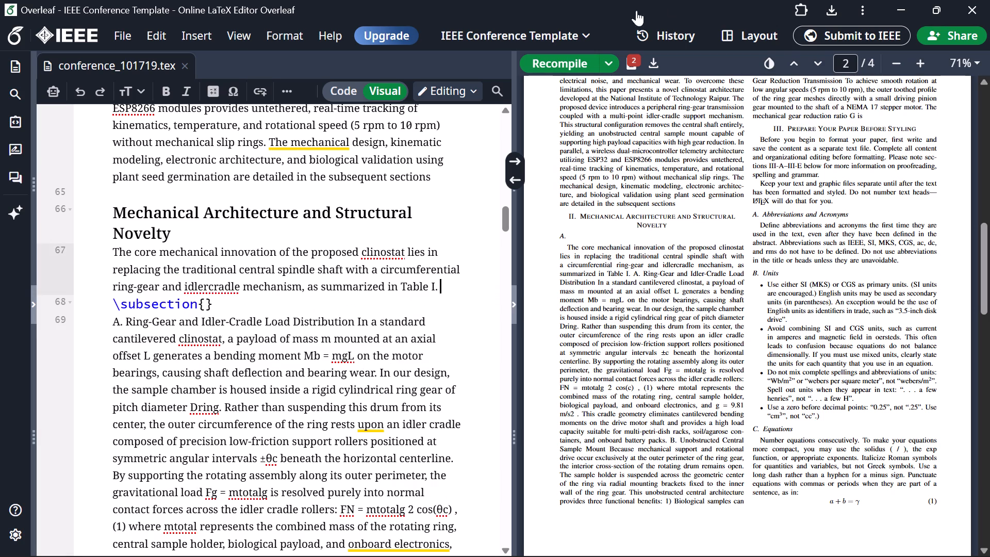
Recompile the paper with the opening sentence placed directly under section II's heading.
{"action": "left_click", "coordinate": [583, 62]}
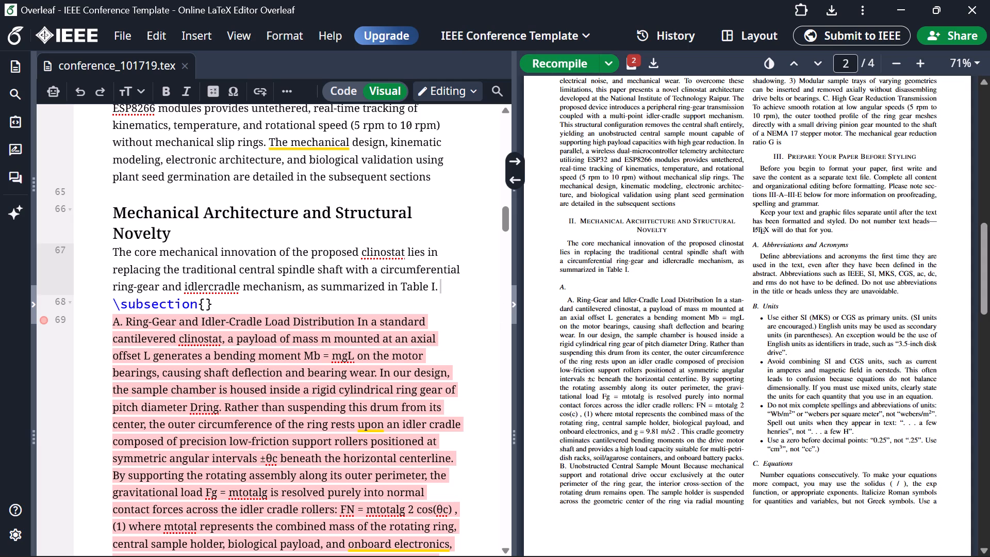
Delete the typed "A." label before "Ring-Gear and Idler-Cradle Load Distribution" and recompile the paper.
{"action": "left_click", "coordinate": [126, 318]}
{"action": "key", "text": "BackSpace"}
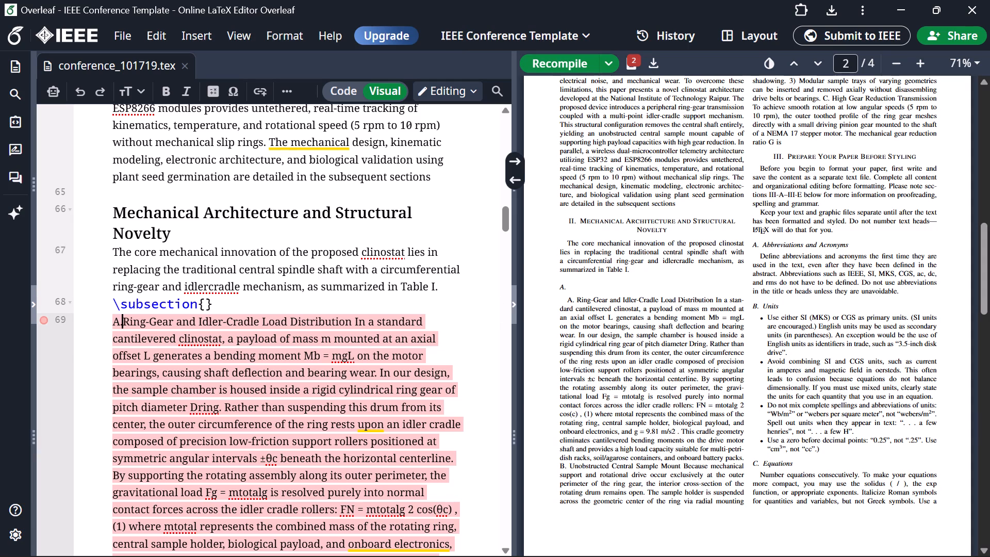
{"action": "key", "text": "BackSpace"}
{"action": "key", "text": "BackSpace"}
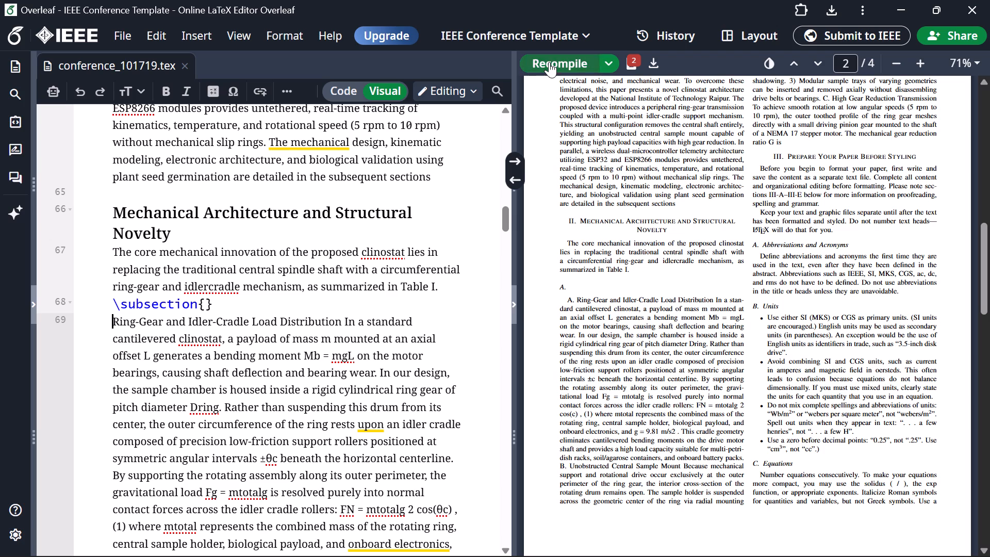
{"action": "left_click", "coordinate": [549, 62]}
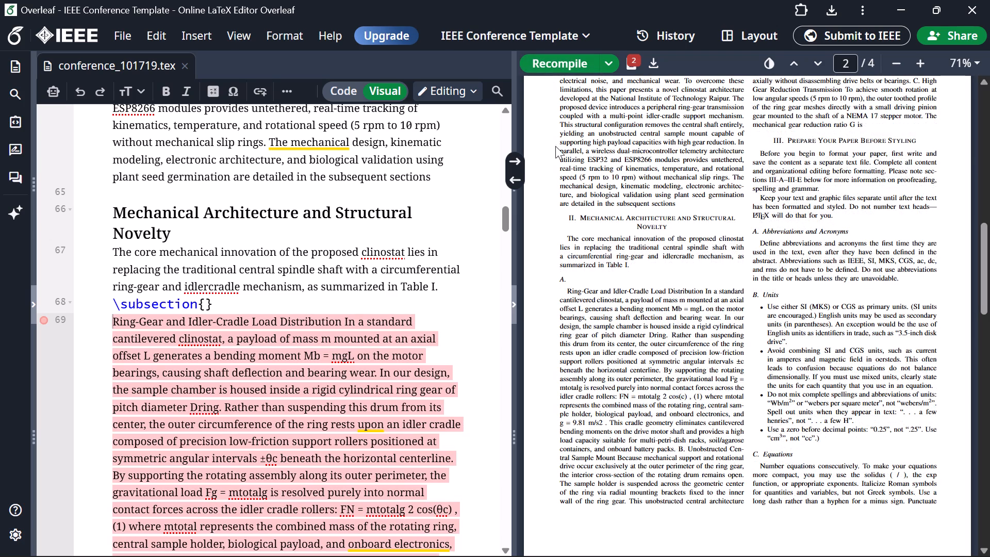
Join the paragraph starting "Ring-Gear and Idler-Cradle Load Distribution" onto the empty \subsection{} line and recompile the paper.
{"action": "left_click", "coordinate": [305, 305]}
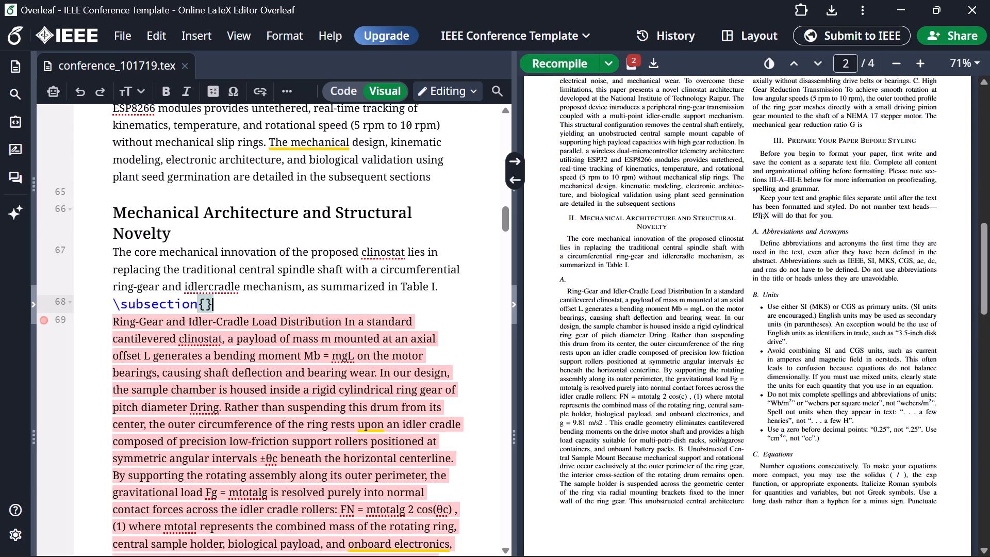
{"action": "left_click", "coordinate": [113, 323]}
{"action": "key", "text": "BackSpace"}
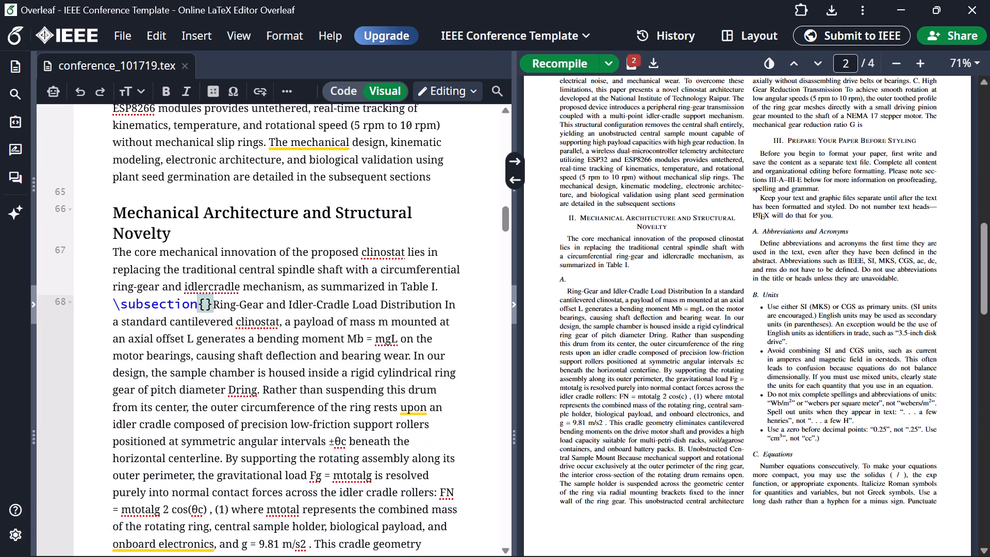
{"action": "left_click", "coordinate": [566, 67]}
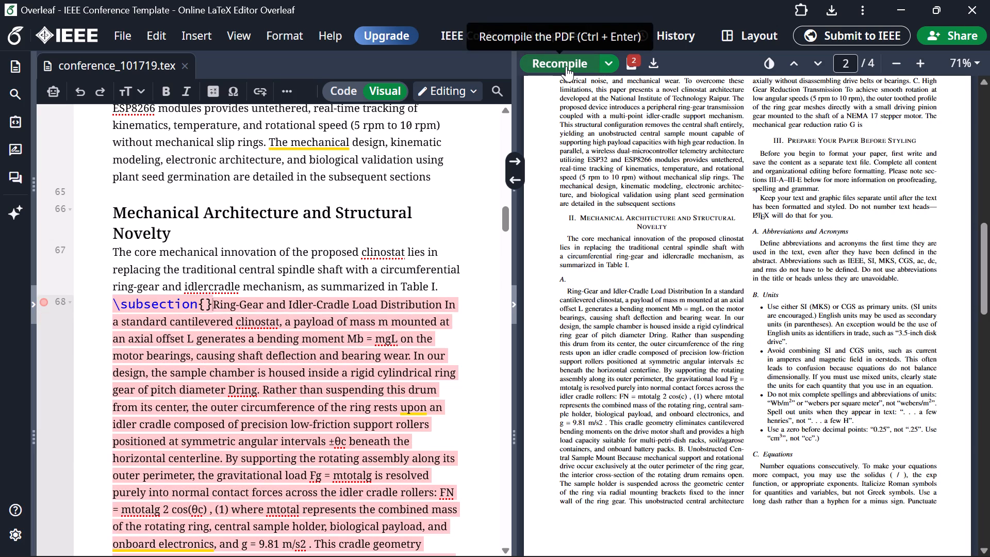
{"action": "left_click", "coordinate": [566, 66]}
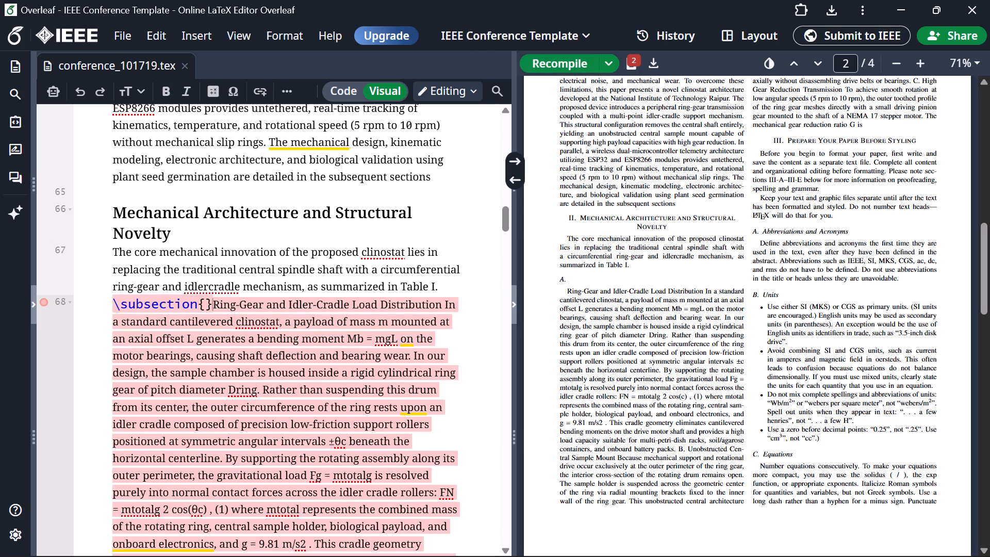
Separate the body text starting "In a standard cantilevered clinostat" from the Ring-Gear title with a blank line.
{"action": "left_click", "coordinate": [484, 333]}
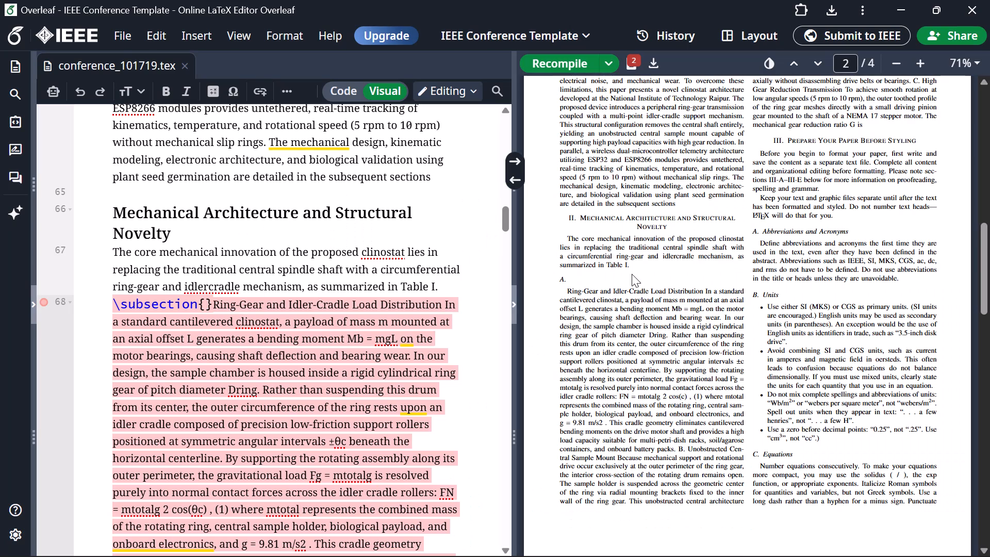
{"action": "left_click", "coordinate": [446, 305]}
{"action": "key", "text": "shift+Return"}
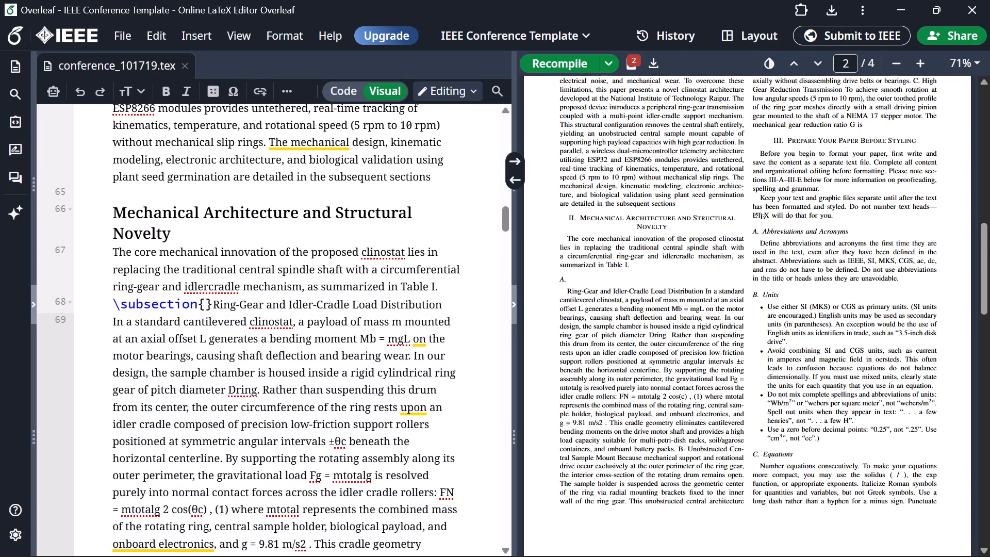
{"action": "key", "text": "shift+Return"}
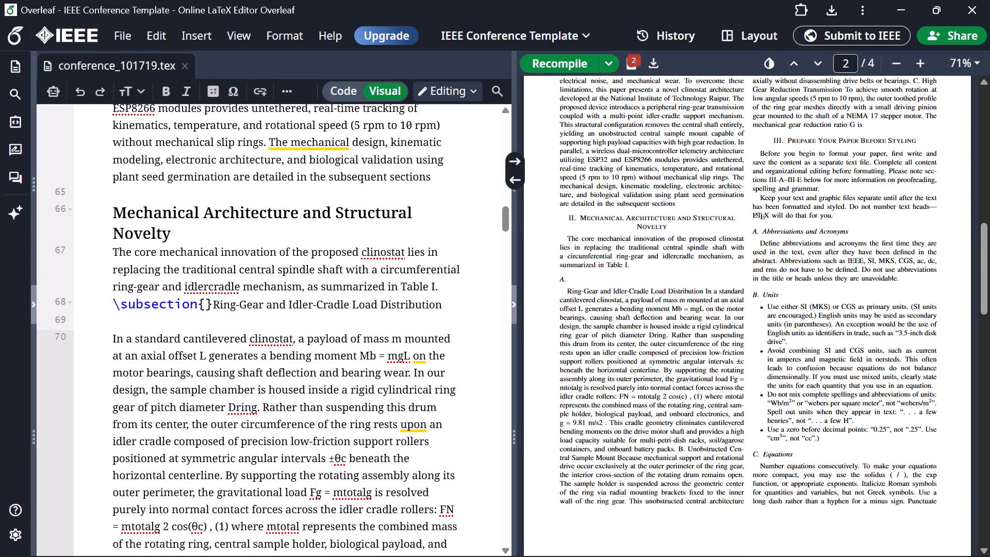
Move "Ring-Gear and Idler-Cradle Load Distribution" inside the braces of the empty subsection command and recompile the paper.
{"action": "left_click_drag", "start_coordinate": [448, 305], "coordinate": [207, 302]}
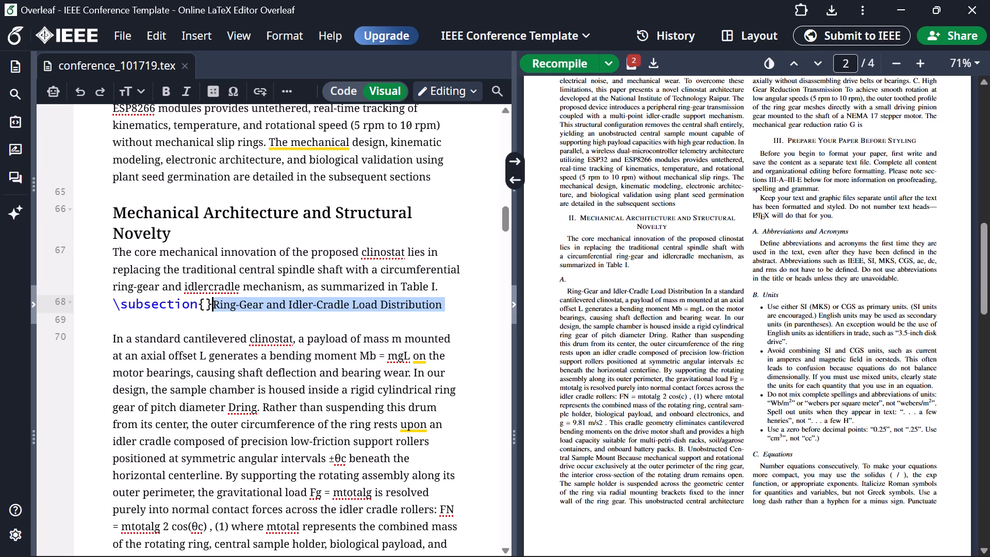
{"action": "left_click_drag", "start_coordinate": [207, 302], "coordinate": [212, 307]}
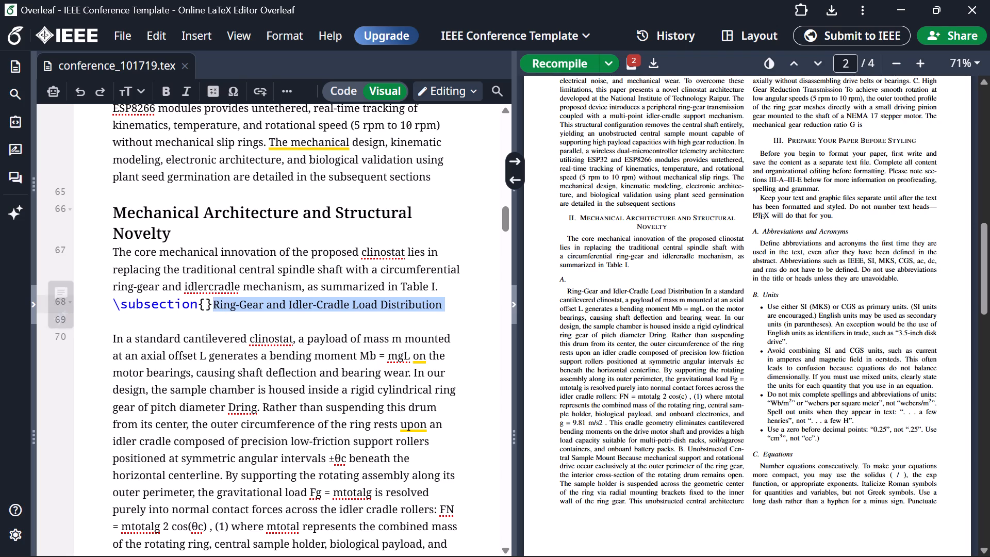
{"action": "key", "text": "ctrl+x"}
{"action": "left_click", "coordinate": [204, 301]}
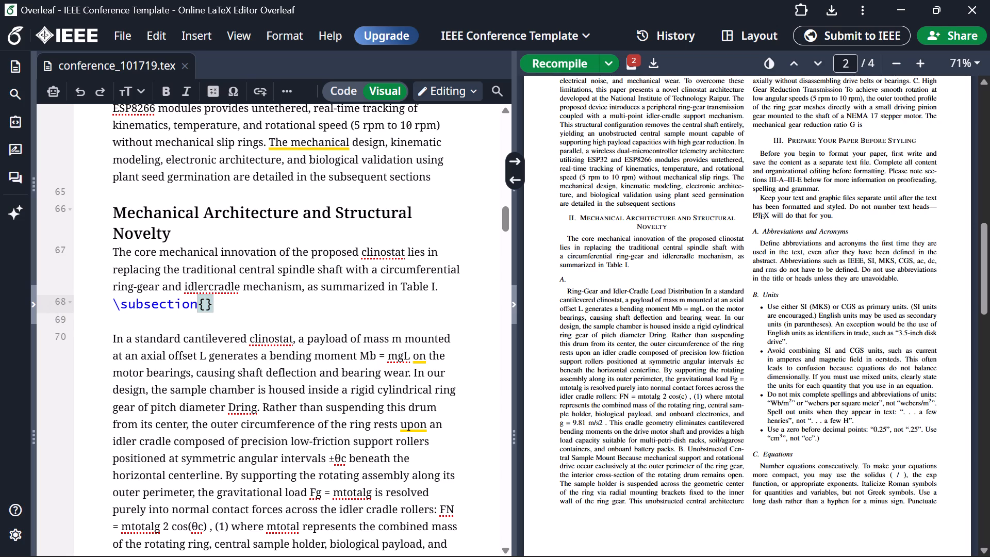
{"action": "key", "text": "ctrl+v"}
{"action": "left_click", "coordinate": [526, 67]}
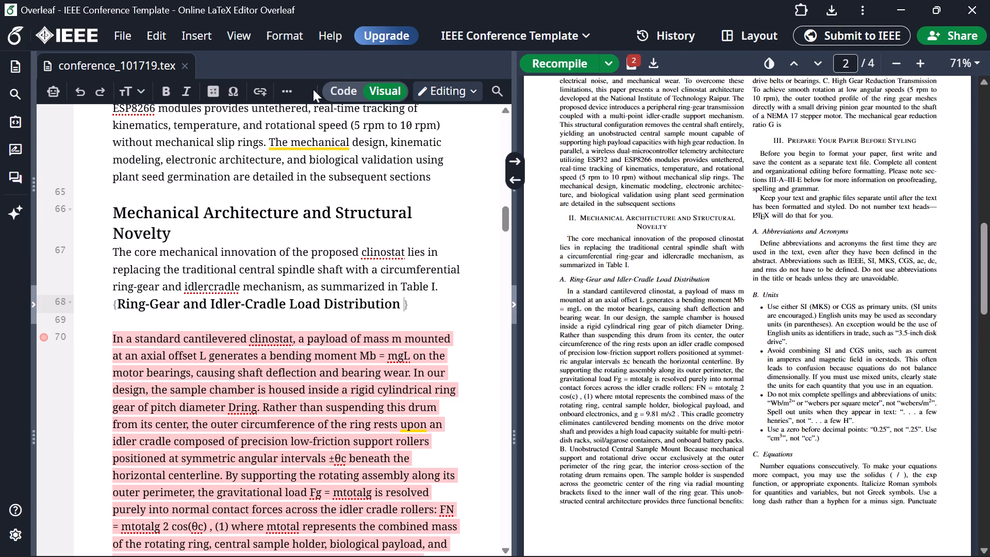
Show the LaTeX source code and examine section II's text down to the "Prepare Your Paper Before Styling" section.
{"action": "left_click", "coordinate": [331, 98]}
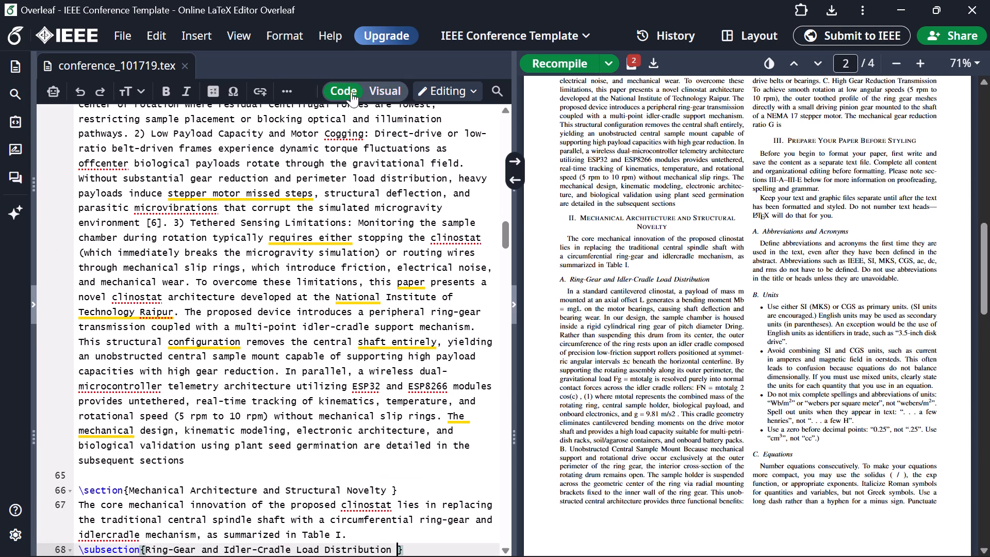
{"action": "scroll", "coordinate": [339, 241], "scroll_direction": "down", "scroll_amount": 2}
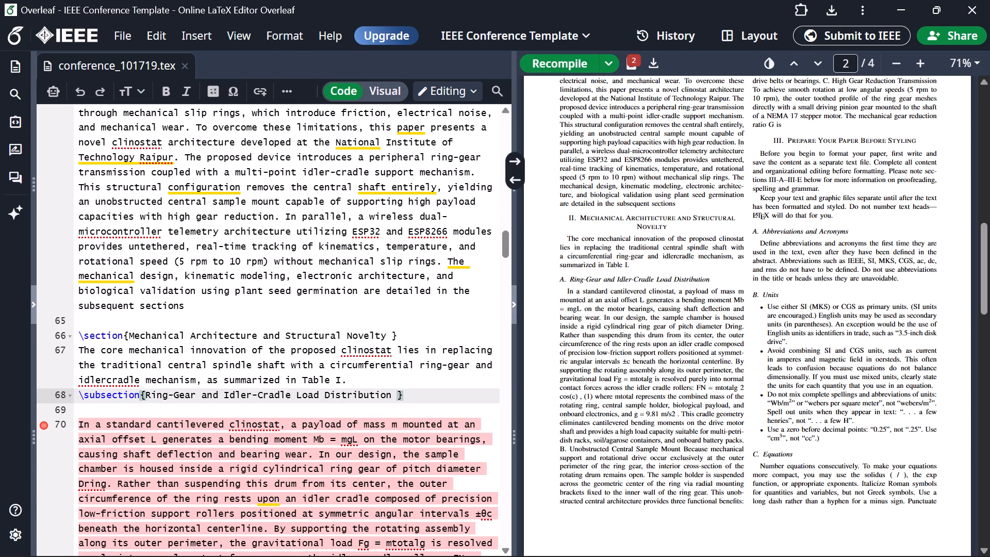
{"action": "scroll", "coordinate": [333, 219], "scroll_direction": "down", "scroll_amount": 2}
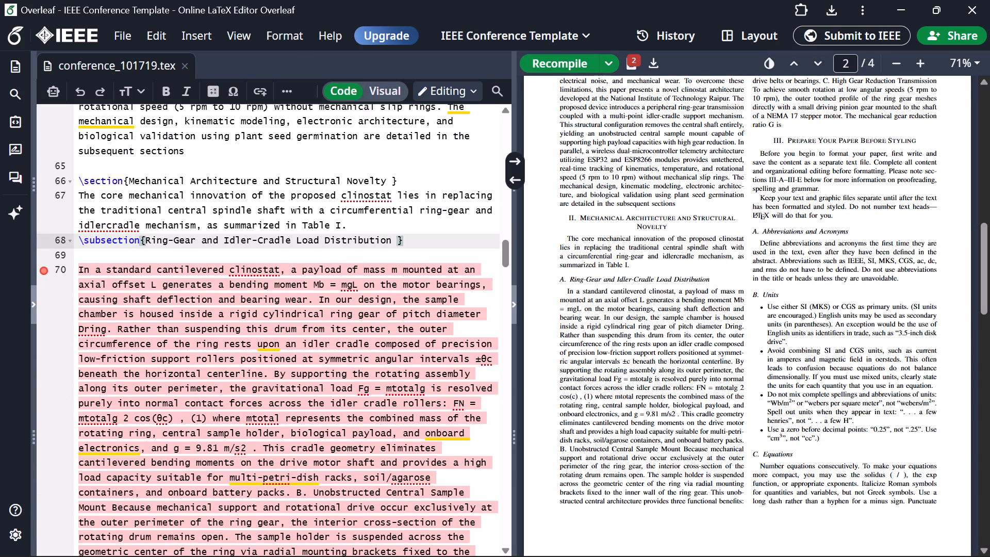
{"action": "left_click", "coordinate": [293, 249]}
{"action": "scroll", "coordinate": [352, 232], "scroll_direction": "down", "scroll_amount": 1}
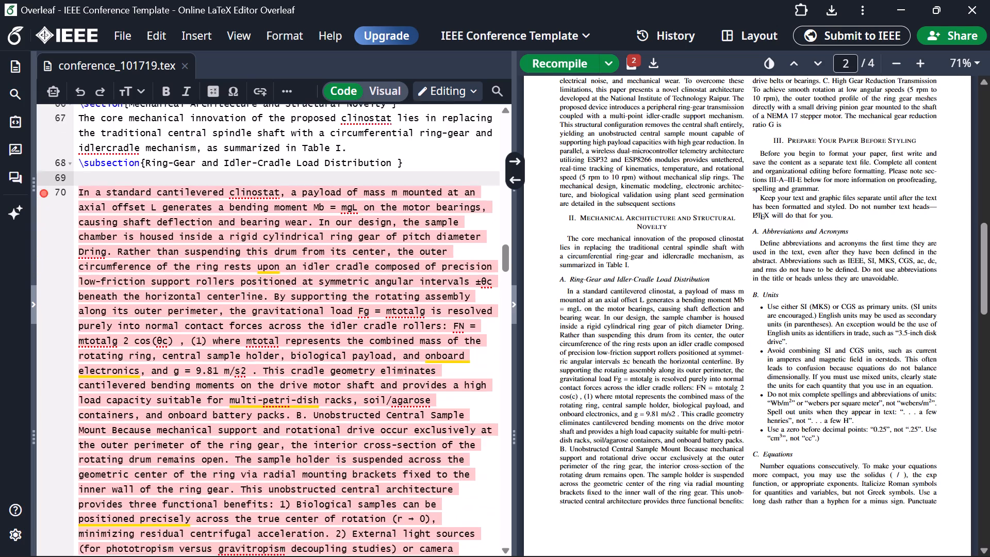
{"action": "scroll", "coordinate": [352, 232], "scroll_direction": "down", "scroll_amount": 5}
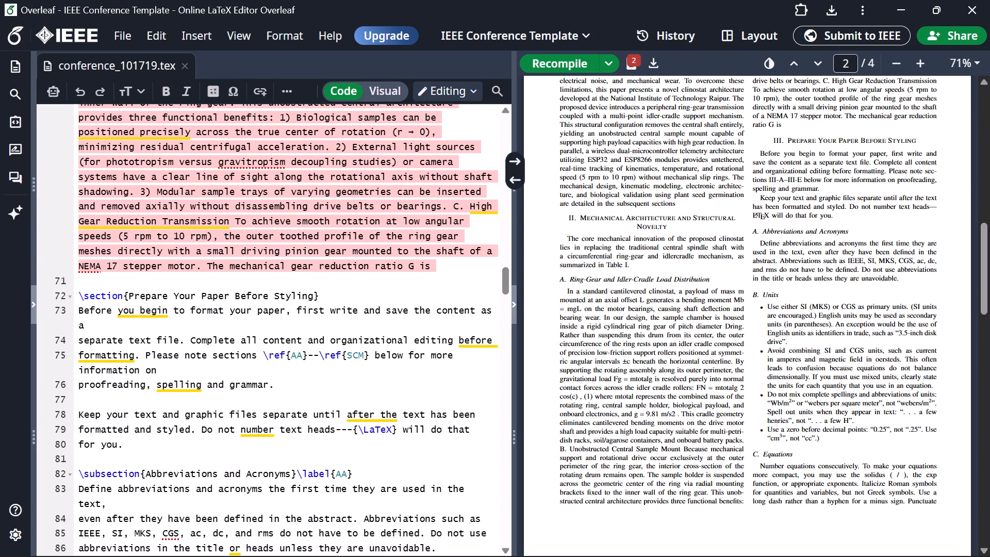
{"action": "scroll", "coordinate": [441, 162], "scroll_direction": "up", "scroll_amount": 5}
{"action": "scroll", "coordinate": [440, 160], "scroll_direction": "down", "scroll_amount": 4}
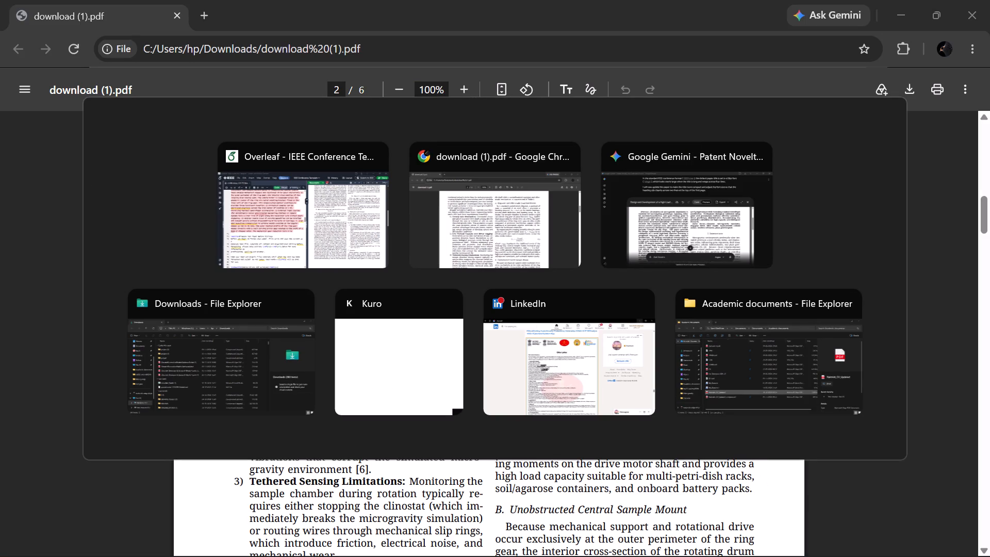
Switch to the clinostat PDF and examine section II's subsections A to C on page 2 and Table I on page 3.
{"action": "scroll", "coordinate": [595, 259], "scroll_direction": "down", "scroll_amount": 1}
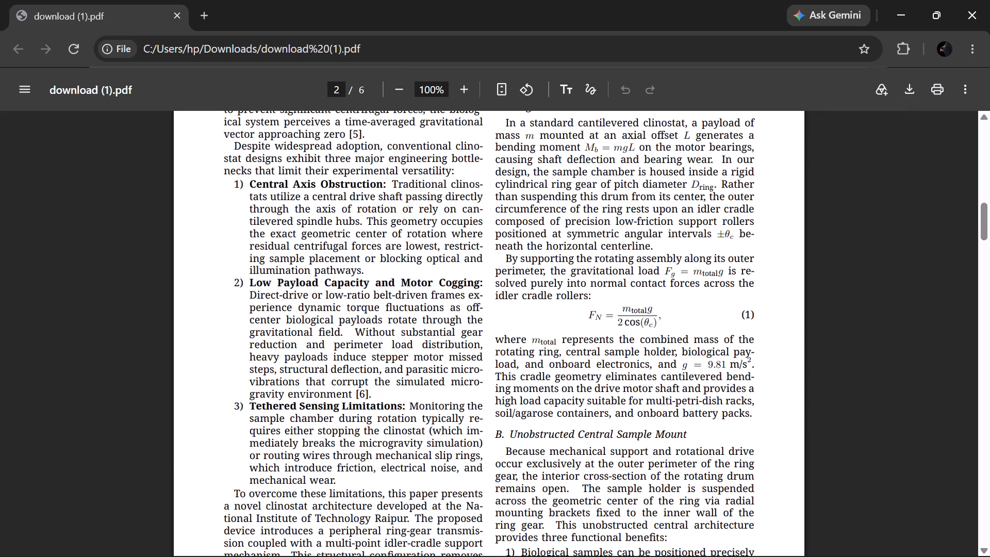
{"action": "scroll", "coordinate": [595, 259], "scroll_direction": "up", "scroll_amount": 1}
{"action": "scroll", "coordinate": [595, 259], "scroll_direction": "down", "scroll_amount": 3}
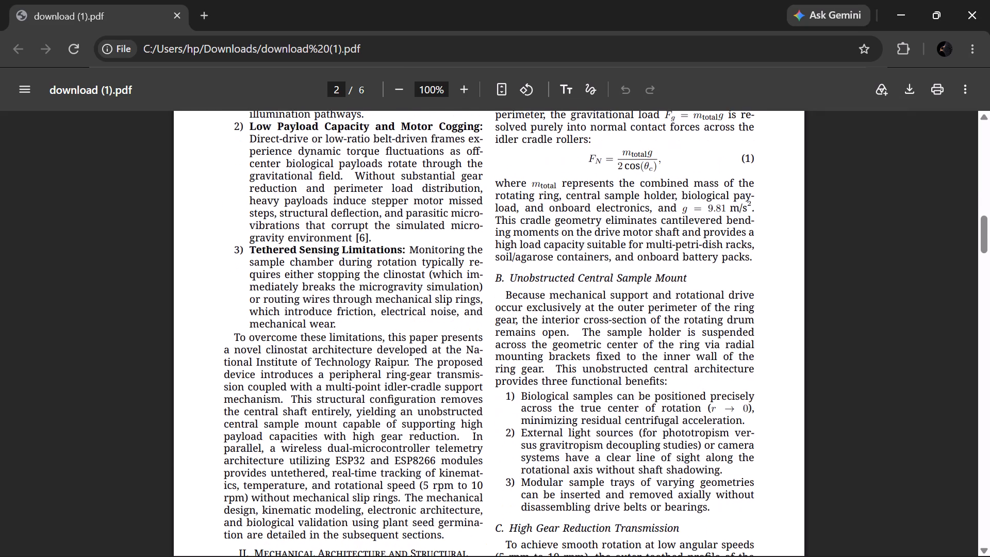
{"action": "scroll", "coordinate": [595, 259], "scroll_direction": "down", "scroll_amount": 6}
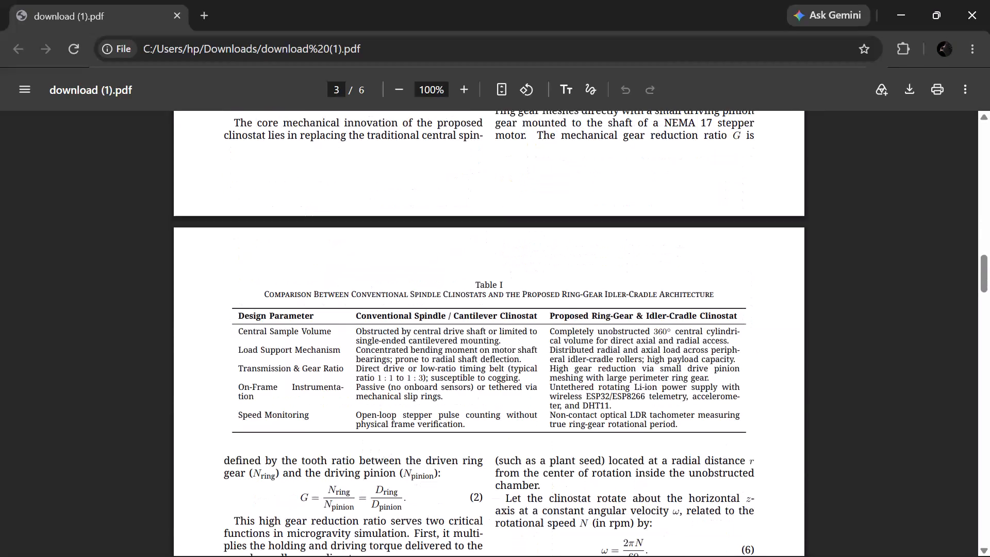
{"action": "scroll", "coordinate": [595, 259], "scroll_direction": "up", "scroll_amount": 7}
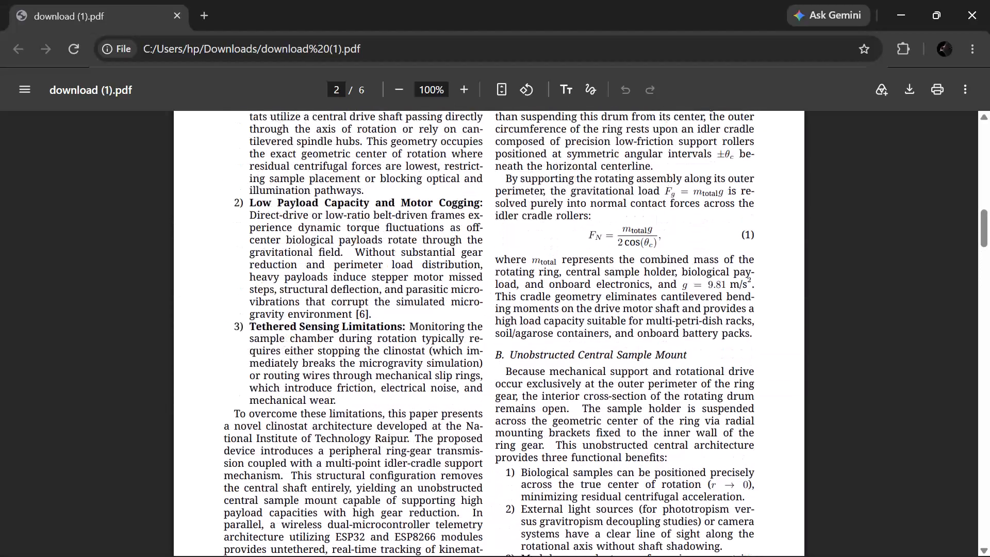
{"action": "scroll", "coordinate": [612, 247], "scroll_direction": "up", "scroll_amount": 3}
{"action": "scroll", "coordinate": [612, 246], "scroll_direction": "down", "scroll_amount": 2}
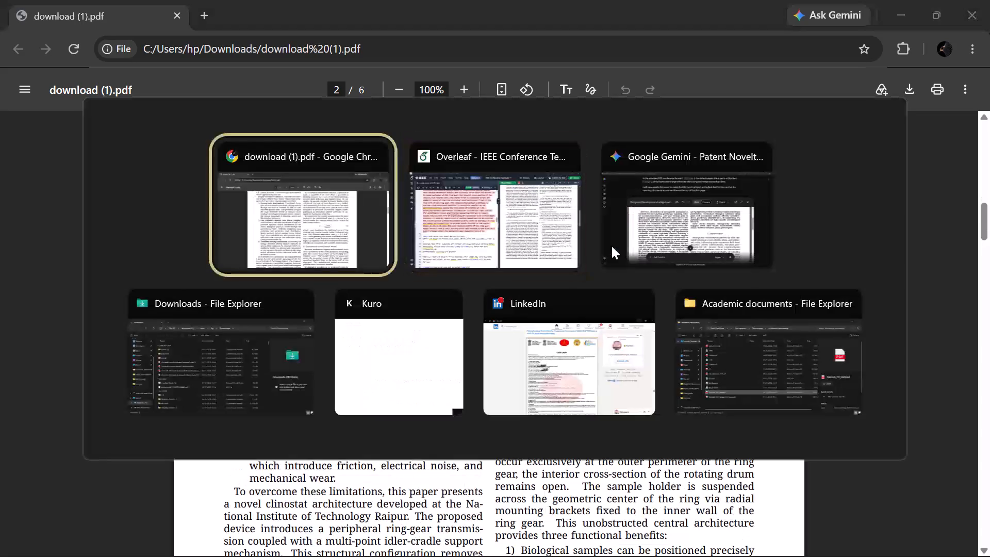
{"action": "scroll", "coordinate": [612, 246], "scroll_direction": "up", "scroll_amount": 1}
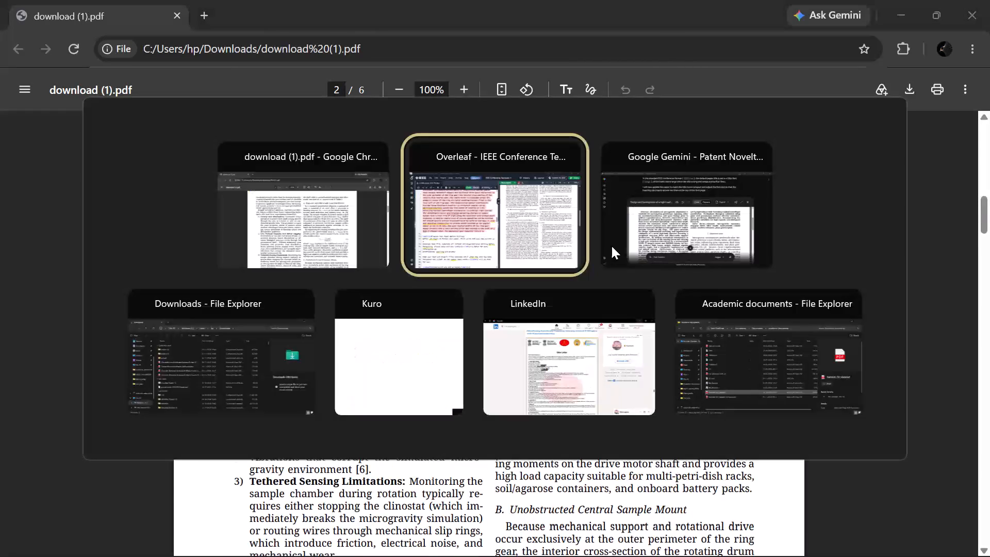
{"action": "scroll", "coordinate": [679, 221], "scroll_direction": "up", "scroll_amount": 2}
{"action": "scroll", "coordinate": [679, 221], "scroll_direction": "down", "scroll_amount": 2}
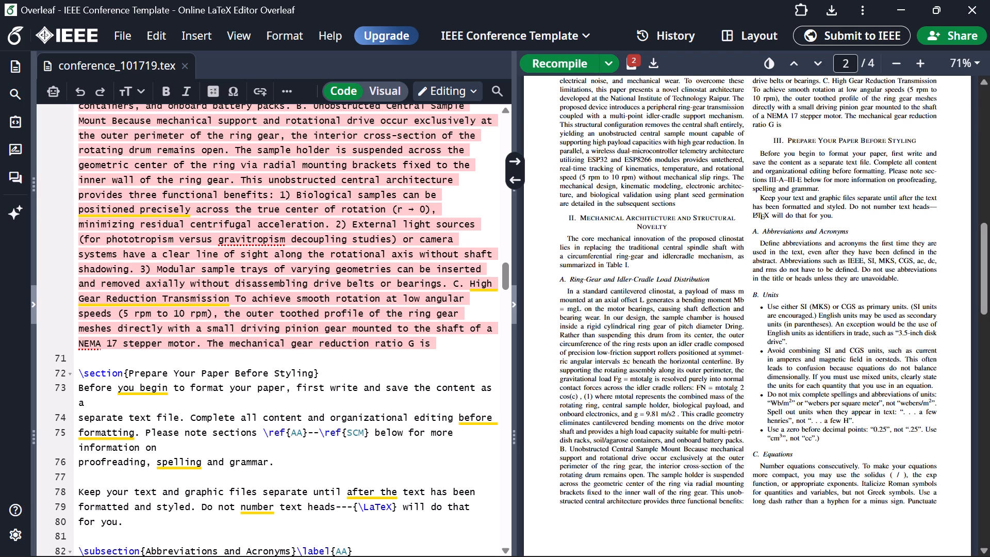
In the Overleaf source, separate the "Unobstructed Central Sample Mount" text with a blank line and delete its typed "B." label.
{"action": "left_click", "coordinate": [560, 452]}
{"action": "scroll", "coordinate": [374, 225], "scroll_direction": "up", "scroll_amount": 2}
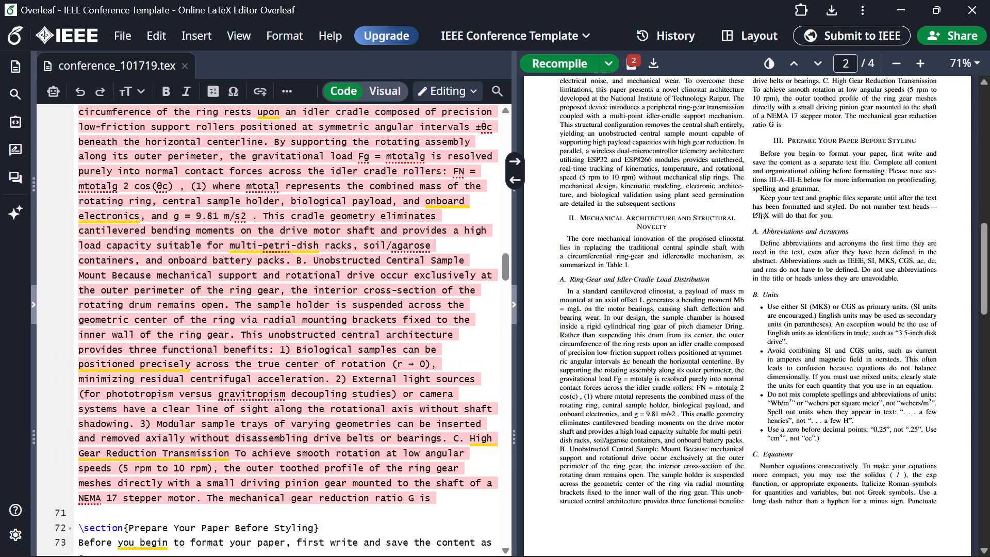
{"action": "left_click", "coordinate": [311, 259]}
{"action": "key", "text": "shift+Return"}
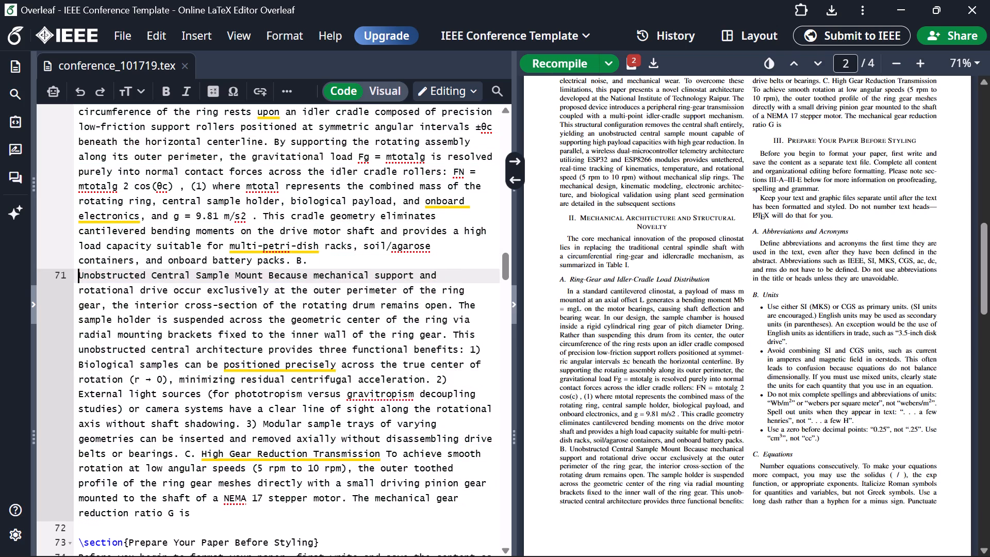
{"action": "key", "text": "shift+Return"}
{"action": "left_click", "coordinate": [344, 271]}
{"action": "left_click", "coordinate": [350, 264]}
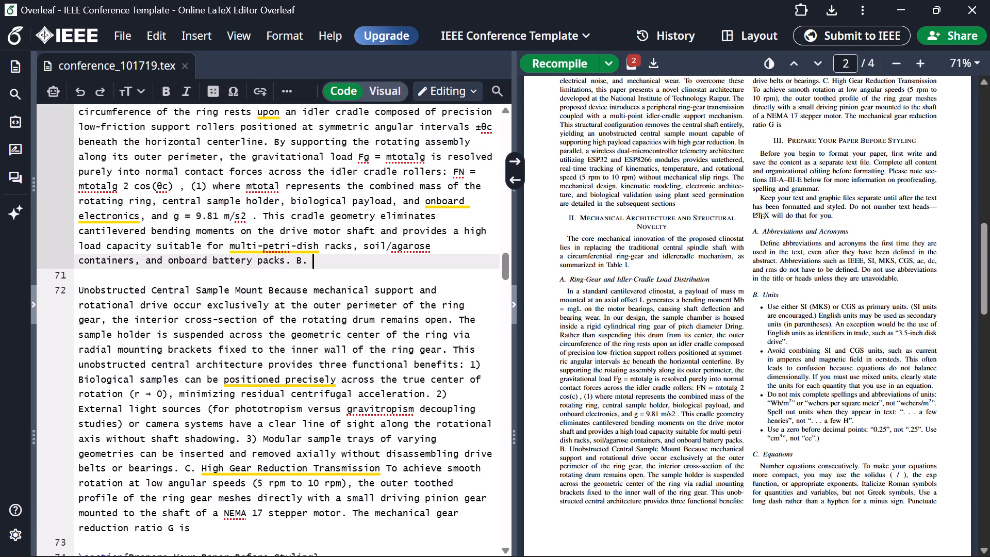
{"action": "key", "text": "BackSpace"}
{"action": "key", "text": "BackSpace"}
{"action": "key", "text": "BackSpace"}
{"action": "scroll", "coordinate": [337, 264], "scroll_direction": "up", "scroll_amount": 3}
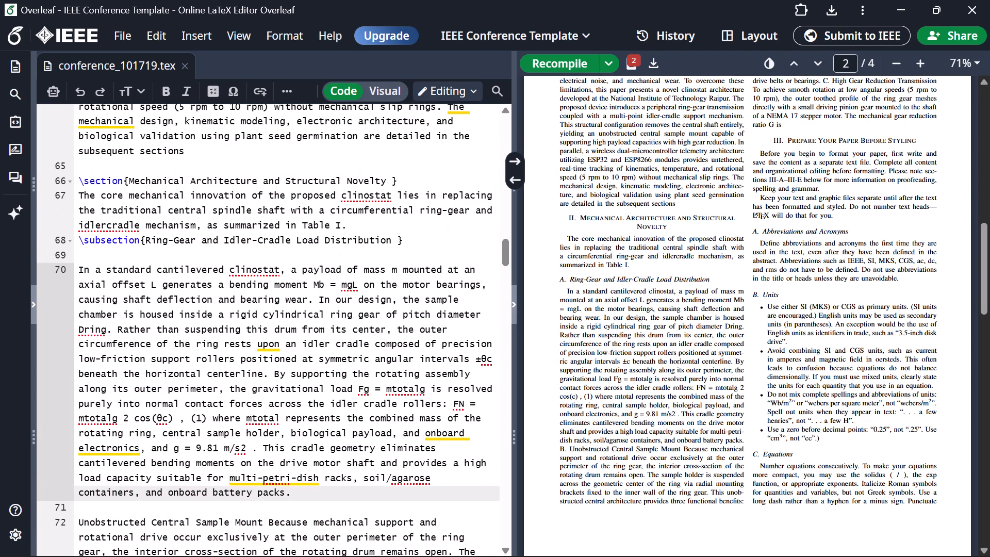
{"action": "scroll", "coordinate": [337, 263], "scroll_direction": "down", "scroll_amount": 1}
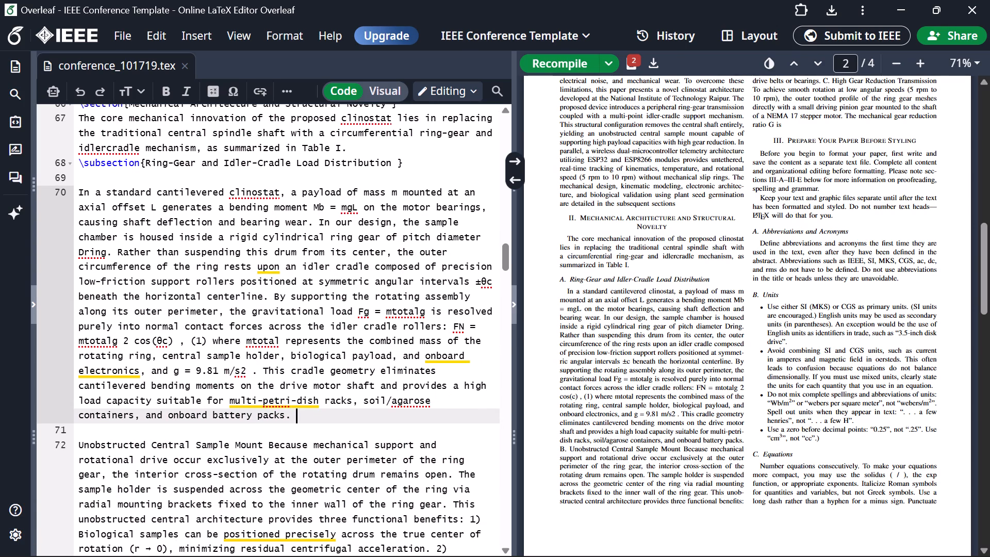
Insert an empty \subsection{} command on the blank line above the "Unobstructed Central Sample Mount" text.
{"action": "left_click", "coordinate": [137, 436]}
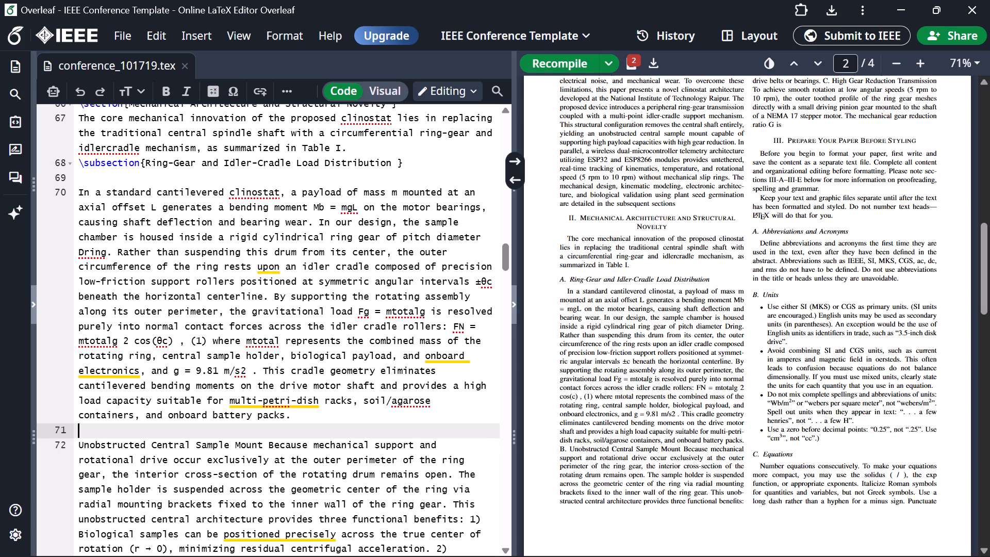
{"action": "key", "text": "backslash"}
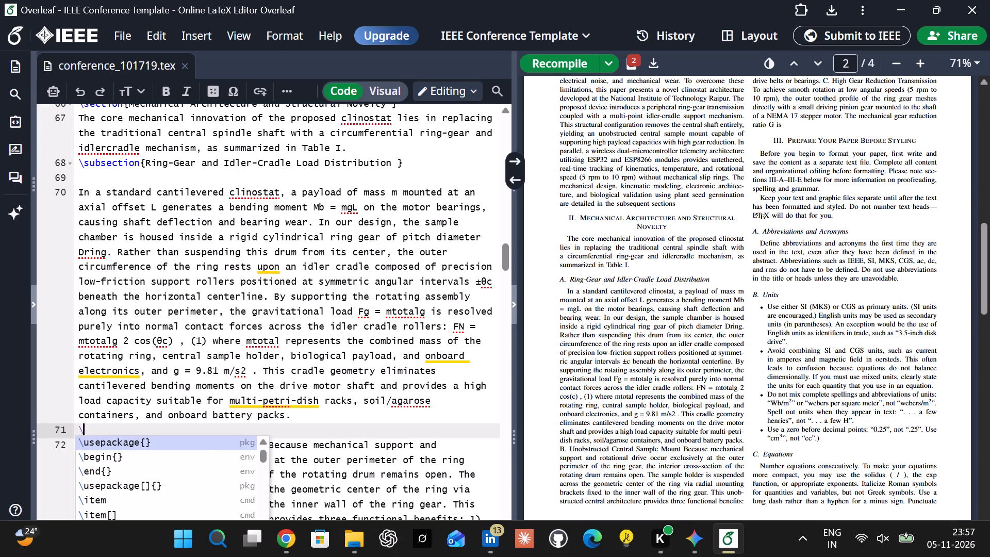
{"action": "key", "text": "BackSpace"}
{"action": "key", "text": "shift+bar"}
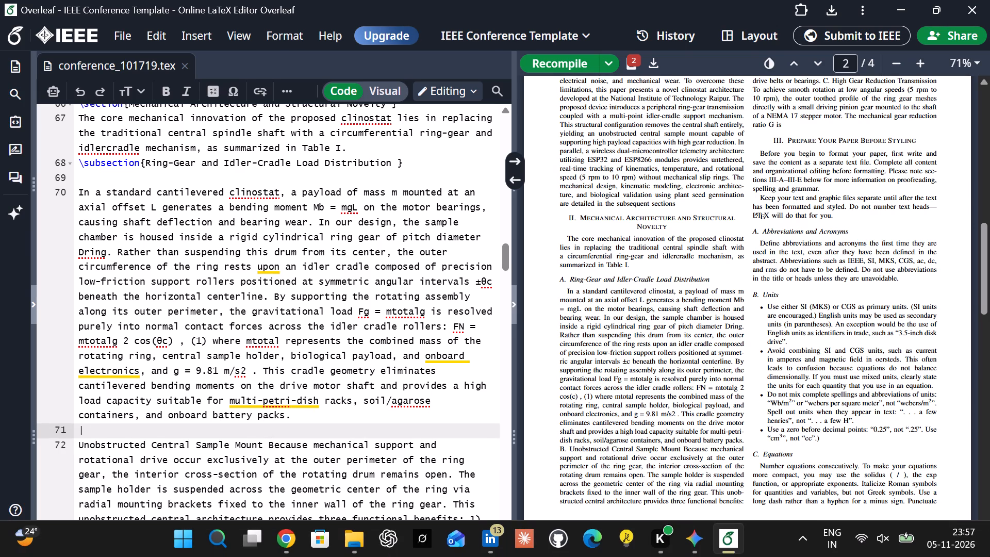
{"action": "key", "text": "BackSpace"}
{"action": "key", "text": "backslash"}
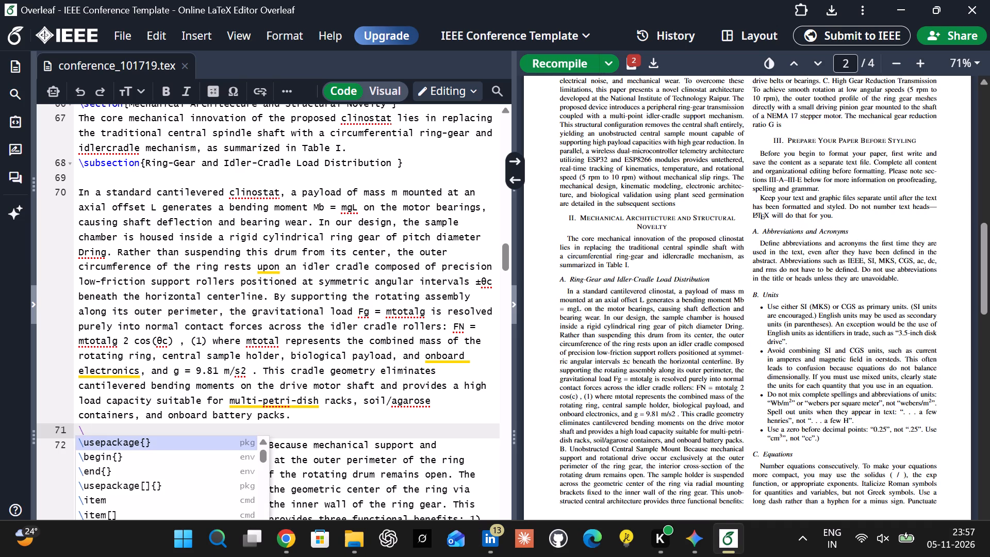
{"action": "type", "text": "suba"}
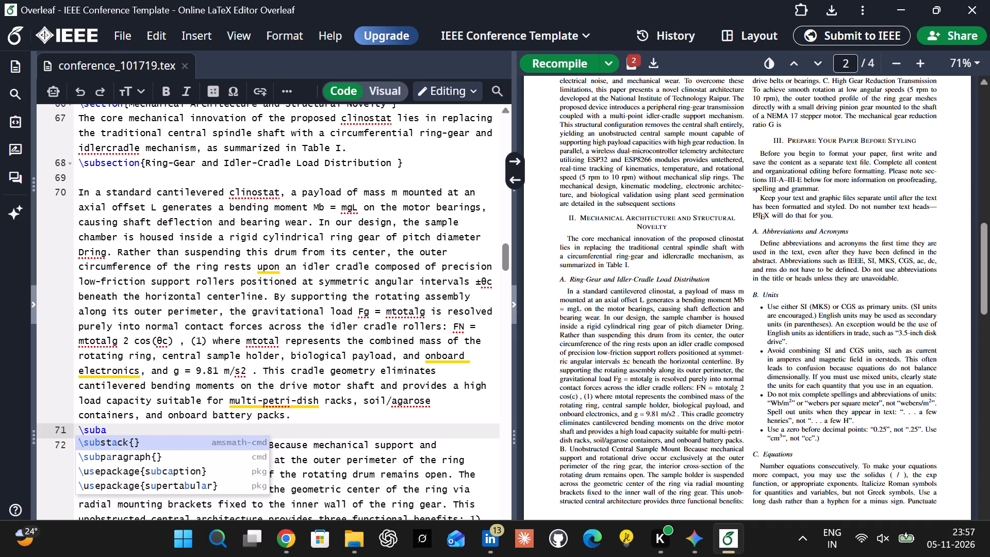
{"action": "key", "text": "BackSpace"}
{"action": "type", "text": "se"}
{"action": "key", "text": "Return"}
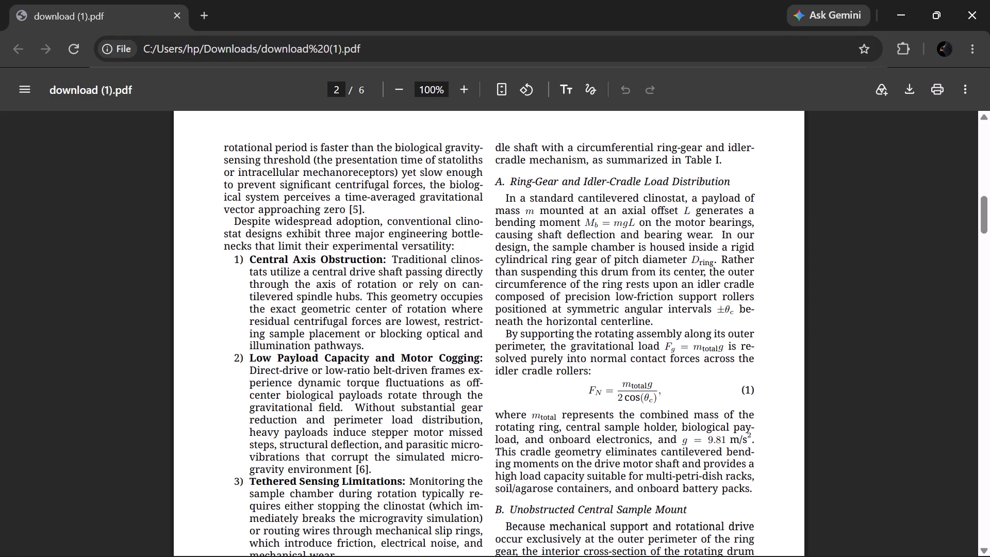
Move "Unobstructed Central Sample Mount" inside the empty subsection braces and add a blank line above that command.
{"action": "scroll", "coordinate": [610, 296], "scroll_direction": "down", "scroll_amount": 3}
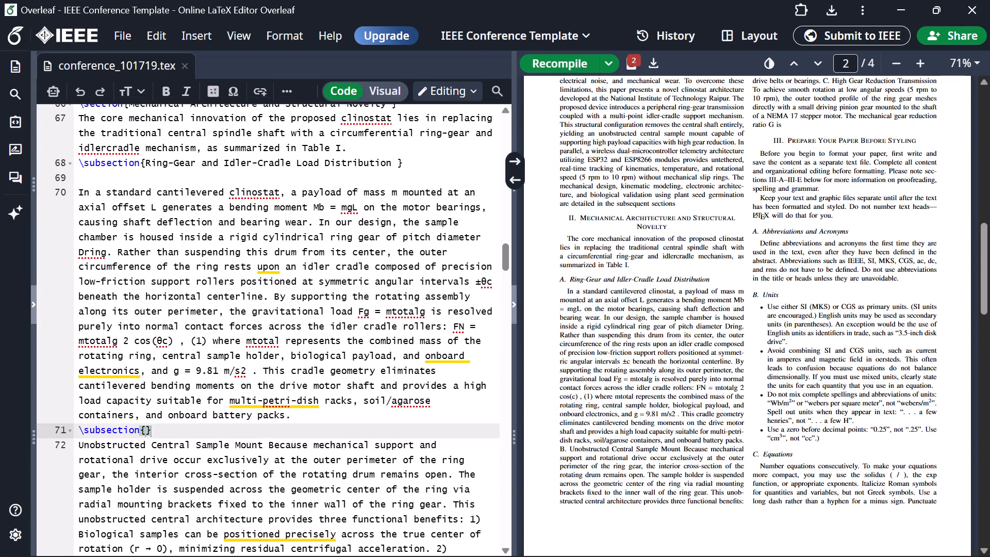
{"action": "left_click_drag", "start_coordinate": [263, 447], "coordinate": [188, 441]}
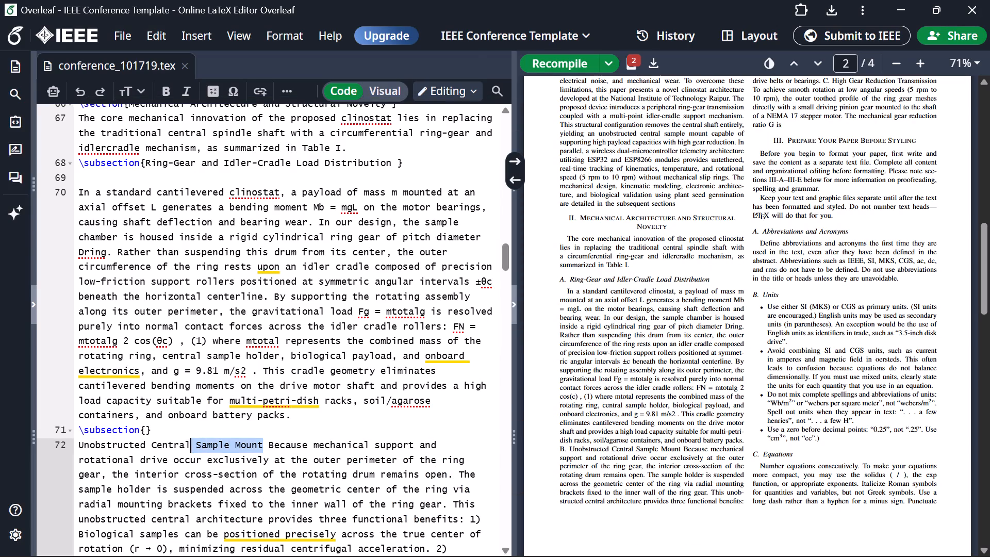
{"action": "left_click_drag", "start_coordinate": [188, 441], "coordinate": [127, 447]}
{"action": "left_click_drag", "start_coordinate": [104, 452], "coordinate": [92, 452]}
{"action": "left_click", "coordinate": [79, 455]}
{"action": "double_click", "coordinate": [75, 451]}
{"action": "left_click_drag", "start_coordinate": [78, 446], "coordinate": [170, 460]}
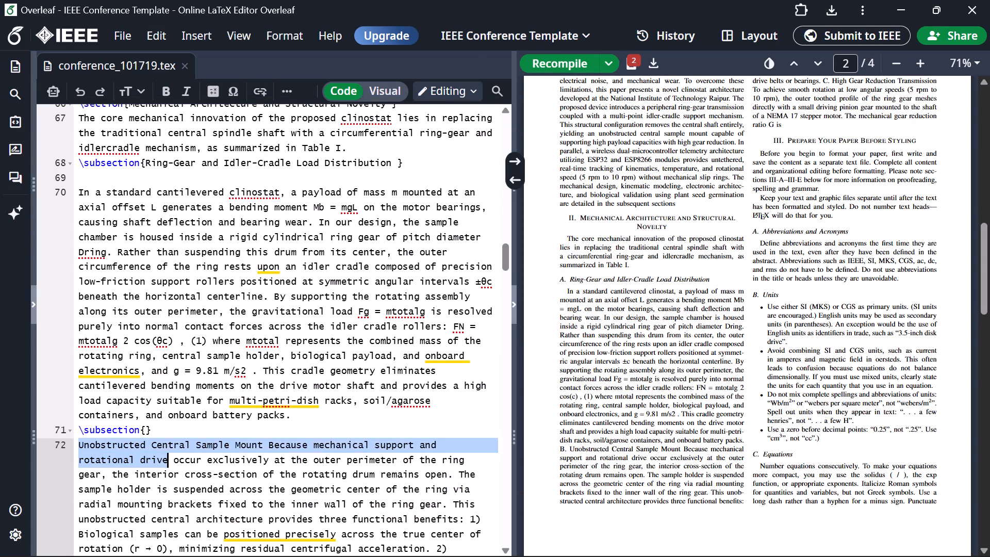
{"action": "left_click_drag", "start_coordinate": [170, 460], "coordinate": [175, 457]}
{"action": "left_click_drag", "start_coordinate": [186, 452], "coordinate": [260, 443]}
{"action": "left_click", "coordinate": [261, 443]}
{"action": "left_click_drag", "start_coordinate": [265, 447], "coordinate": [253, 442]}
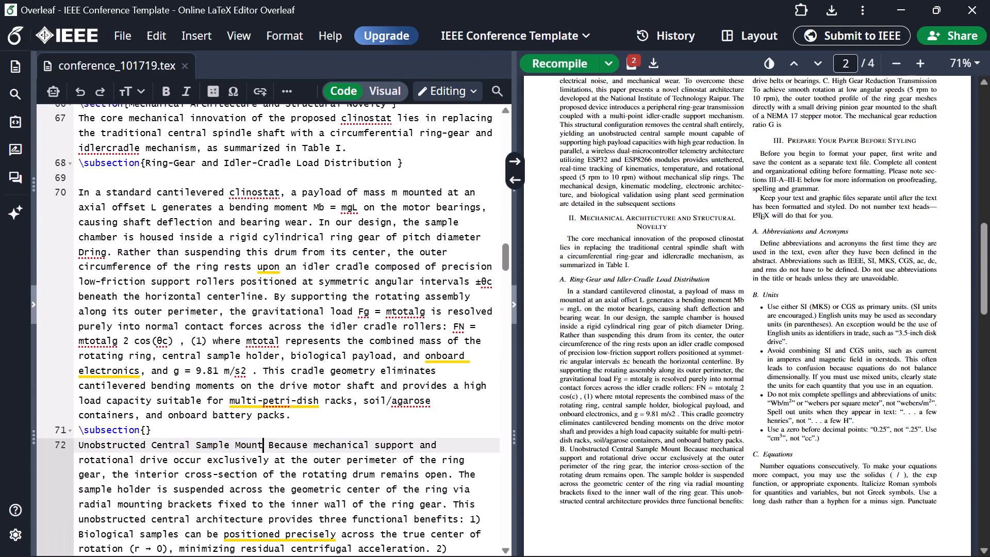
{"action": "left_click_drag", "start_coordinate": [253, 442], "coordinate": [79, 444]}
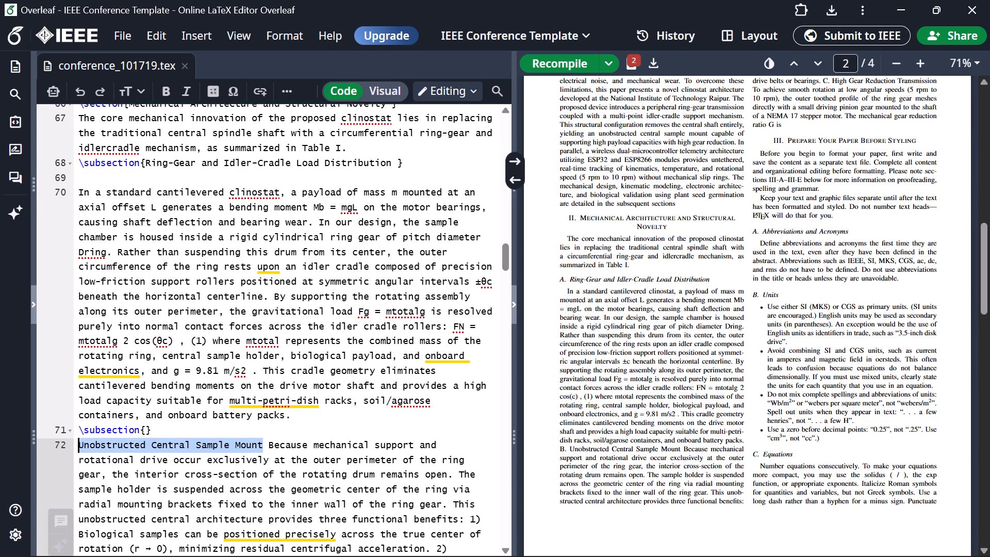
{"action": "key", "text": "ctrl+x"}
{"action": "left_click", "coordinate": [145, 430]}
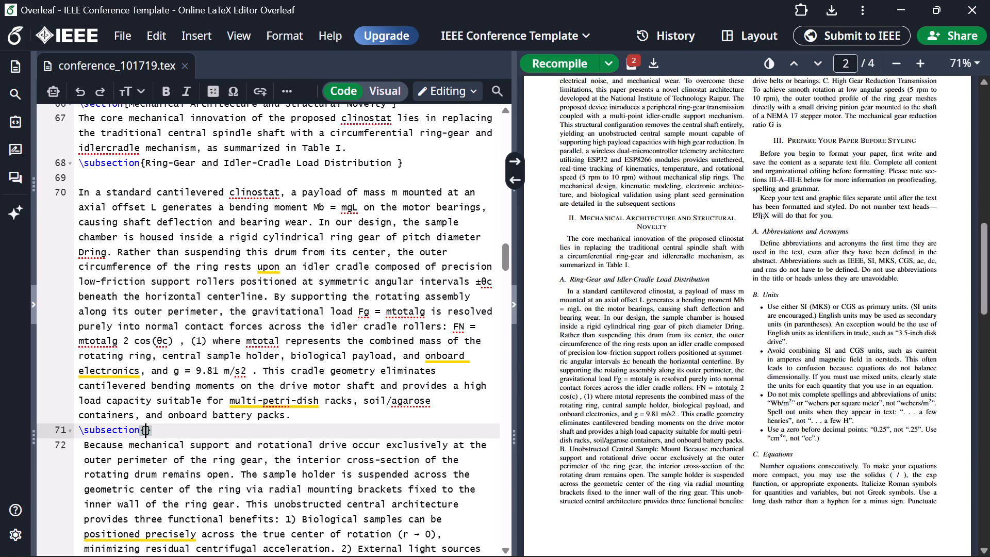
{"action": "key", "text": "ctrl+v"}
{"action": "left_click", "coordinate": [424, 432]}
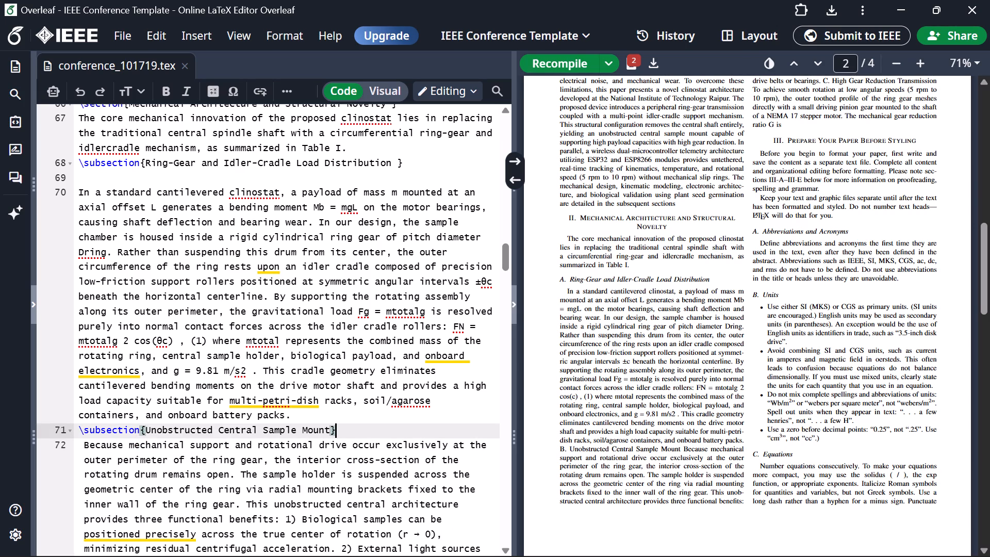
{"action": "left_click", "coordinate": [368, 414]}
{"action": "key", "text": "shift+Return"}
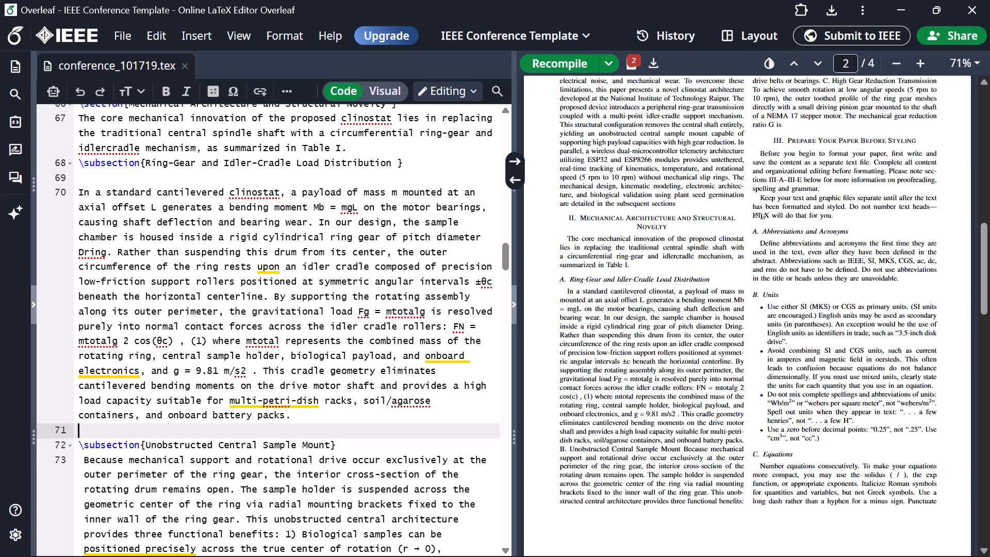
Put functional benefits 2) and 3) of the central sample mount subsection on their own lines, following the PDF's list.
{"action": "scroll", "coordinate": [348, 431], "scroll_direction": "down", "scroll_amount": 2}
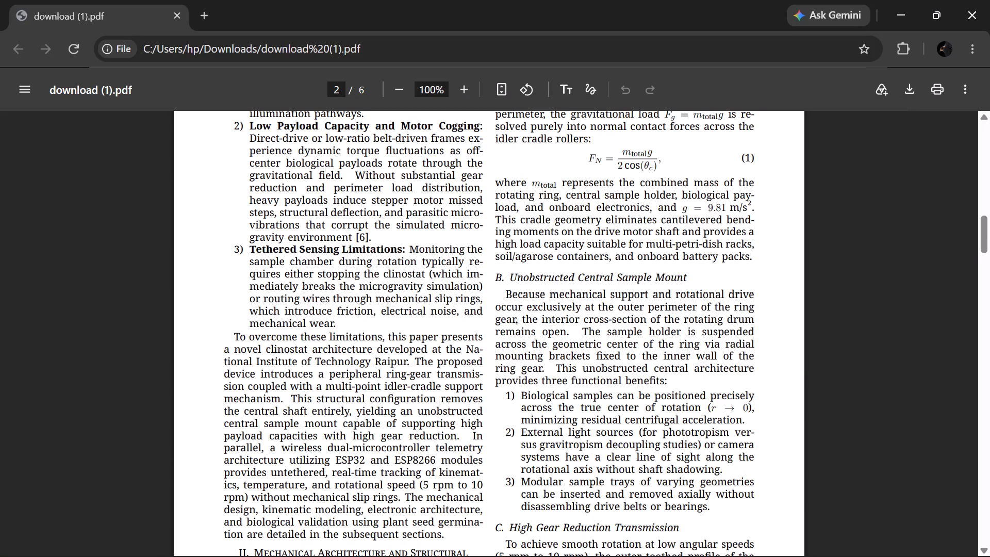
{"action": "scroll", "coordinate": [585, 360], "scroll_direction": "down", "scroll_amount": 2}
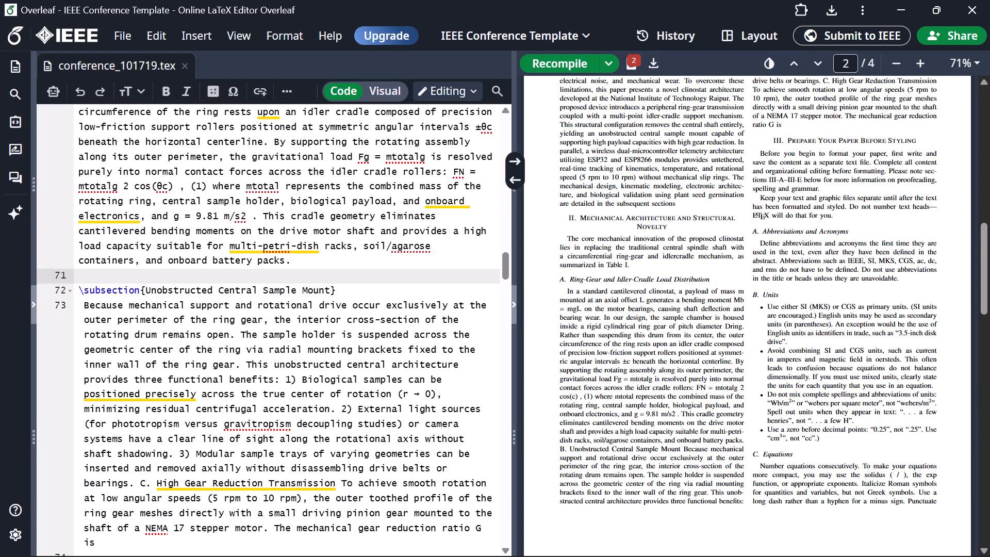
{"action": "left_click", "coordinate": [339, 411]}
{"action": "key", "text": "shift+Return"}
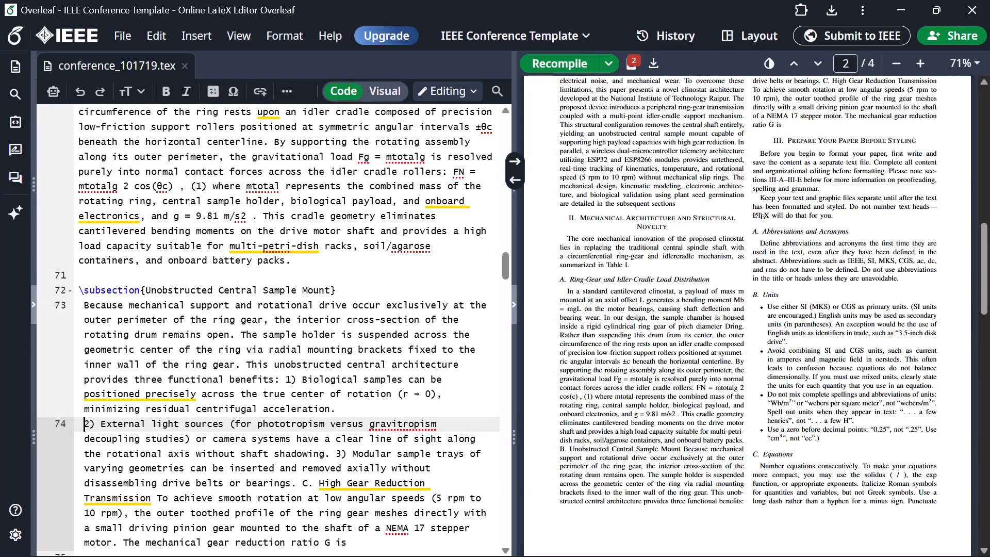
{"action": "left_click", "coordinate": [334, 457]}
{"action": "key", "text": "shift+Return"}
{"action": "scroll", "coordinate": [338, 414], "scroll_direction": "down", "scroll_amount": 2}
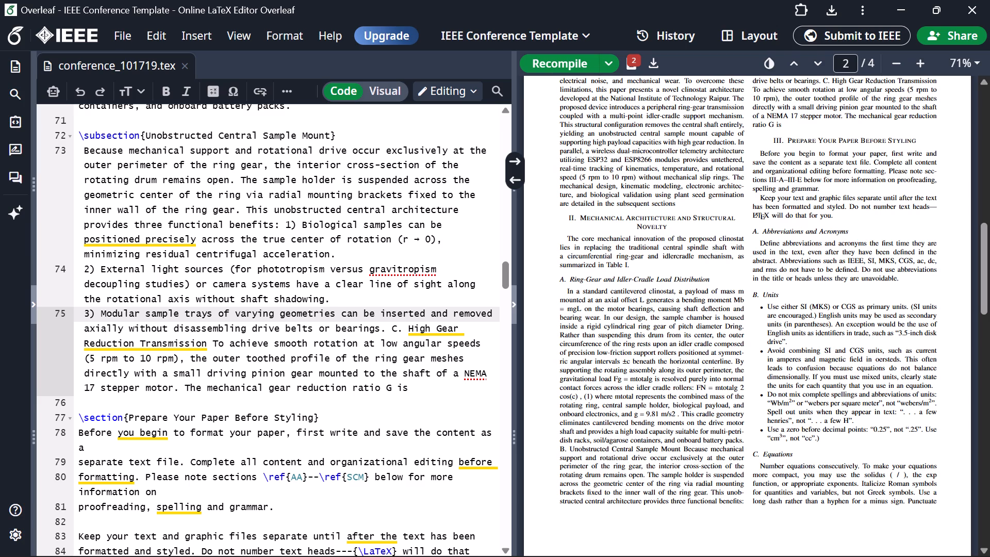
Separate the "High Gear Reduction Transmission" text from benefit 3) with a blank line and delete its typed "C." label.
{"action": "scroll", "coordinate": [444, 395], "scroll_direction": "down", "scroll_amount": 1}
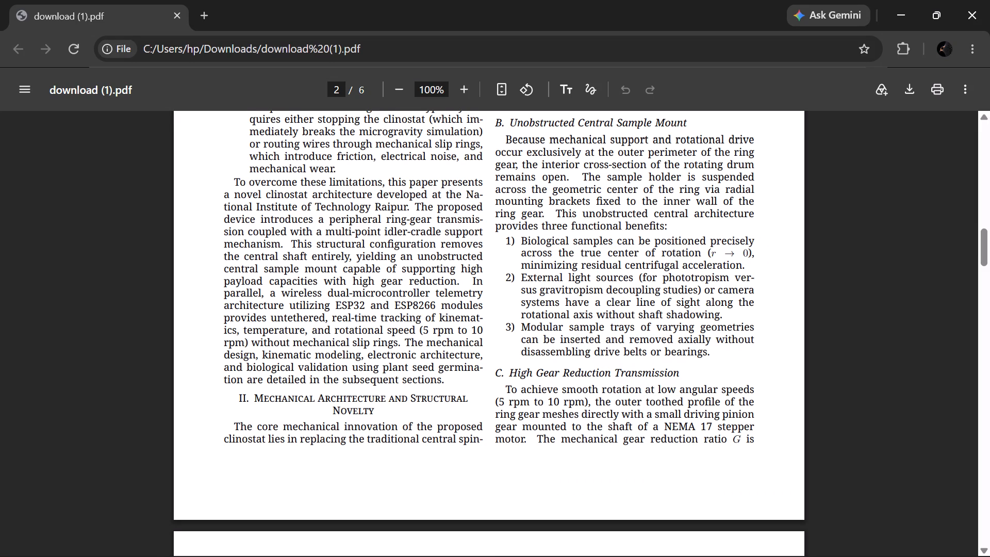
{"action": "scroll", "coordinate": [557, 325], "scroll_direction": "up", "scroll_amount": 1}
{"action": "scroll", "coordinate": [557, 325], "scroll_direction": "down", "scroll_amount": 1}
{"action": "scroll", "coordinate": [557, 325], "scroll_direction": "right", "scroll_amount": 1}
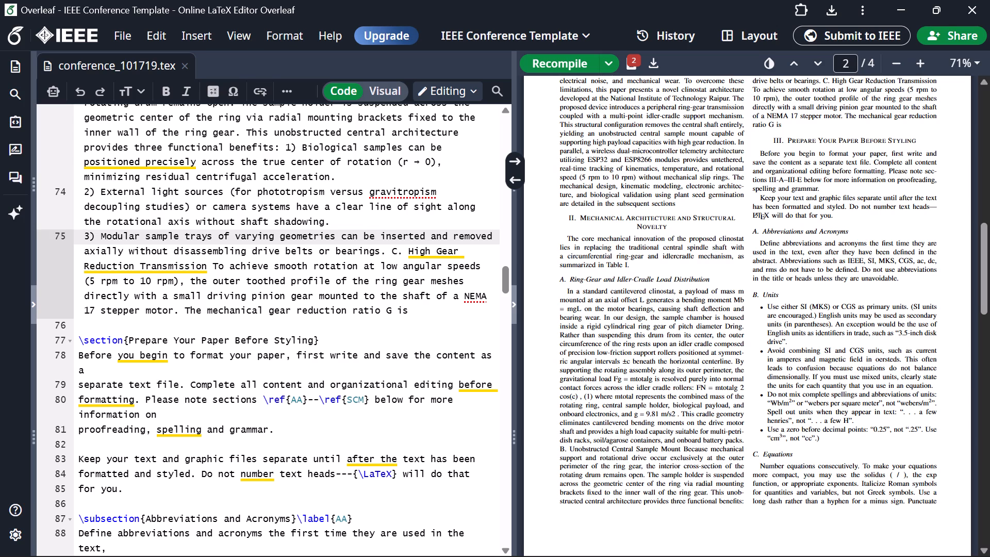
{"action": "left_click", "coordinate": [393, 252]}
{"action": "key", "text": "shift+Return"}
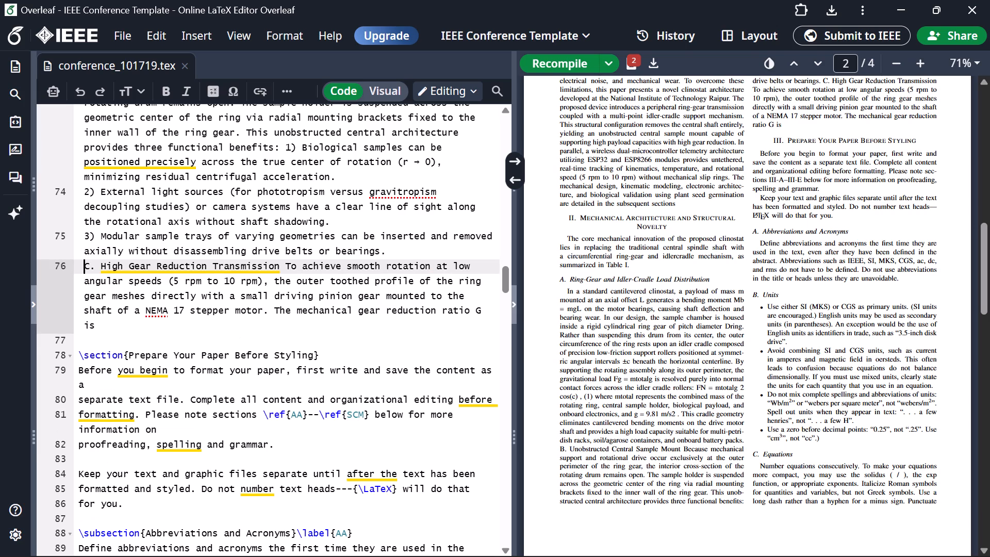
{"action": "key", "text": "shift+Return"}
{"action": "left_click", "coordinate": [100, 281]}
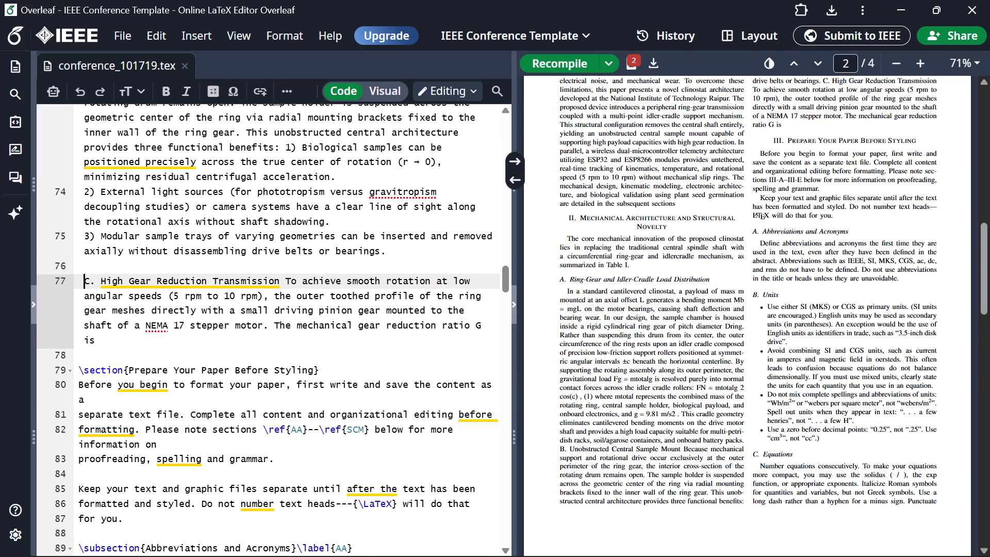
{"action": "key", "text": "BackSpace"}
{"action": "key", "text": "BackSpace"}
{"action": "key", "text": "BackSpace"}
{"action": "key", "text": "BackSpace"}
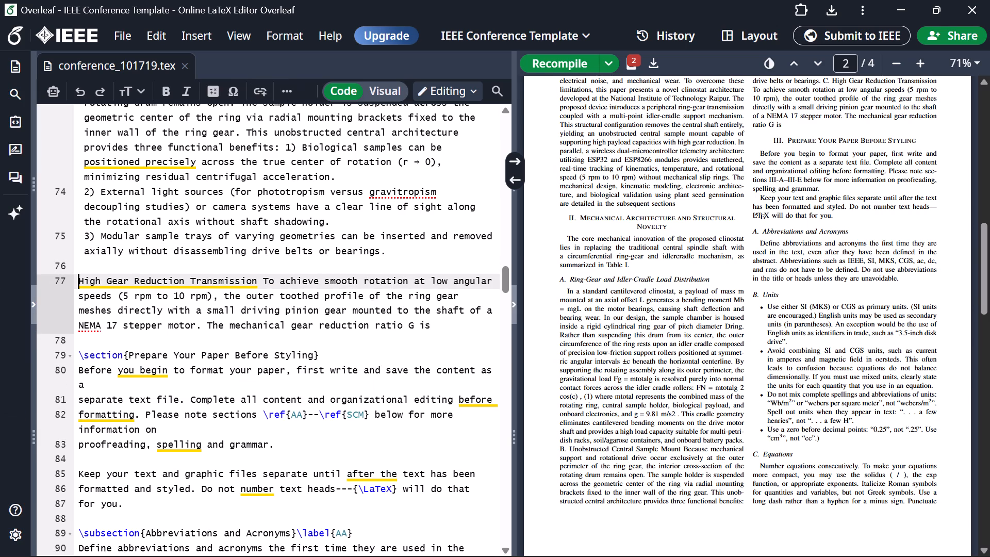
Enclose the title "High Gear Reduction Transmission" in curly braces, replacing the space after it with the closing brace.
{"action": "key", "text": "shift+braceleft"}
{"action": "key", "text": "Right"}
{"action": "key", "text": "Right"}
{"action": "key", "text": "Right"}
{"action": "key", "text": "Right"}
{"action": "key", "text": "Right"}
{"action": "key", "text": "Right"}
{"action": "key", "text": "Right"}
{"action": "key", "text": "Right"}
{"action": "key", "text": "Right"}
{"action": "key", "text": "Right"}
{"action": "key", "text": "Right"}
{"action": "key", "text": "Right"}
{"action": "key", "text": "Right"}
{"action": "key", "text": "Right"}
{"action": "key", "text": "Right"}
{"action": "key", "text": "Right"}
{"action": "key", "text": "Right"}
{"action": "key", "text": "Right"}
{"action": "key", "text": "Right"}
{"action": "key", "text": "Right"}
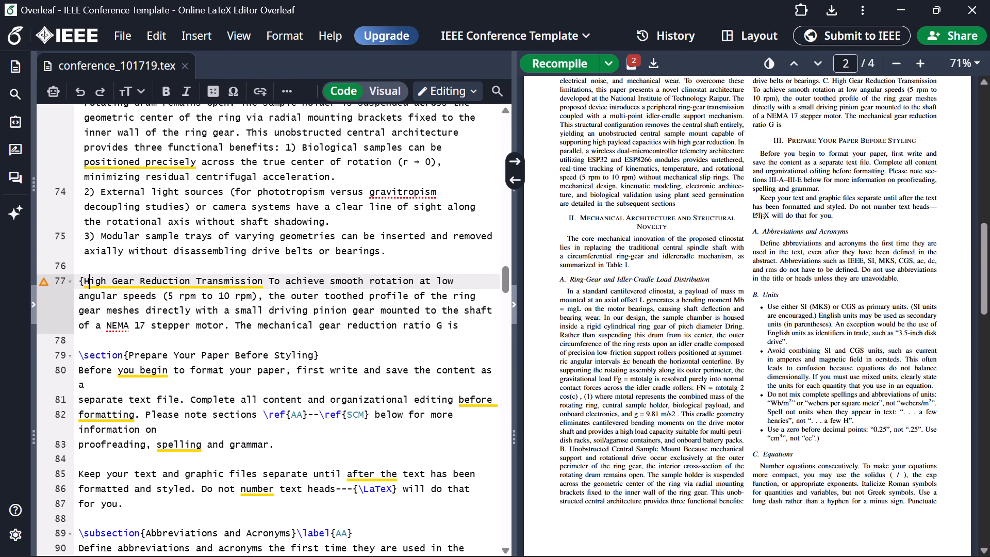
{"action": "key", "text": "Right"}
{"action": "key", "text": "Right"}
{"action": "key", "text": "Right"}
{"action": "key", "text": "Right"}
{"action": "key", "text": "Right"}
{"action": "key", "text": "Right"}
{"action": "key", "text": "Right"}
{"action": "key", "text": "Right"}
{"action": "key", "text": "Right"}
{"action": "key", "text": "Right"}
{"action": "key", "text": "Right"}
{"action": "key", "text": "Right"}
{"action": "key", "text": "Right"}
{"action": "key", "text": "Right"}
{"action": "key", "text": "Right"}
{"action": "key", "text": "Right"}
{"action": "key", "text": "Right"}
{"action": "key", "text": "Right"}
{"action": "key", "text": "Right"}
{"action": "key", "text": "Right"}
{"action": "key", "text": "Right"}
{"action": "key", "text": "Right"}
{"action": "key", "text": "Right"}
{"action": "key", "text": "Right"}
{"action": "key", "text": "Right"}
{"action": "key", "text": "Right"}
{"action": "key", "text": "Right"}
{"action": "left_click", "coordinate": [267, 280]}
{"action": "key", "text": "BackSpace"}
{"action": "key", "text": "shift+braceright"}
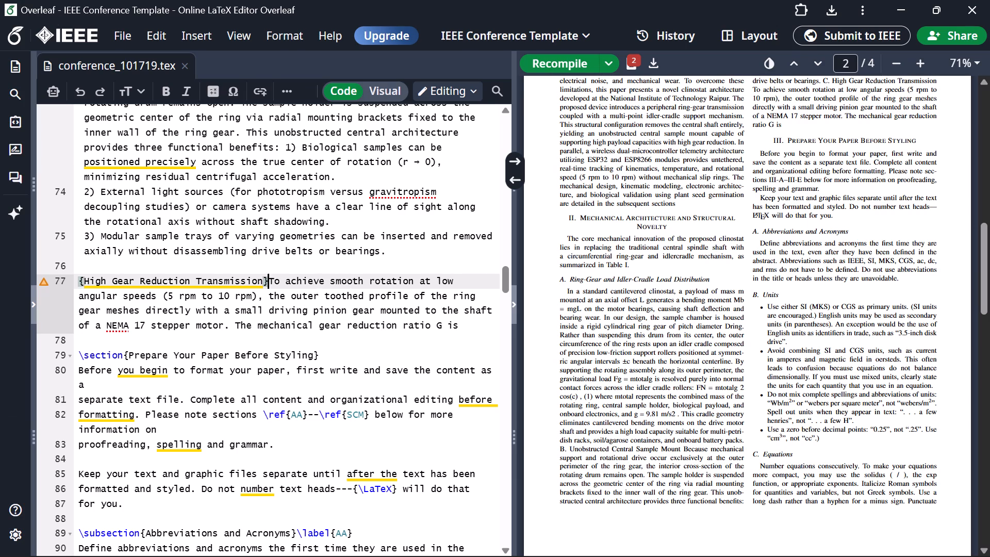
Prefix the braced "High Gear Reduction Transmission" title with "/subsection" and start its body text on a new line.
{"action": "left_click", "coordinate": [77, 277]}
{"action": "type", "text": "/subsection"}
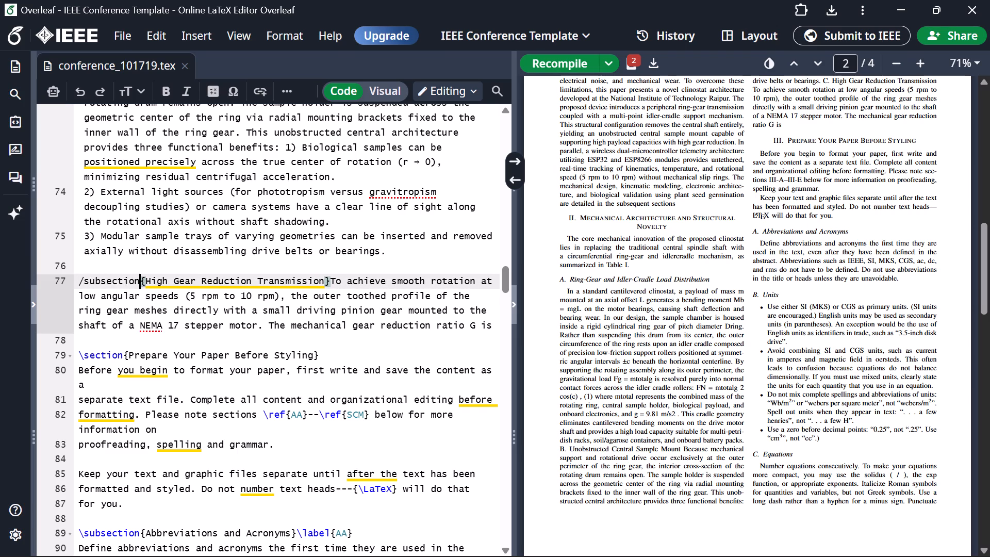
{"action": "left_click", "coordinate": [328, 282]}
{"action": "key", "text": "shift+Return"}
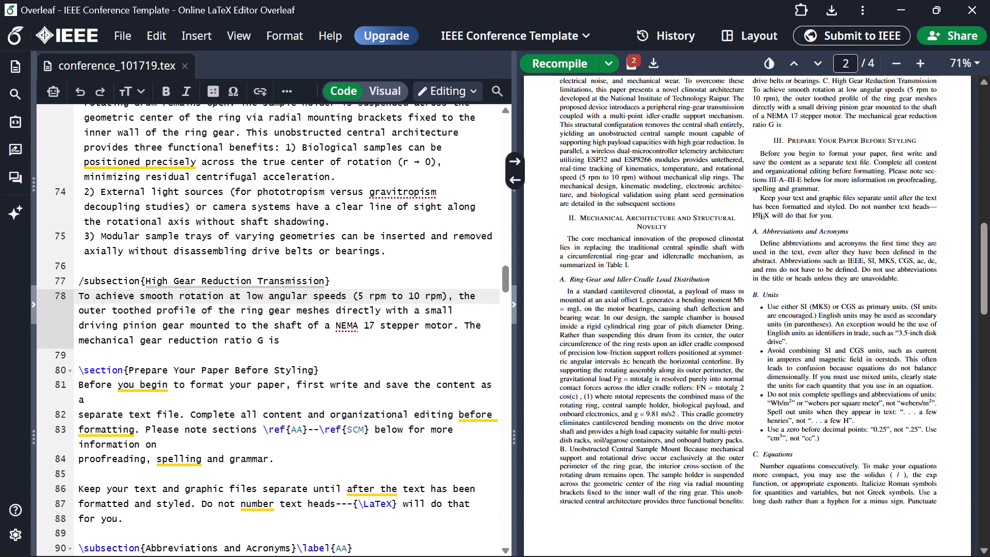
Correct the command before {High Gear Reduction Transmission} from "/subsection" to "\subsection".
{"action": "left_click", "coordinate": [379, 273]}
{"action": "scroll", "coordinate": [227, 241], "scroll_direction": "up", "scroll_amount": 2}
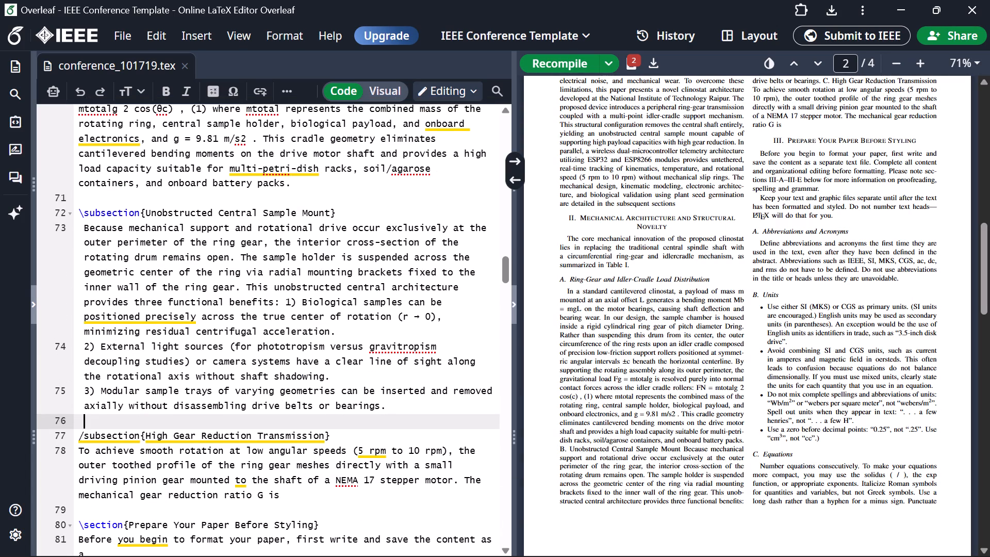
{"action": "left_click", "coordinate": [88, 435]}
{"action": "key", "text": "BackSpace"}
{"action": "key", "text": "slash"}
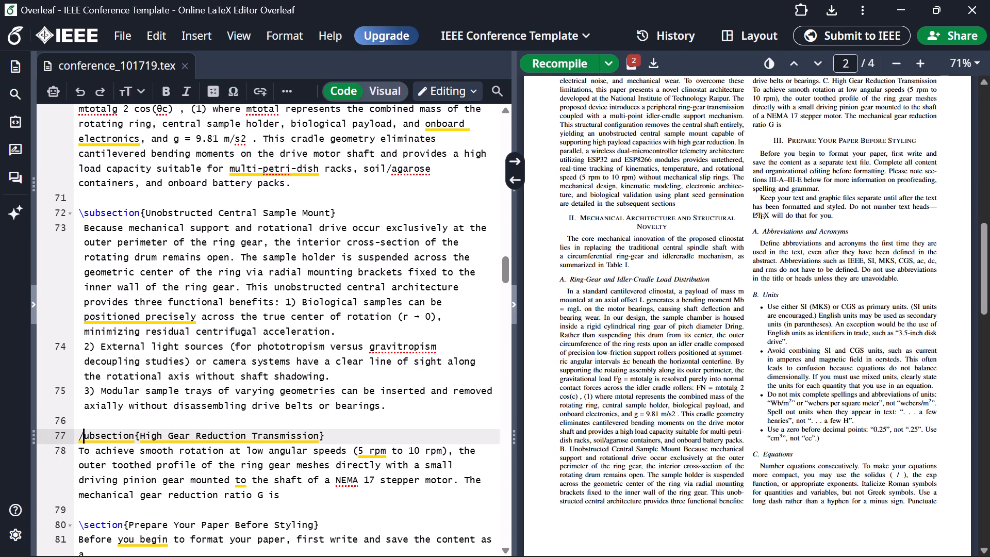
{"action": "key", "text": "BackSpace"}
{"action": "key", "text": "BackSpace"}
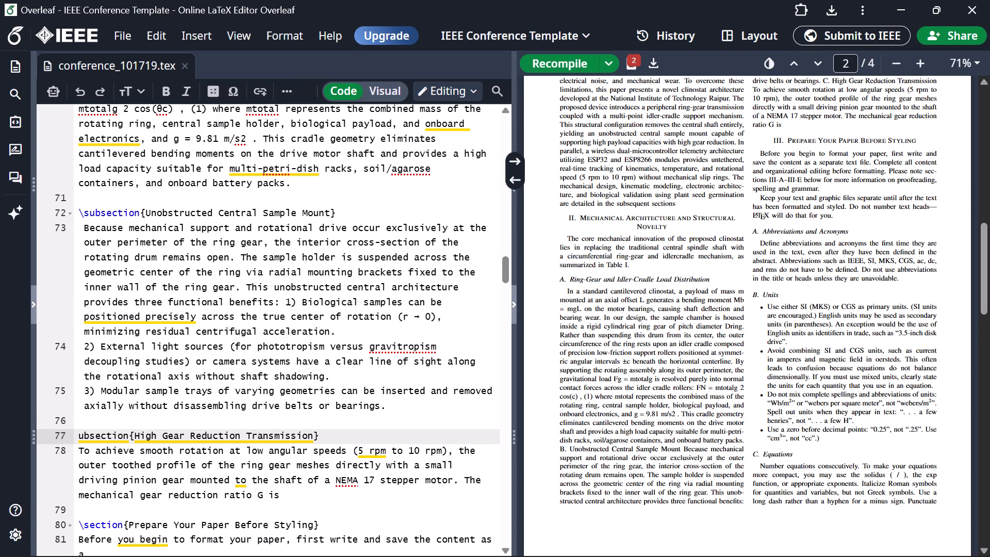
{"action": "type", "text": "]\\"}
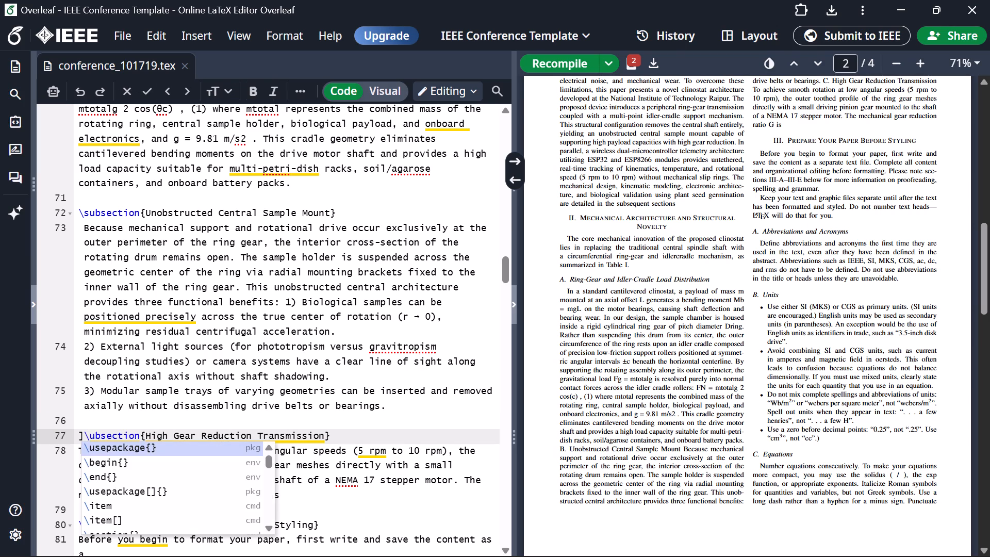
{"action": "key", "text": "BackSpace"}
{"action": "key", "text": "BackSpace"}
{"action": "type", "text": "\\s"}
{"action": "left_click", "coordinate": [448, 425]}
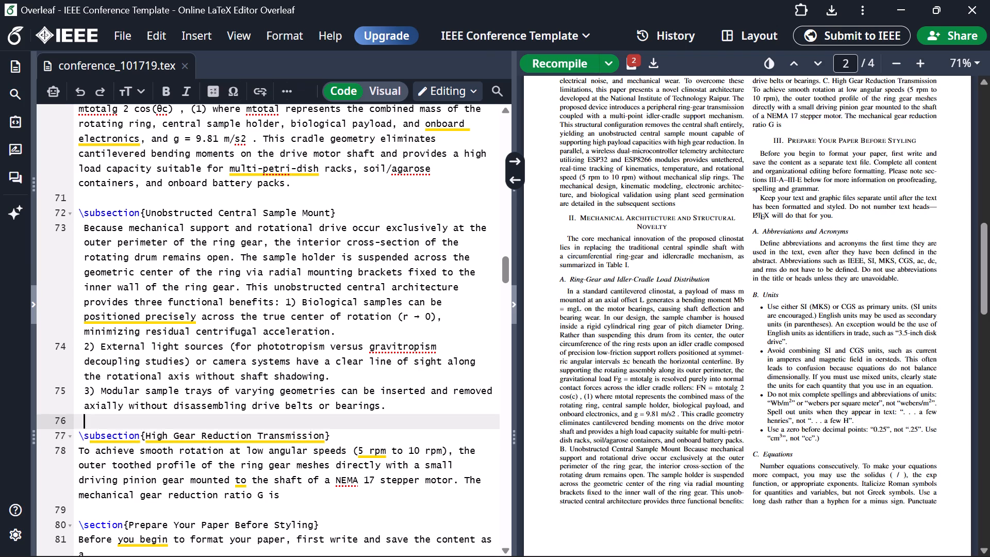
Recompile the paper to update the PDF preview with the corrected subsection headings.
{"action": "left_click", "coordinate": [577, 60]}
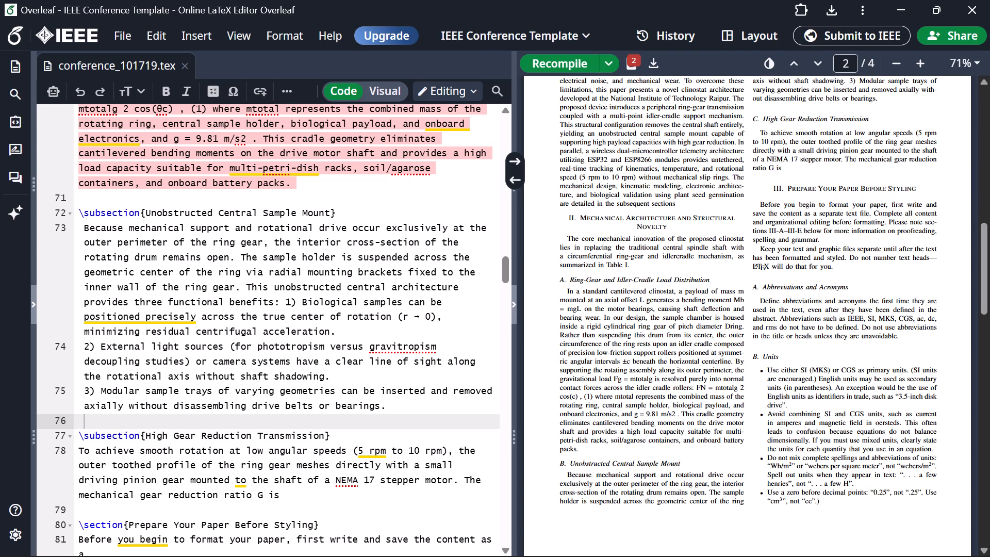
Examine the recompiled PDF from the title page to page 3, checking section II's subsections and the remaining template text.
{"action": "scroll", "coordinate": [752, 382], "scroll_direction": "up", "scroll_amount": 2}
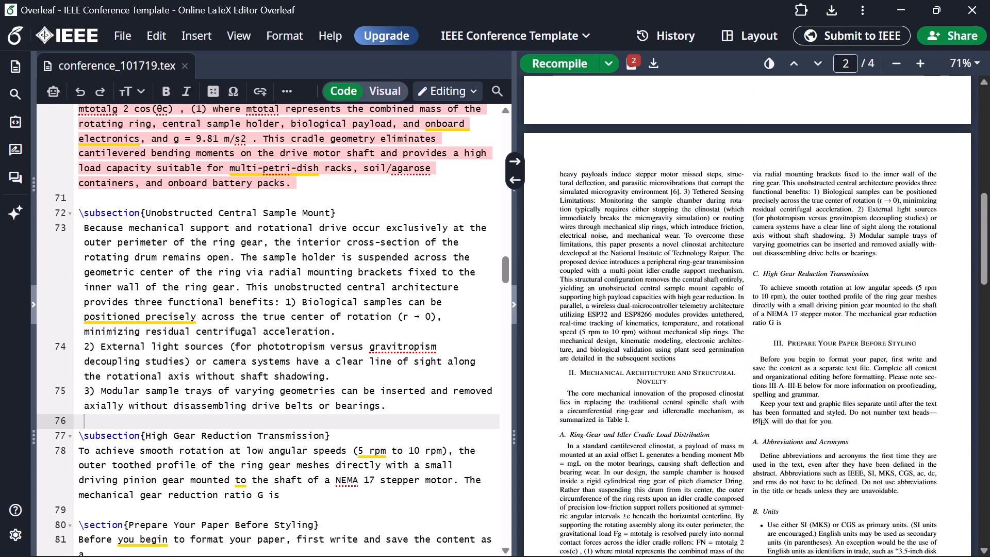
{"action": "scroll", "coordinate": [752, 382], "scroll_direction": "down", "scroll_amount": 2}
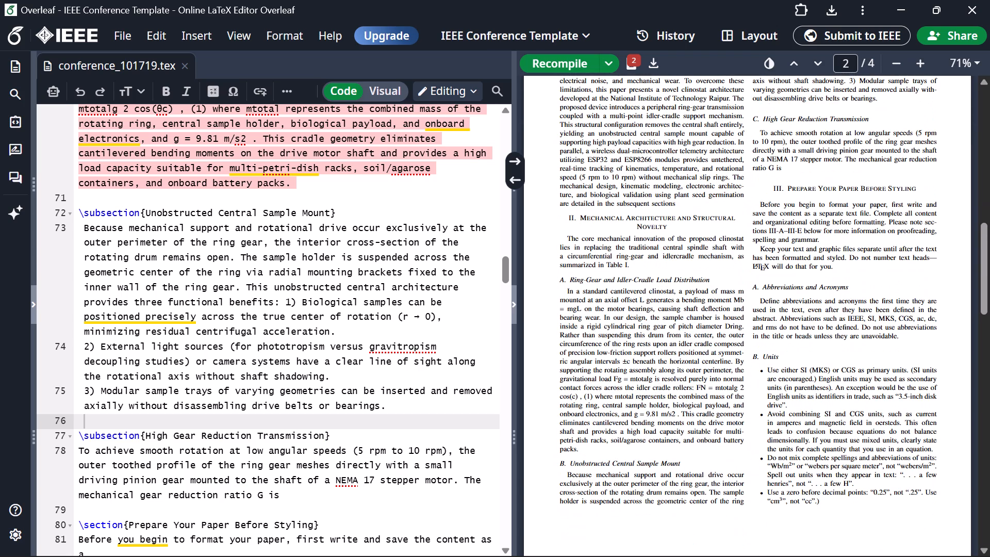
{"action": "scroll", "coordinate": [701, 413], "scroll_direction": "down", "scroll_amount": 1}
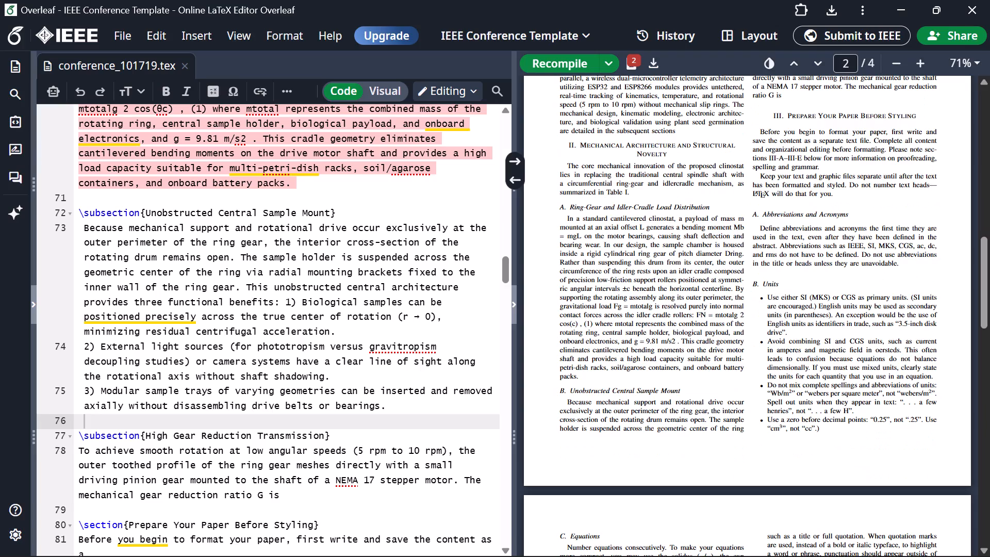
{"action": "scroll", "coordinate": [701, 413], "scroll_direction": "up", "scroll_amount": 9}
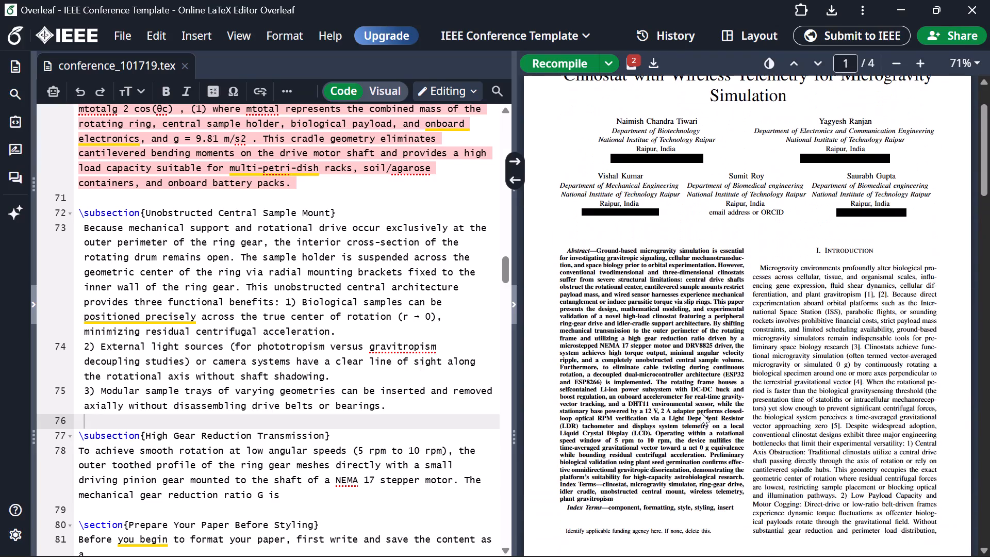
{"action": "scroll", "coordinate": [701, 413], "scroll_direction": "up", "scroll_amount": 2}
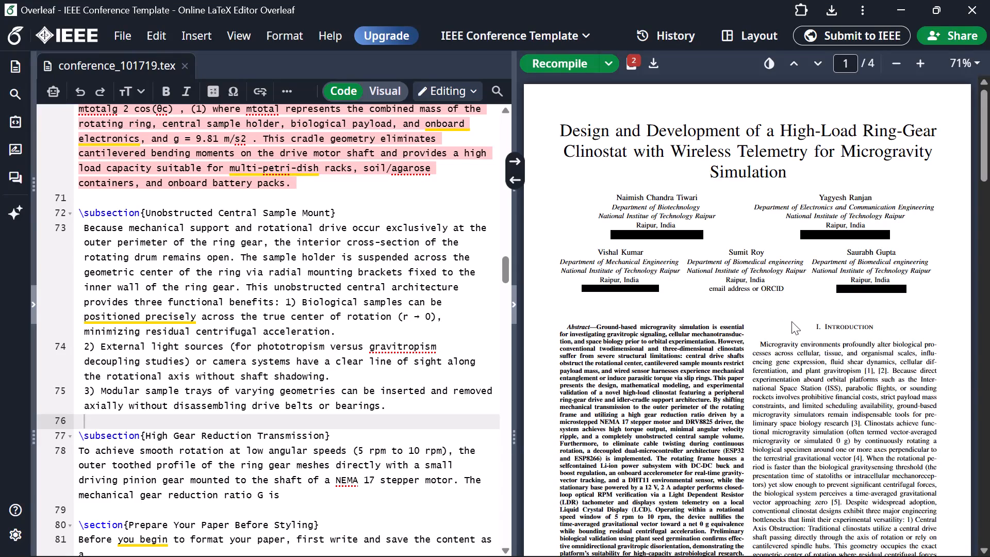
{"action": "scroll", "coordinate": [791, 321], "scroll_direction": "down", "scroll_amount": 11}
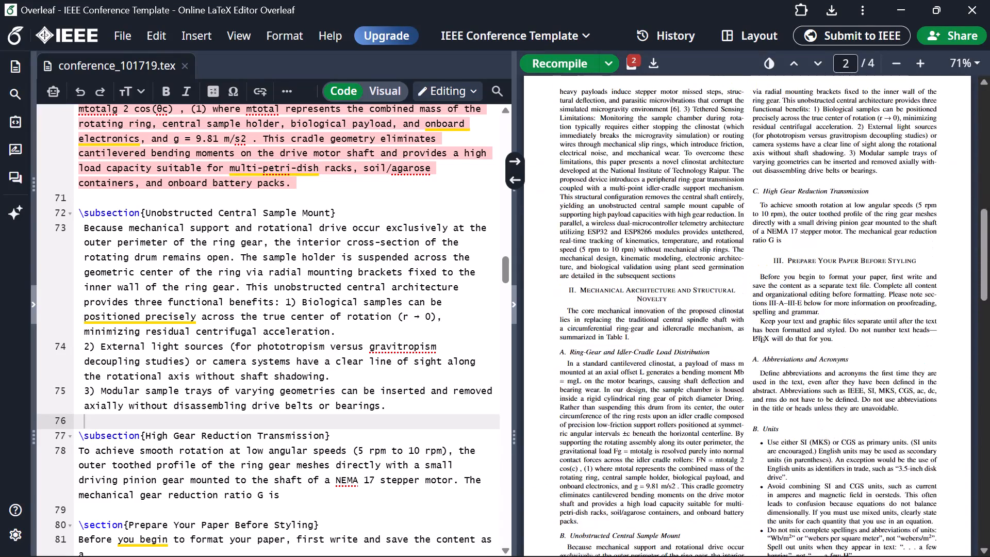
{"action": "scroll", "coordinate": [790, 326], "scroll_direction": "down", "scroll_amount": 2}
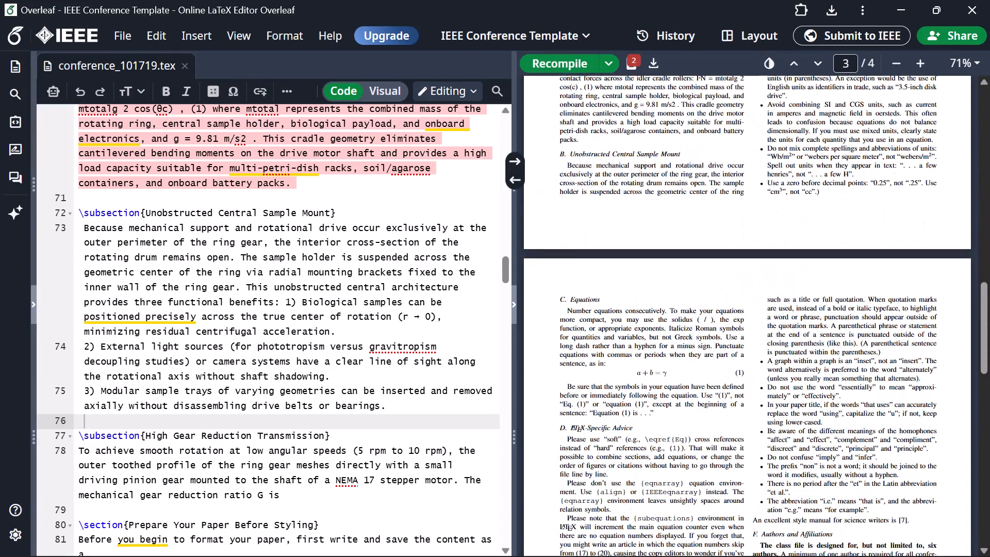
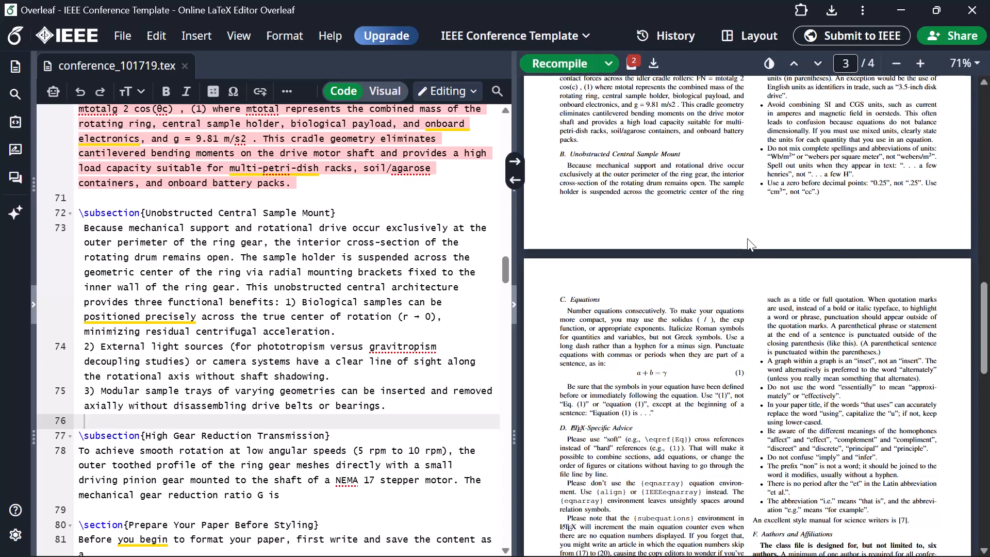
Examine section II and its lettered subsections on page 2 of the recompiled PDF preview.
{"action": "left_click", "coordinate": [747, 238]}
{"action": "scroll", "coordinate": [747, 238], "scroll_direction": "up", "scroll_amount": 1}
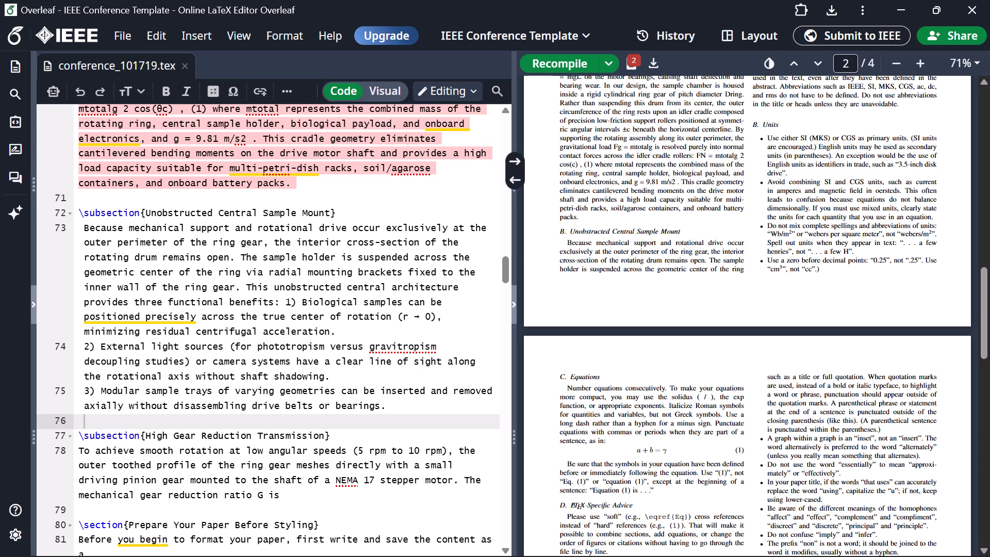
{"action": "scroll", "coordinate": [761, 209], "scroll_direction": "up", "scroll_amount": 2}
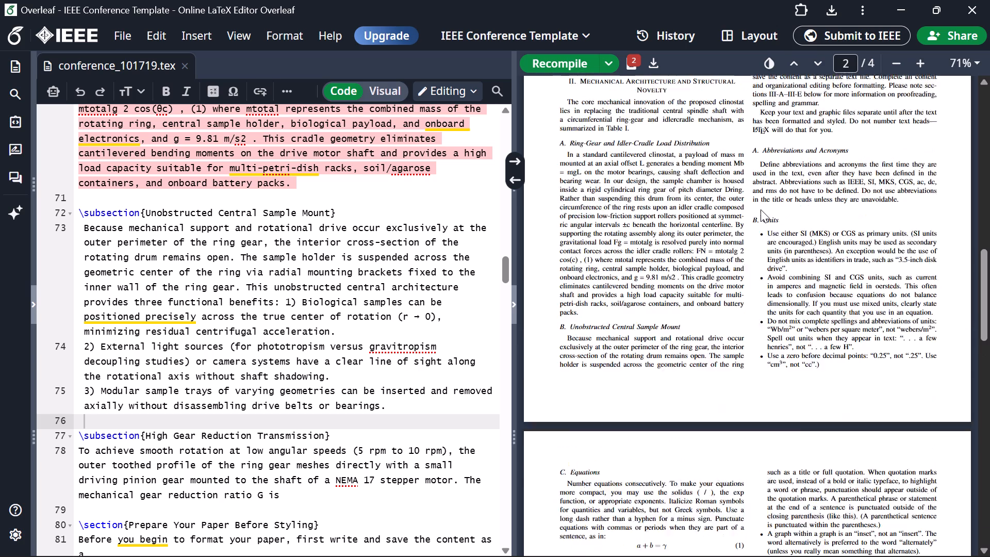
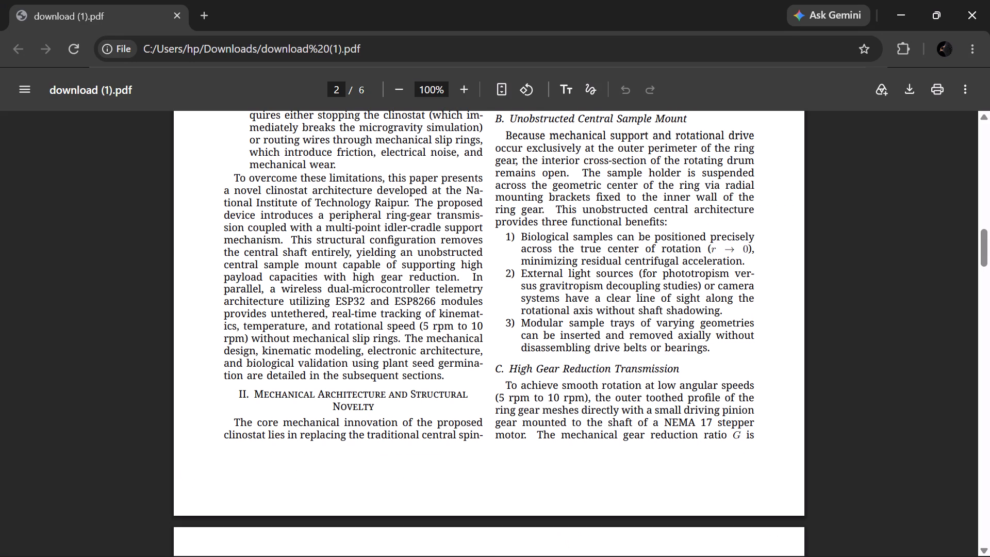
Examine Table I on page 3 of the draft PDF and the end of section II in the Overleaf source.
{"action": "scroll", "coordinate": [607, 346], "scroll_direction": "down", "scroll_amount": 4}
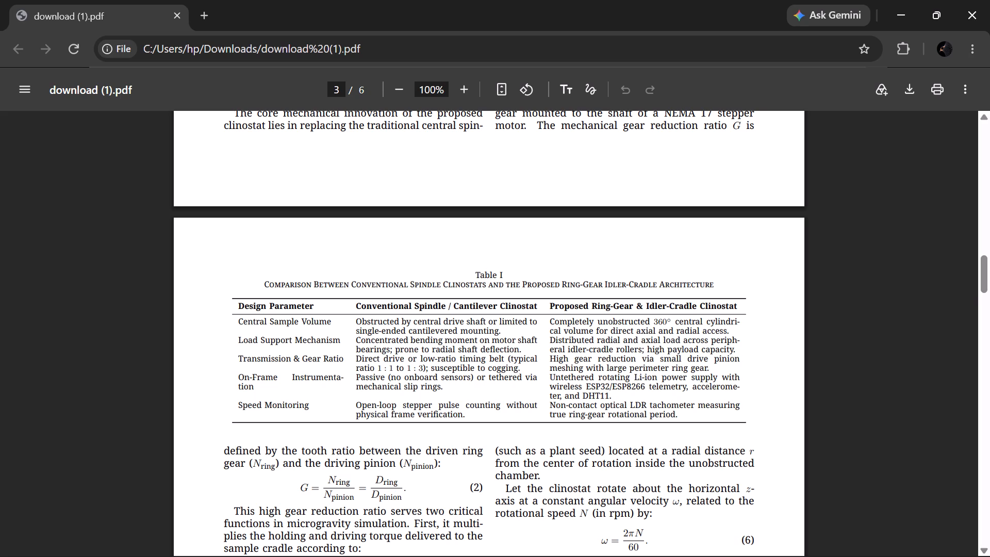
{"action": "scroll", "coordinate": [543, 369], "scroll_direction": "down", "scroll_amount": 2}
{"action": "scroll", "coordinate": [543, 369], "scroll_direction": "up", "scroll_amount": 1}
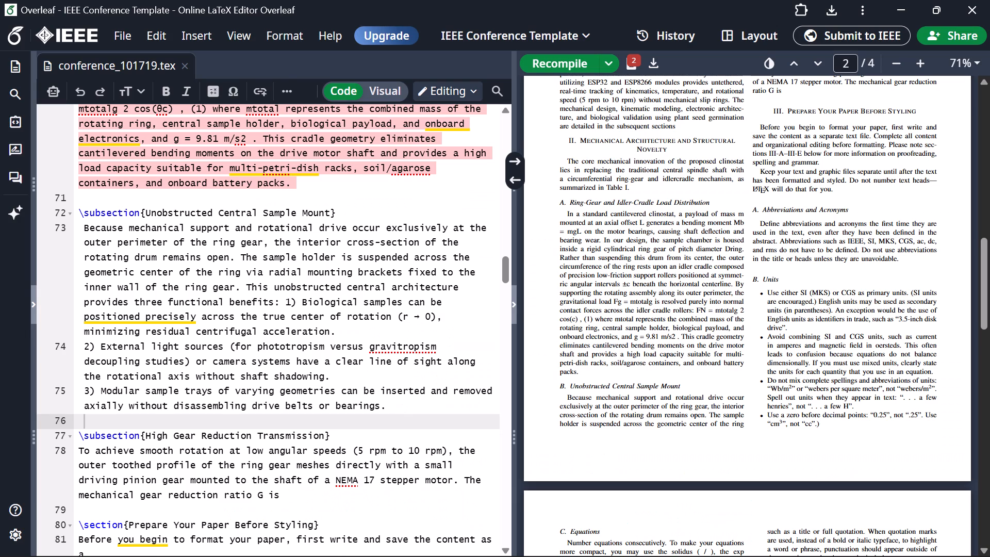
{"action": "scroll", "coordinate": [216, 393], "scroll_direction": "down", "scroll_amount": 1}
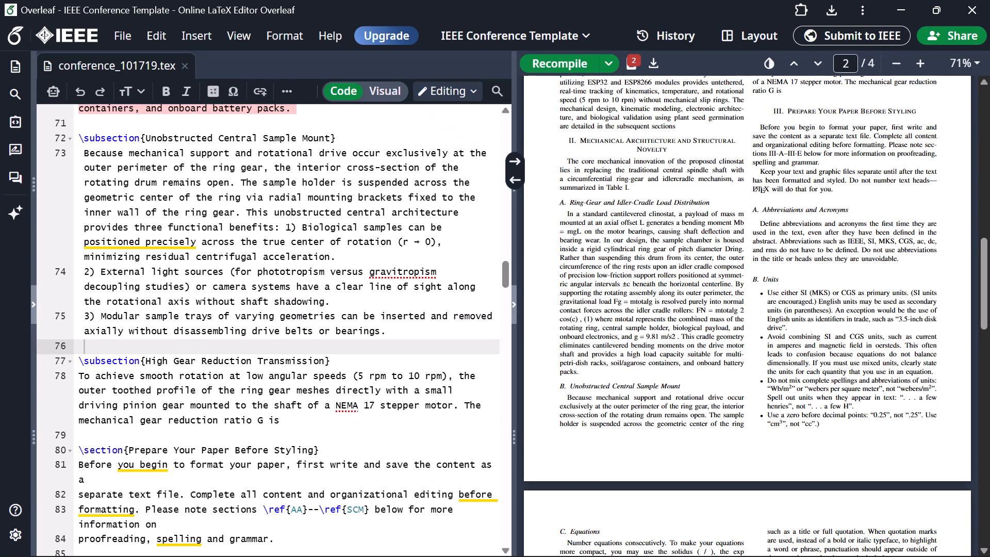
{"action": "scroll", "coordinate": [807, 270], "scroll_direction": "up", "scroll_amount": 1}
{"action": "scroll", "coordinate": [807, 270], "scroll_direction": "down", "scroll_amount": 2}
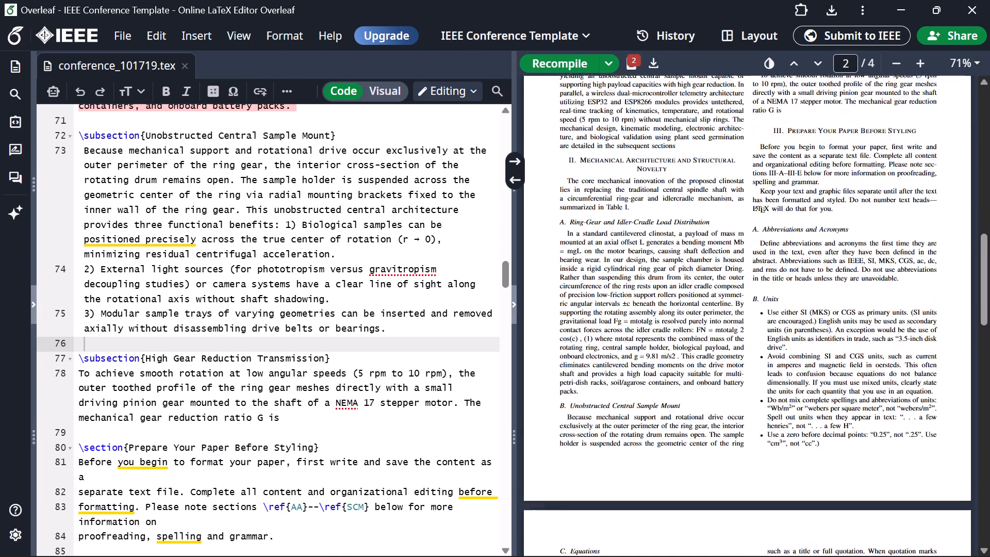
{"action": "scroll", "coordinate": [278, 408], "scroll_direction": "down", "scroll_amount": 1}
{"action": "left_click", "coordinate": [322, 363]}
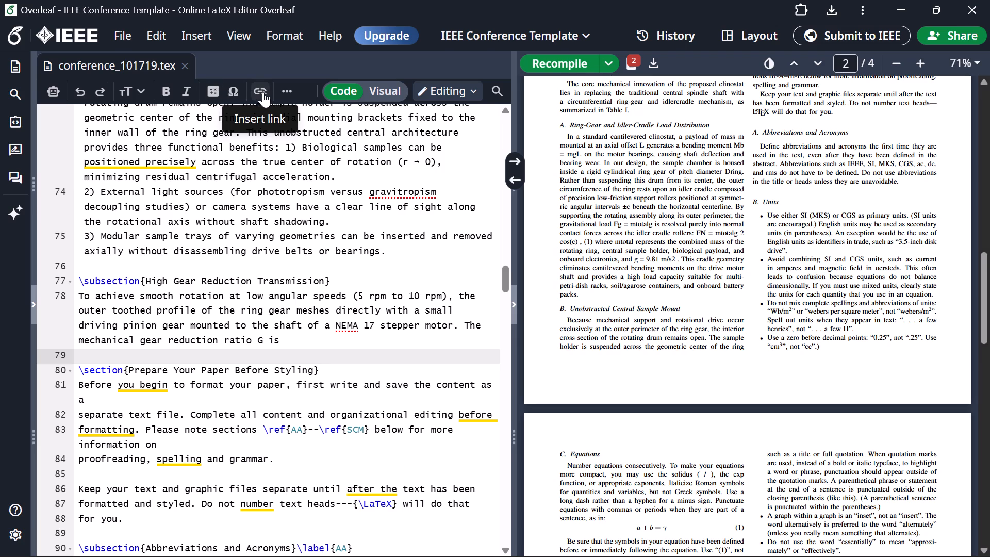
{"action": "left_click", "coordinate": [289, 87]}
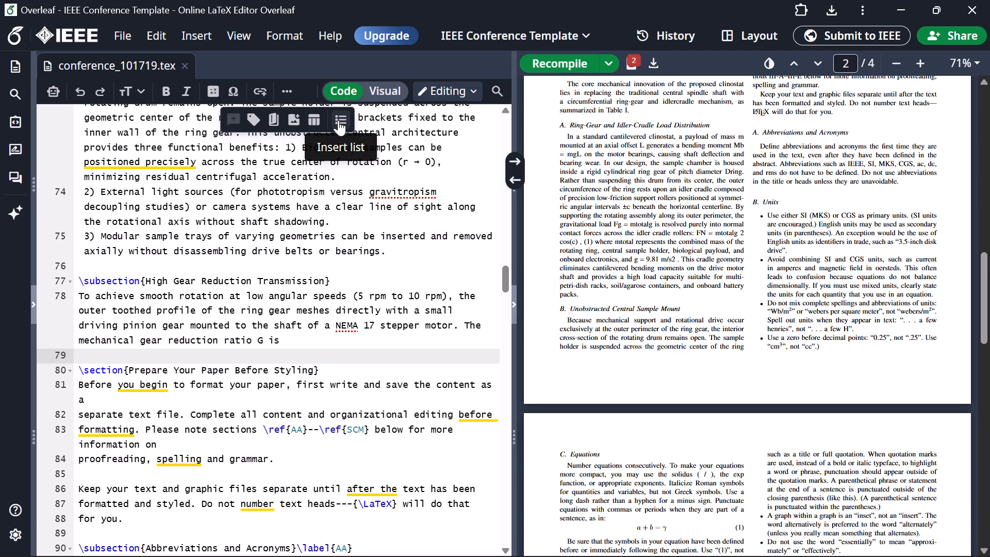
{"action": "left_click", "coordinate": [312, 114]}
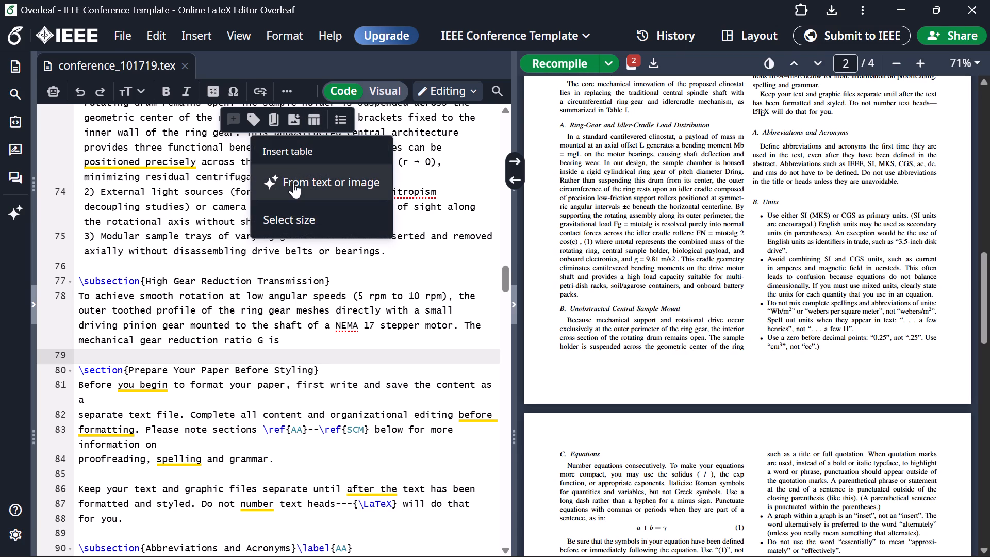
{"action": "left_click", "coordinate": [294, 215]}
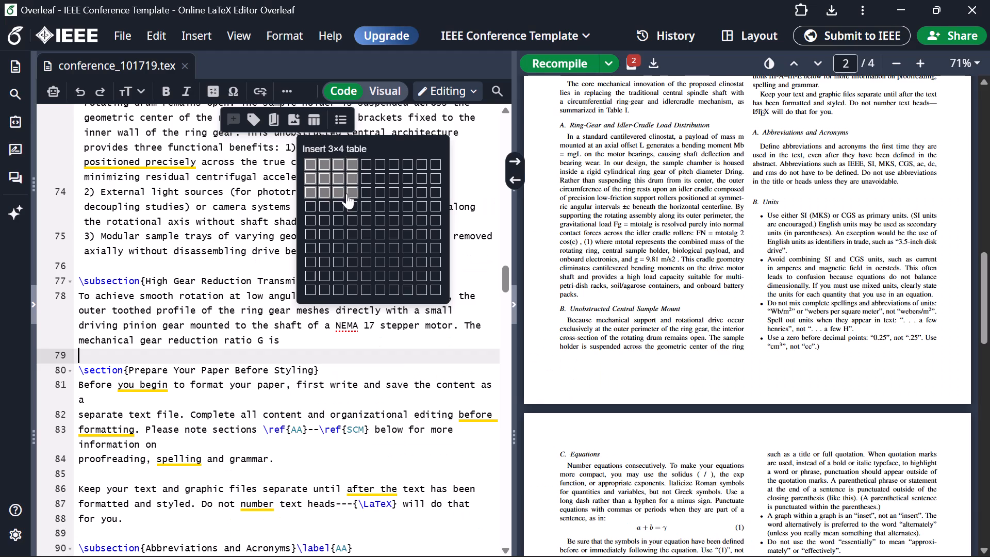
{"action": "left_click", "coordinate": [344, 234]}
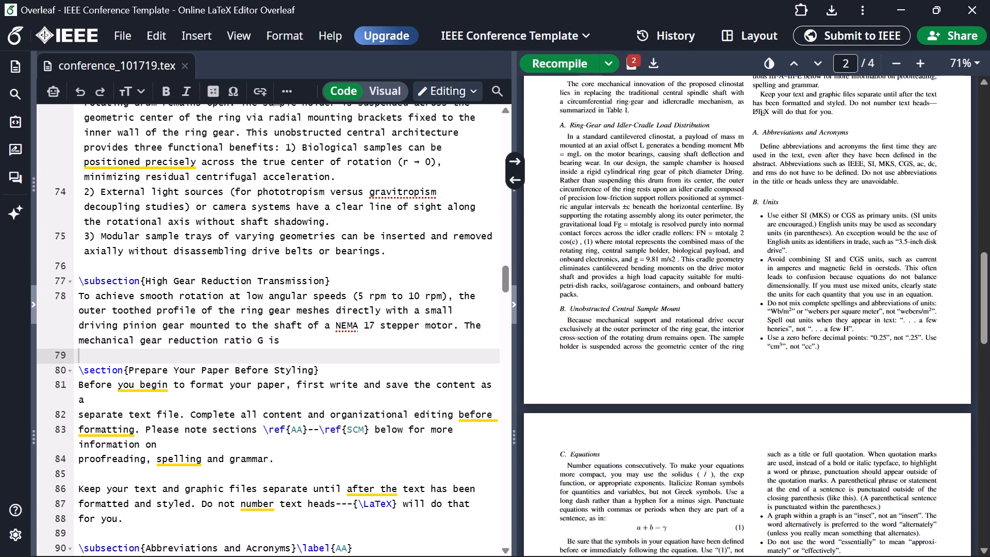
Insert a table of six rows and three columns on the blank line after the High Gear Reduction Transmission paragraph.
{"action": "left_click", "coordinate": [316, 358]}
{"action": "left_click", "coordinate": [278, 91]}
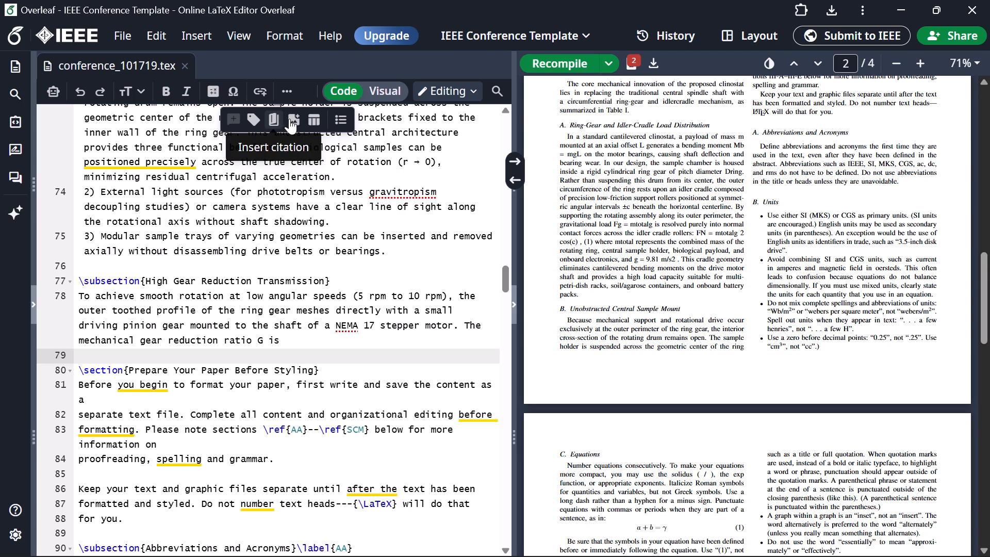
{"action": "left_click", "coordinate": [313, 117]}
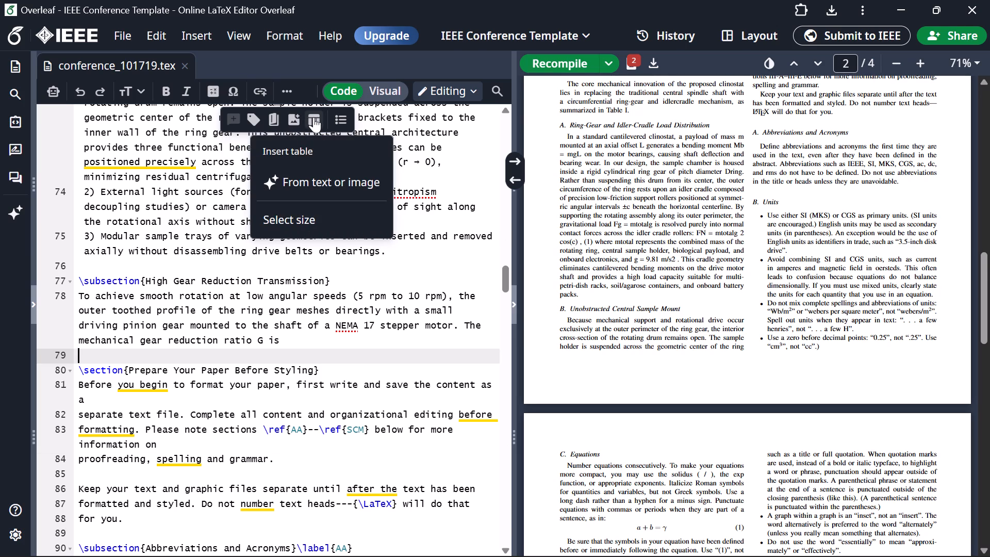
{"action": "left_click", "coordinate": [310, 212]}
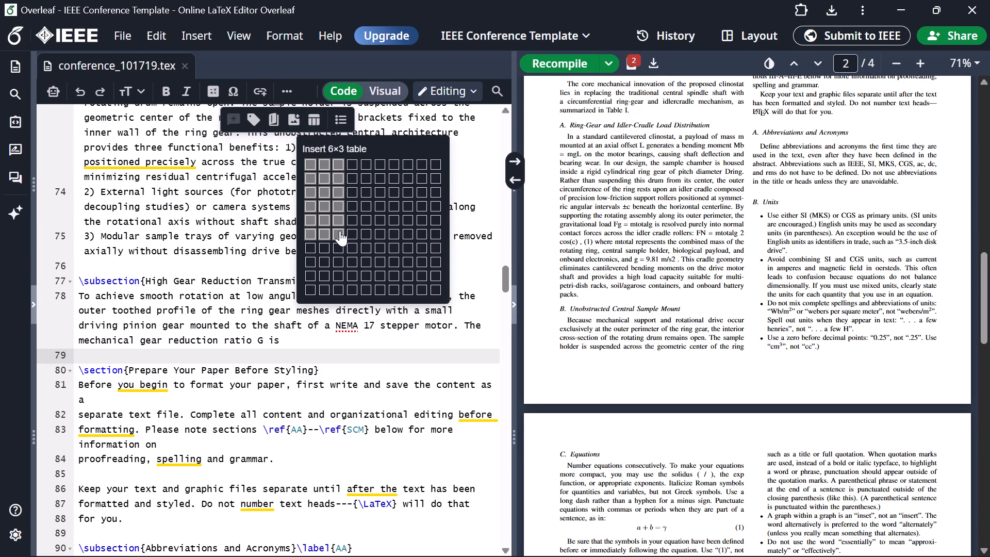
{"action": "left_click", "coordinate": [340, 231]}
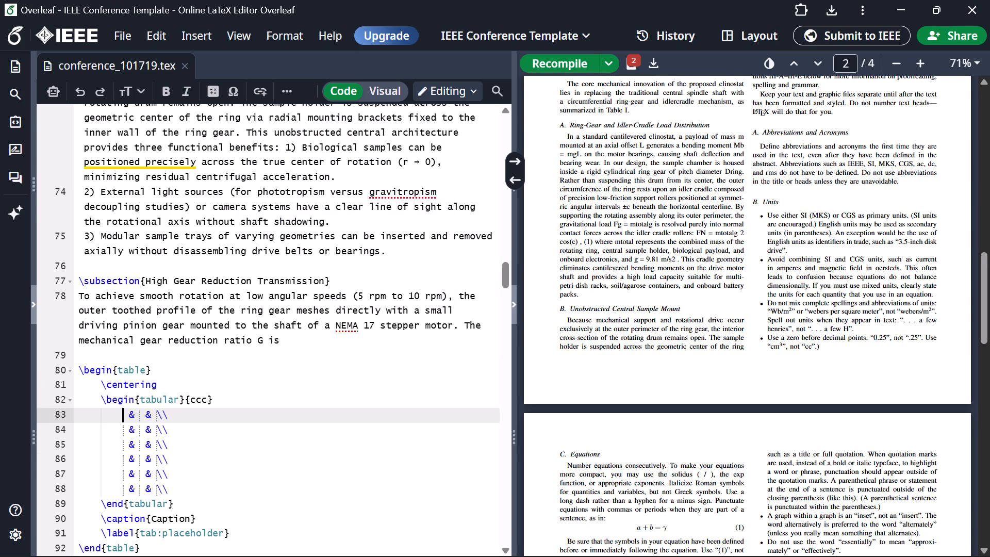
Recompile the document and check how the inserted empty table appears on page 2 of the PDF preview.
{"action": "scroll", "coordinate": [250, 370], "scroll_direction": "down", "scroll_amount": 6}
{"action": "scroll", "coordinate": [281, 334], "scroll_direction": "up", "scroll_amount": 5}
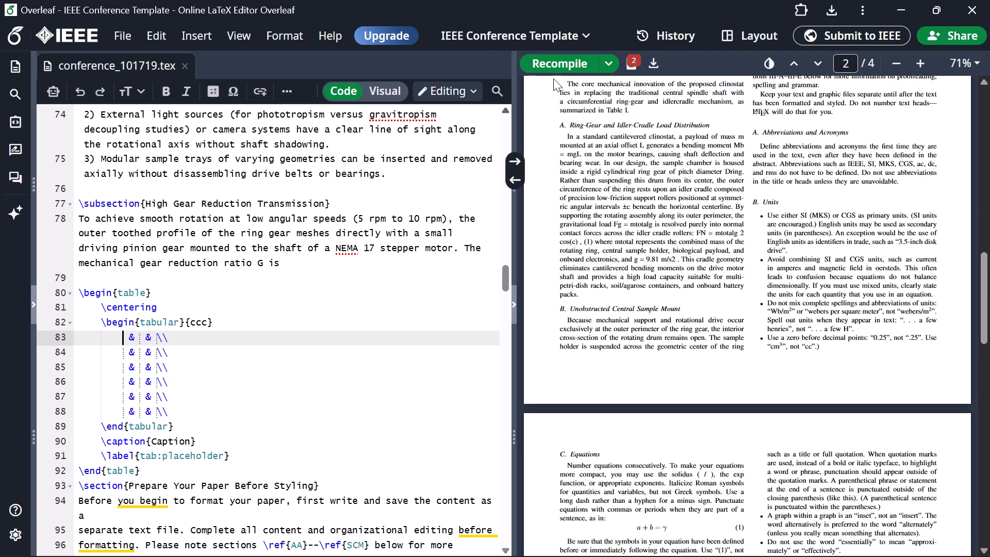
{"action": "left_click", "coordinate": [567, 55]}
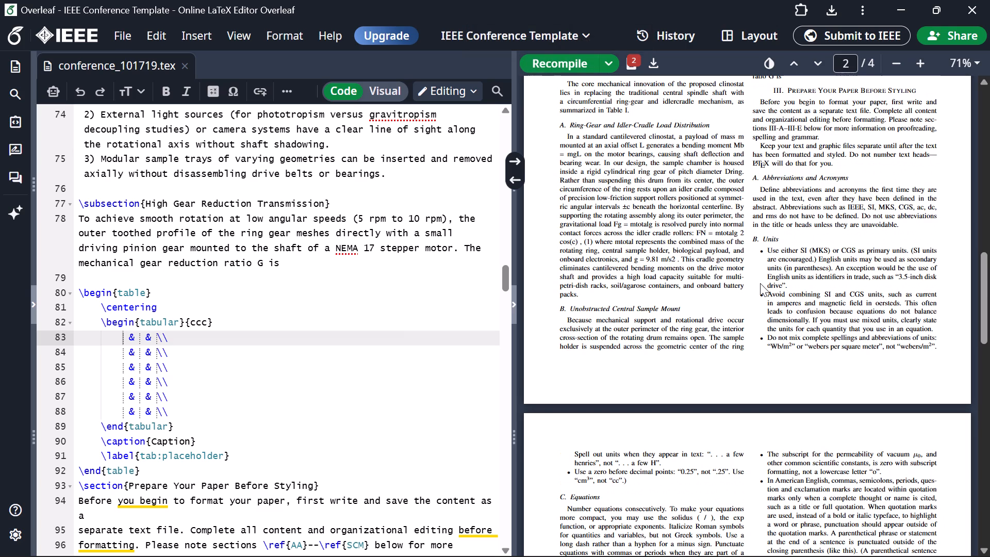
{"action": "scroll", "coordinate": [755, 283], "scroll_direction": "up", "scroll_amount": 3}
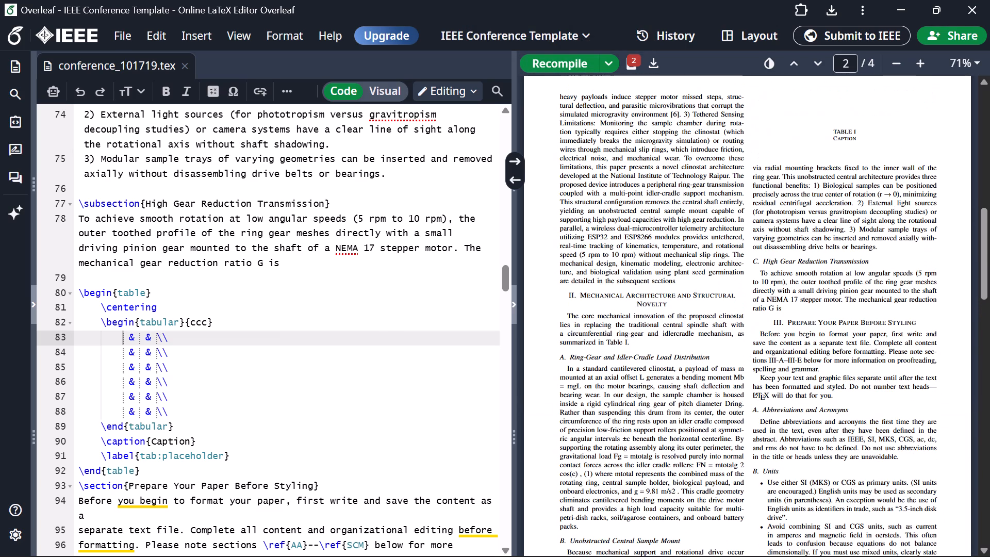
{"action": "scroll", "coordinate": [753, 281], "scroll_direction": "up", "scroll_amount": 3}
{"action": "scroll", "coordinate": [753, 281], "scroll_direction": "down", "scroll_amount": 2}
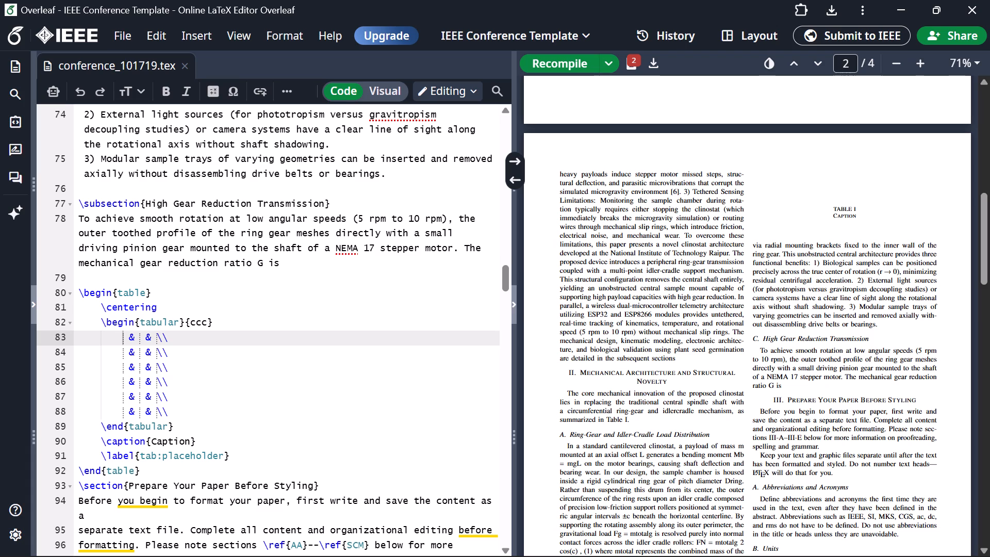
{"action": "scroll", "coordinate": [185, 336], "scroll_direction": "up", "scroll_amount": 1}
{"action": "scroll", "coordinate": [185, 336], "scroll_direction": "down", "scroll_amount": 1}
{"action": "scroll", "coordinate": [185, 336], "scroll_direction": "up", "scroll_amount": 1}
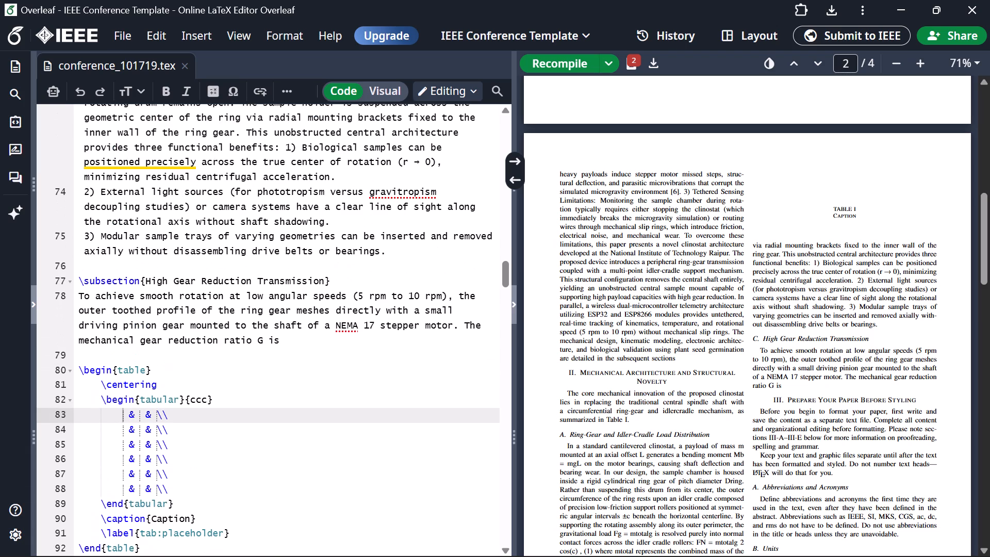
{"action": "scroll", "coordinate": [185, 336], "scroll_direction": "down", "scroll_amount": 1}
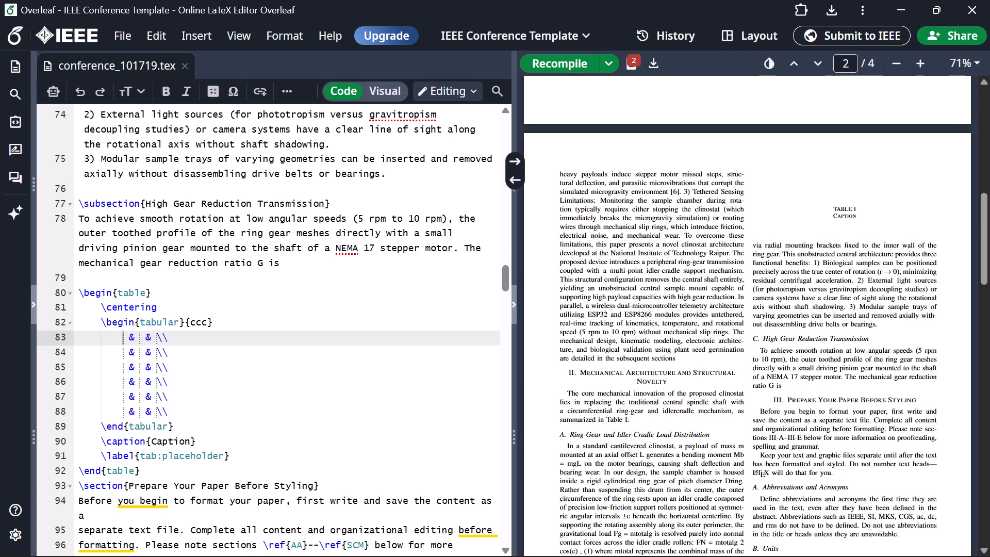
Copy the full caption text of Table I from page 3 of the draft PDF.
{"action": "left_click", "coordinate": [193, 439]}
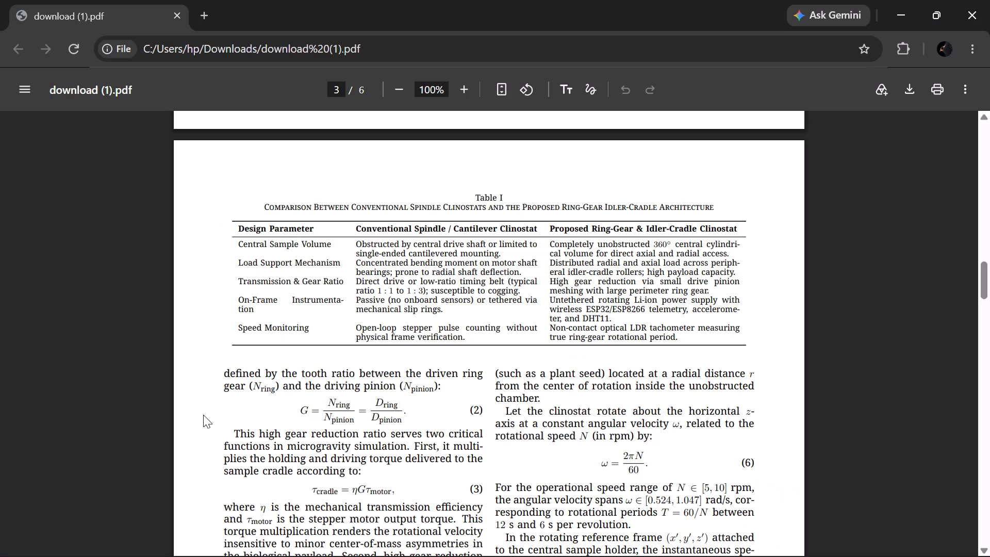
{"action": "left_click_drag", "start_coordinate": [728, 203], "coordinate": [277, 191]}
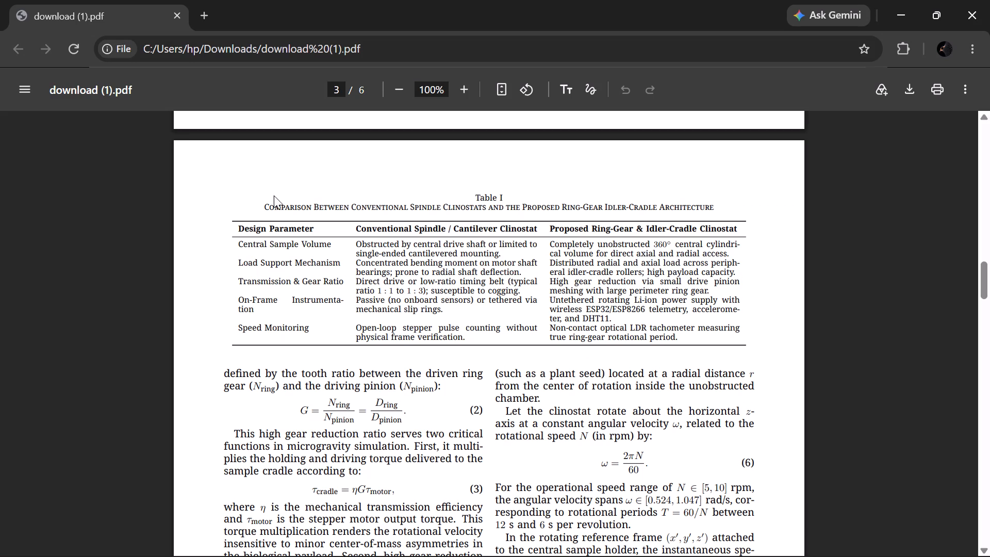
{"action": "left_click", "coordinate": [261, 208]}
{"action": "left_click_drag", "start_coordinate": [261, 208], "coordinate": [713, 204]}
{"action": "left_click", "coordinate": [713, 204]}
{"action": "left_click_drag", "start_coordinate": [713, 204], "coordinate": [274, 196]}
{"action": "left_click", "coordinate": [271, 199]}
{"action": "left_click_drag", "start_coordinate": [261, 203], "coordinate": [570, 204]}
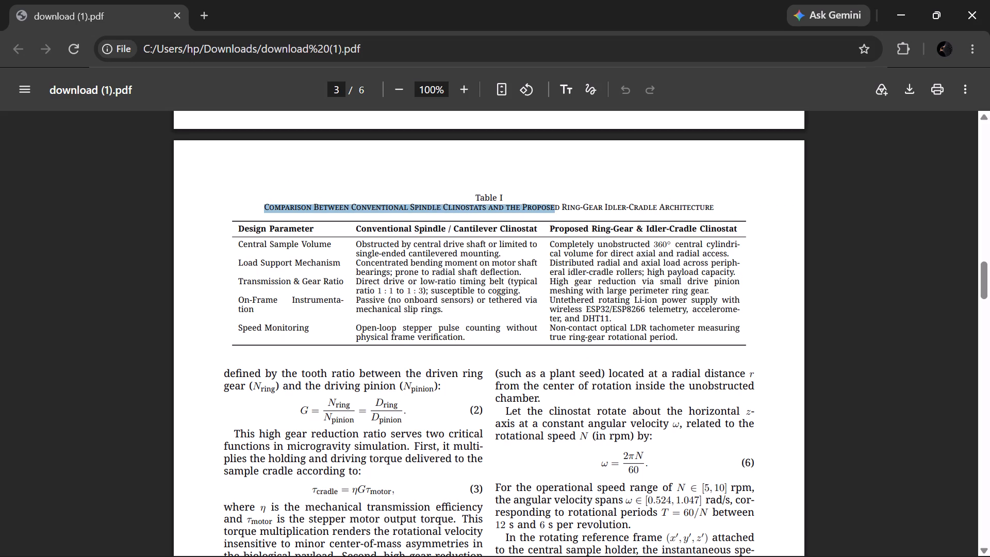
{"action": "left_click_drag", "start_coordinate": [570, 204], "coordinate": [713, 212]}
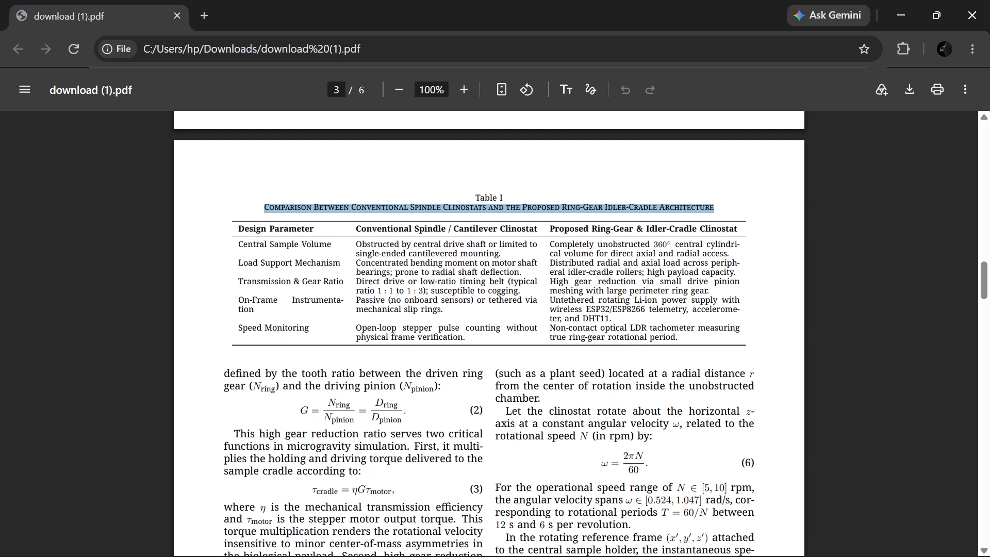
{"action": "left_click_drag", "start_coordinate": [713, 212], "coordinate": [713, 212]}
{"action": "key", "text": "ctrl+c"}
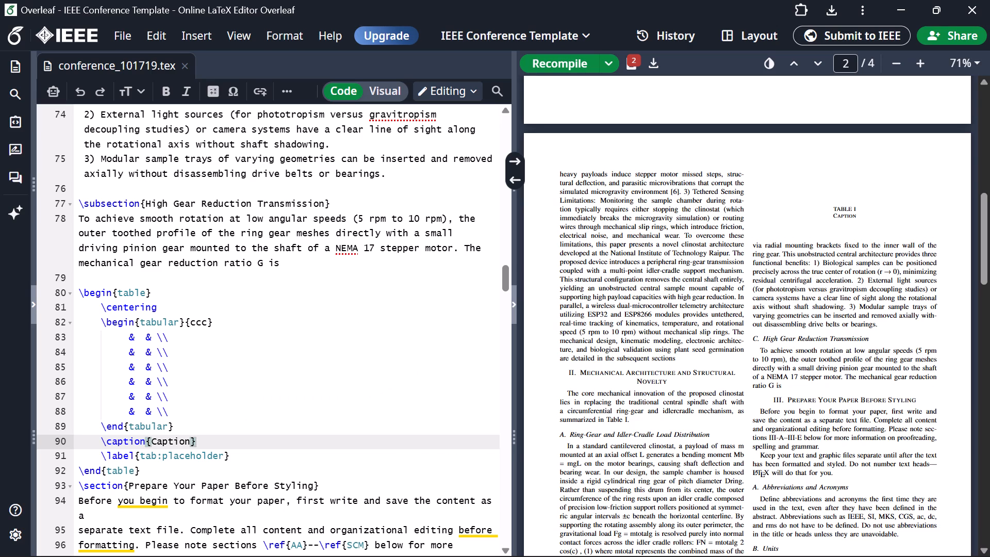
Replace the table's placeholder caption with "Comparison Between Conventional Spindle Clinostats and the Proposed Ring-Gear Idler-Cradle Architecture" and recompile.
{"action": "left_click", "coordinate": [192, 441]}
{"action": "key", "text": "BackSpace"}
{"action": "key", "text": "BackSpace"}
{"action": "key", "text": "BackSpace"}
{"action": "key", "text": "BackSpace"}
{"action": "key", "text": "BackSpace"}
{"action": "key", "text": "BackSpace"}
{"action": "key", "text": "BackSpace"}
{"action": "key", "text": "ctrl+v"}
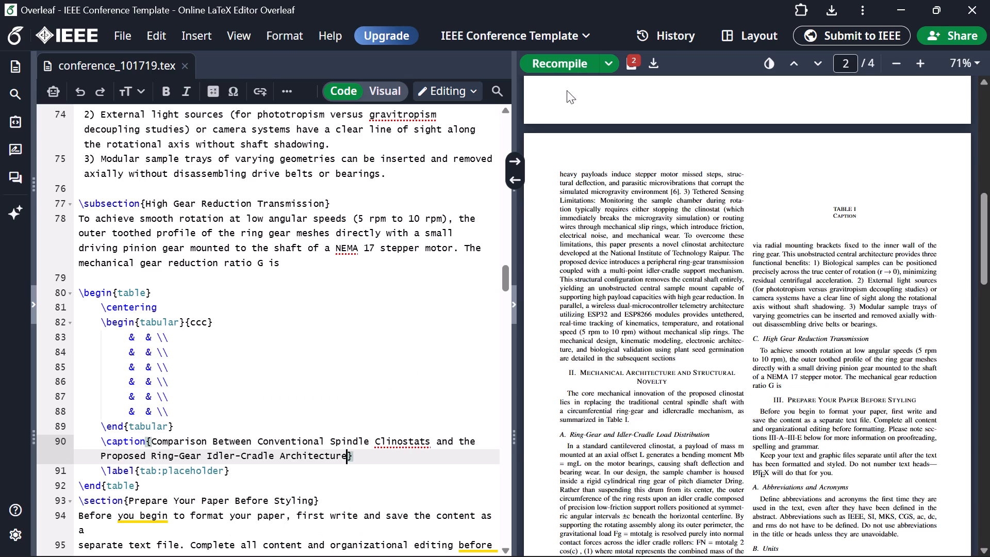
{"action": "left_click", "coordinate": [586, 50]}
{"action": "left_click", "coordinate": [581, 61]}
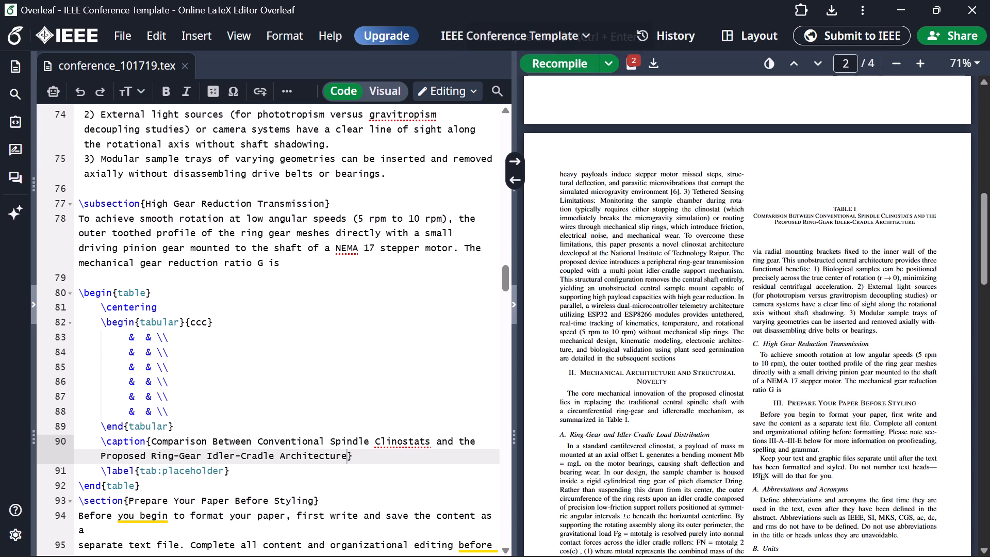
Copy the "Design Parameter" column heading from Table I in the draft PDF.
{"action": "scroll", "coordinate": [249, 362], "scroll_direction": "down", "scroll_amount": 1}
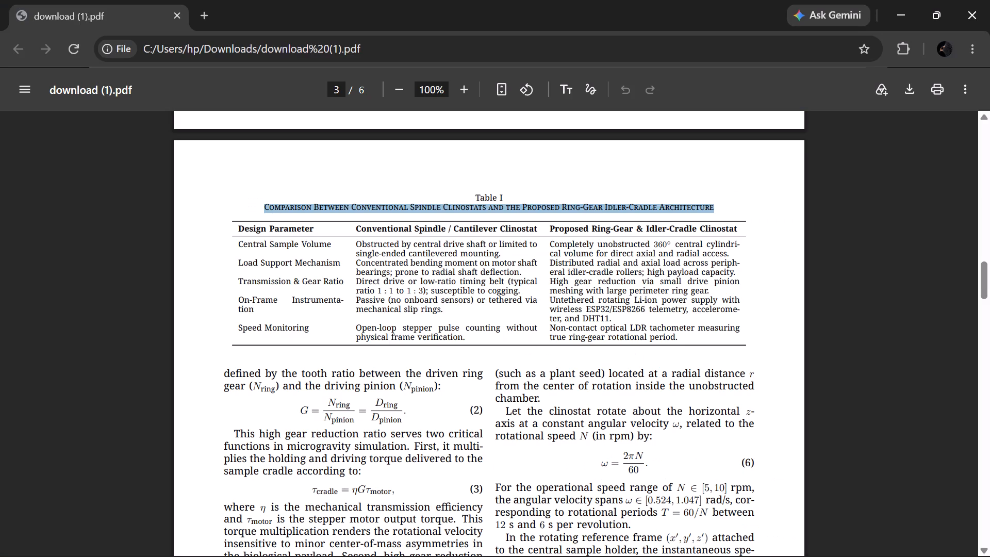
{"action": "left_click_drag", "start_coordinate": [315, 233], "coordinate": [249, 241]}
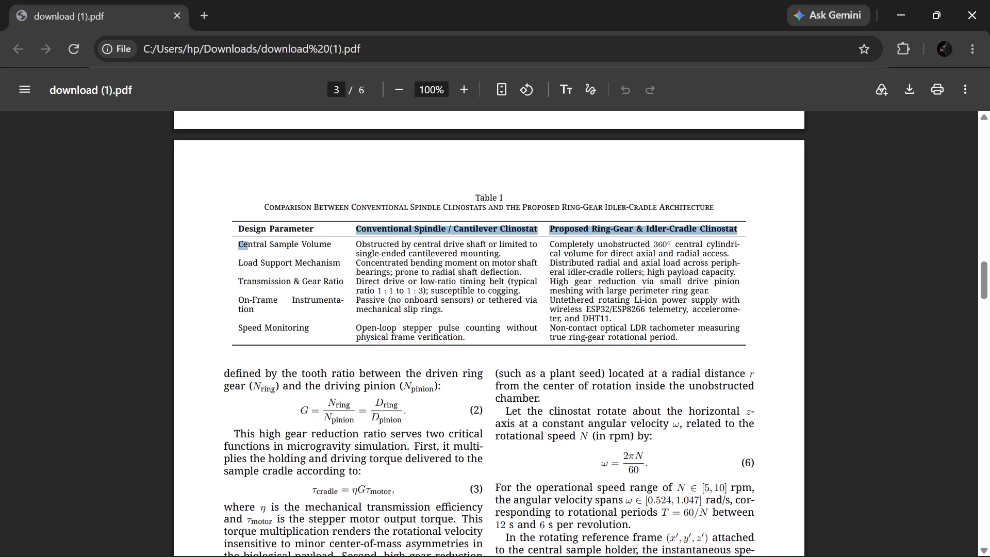
{"action": "left_click", "coordinate": [247, 220]}
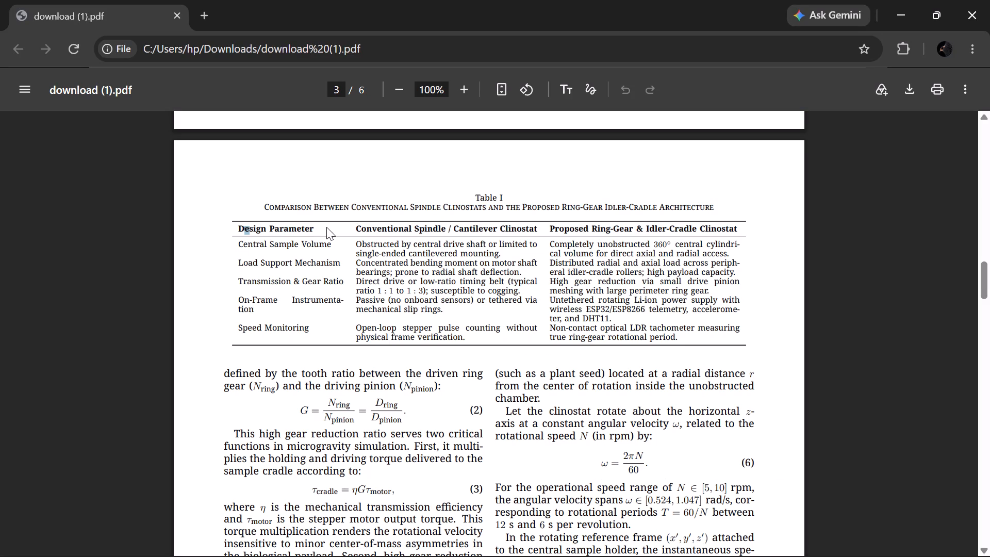
{"action": "double_click", "coordinate": [326, 227]}
{"action": "left_click_drag", "start_coordinate": [326, 226], "coordinate": [268, 228]}
{"action": "left_click", "coordinate": [267, 228]}
{"action": "left_click", "coordinate": [241, 222]}
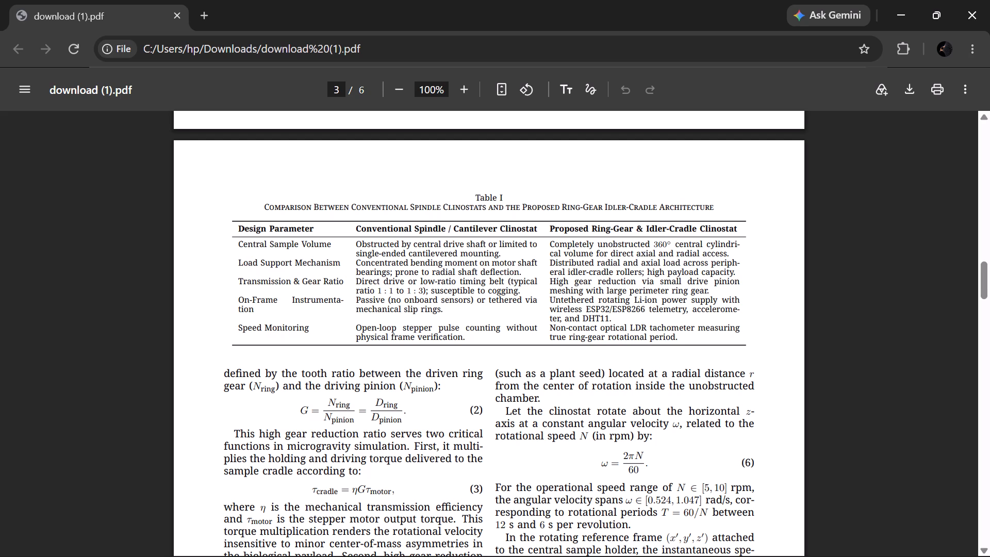
{"action": "left_click_drag", "start_coordinate": [238, 224], "coordinate": [318, 233]}
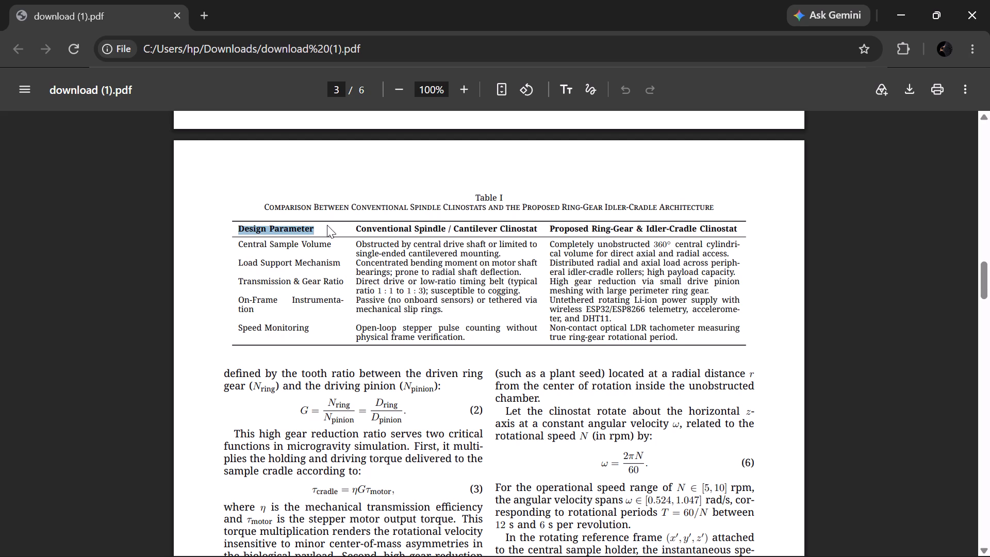
{"action": "key", "text": "ctrl+c"}
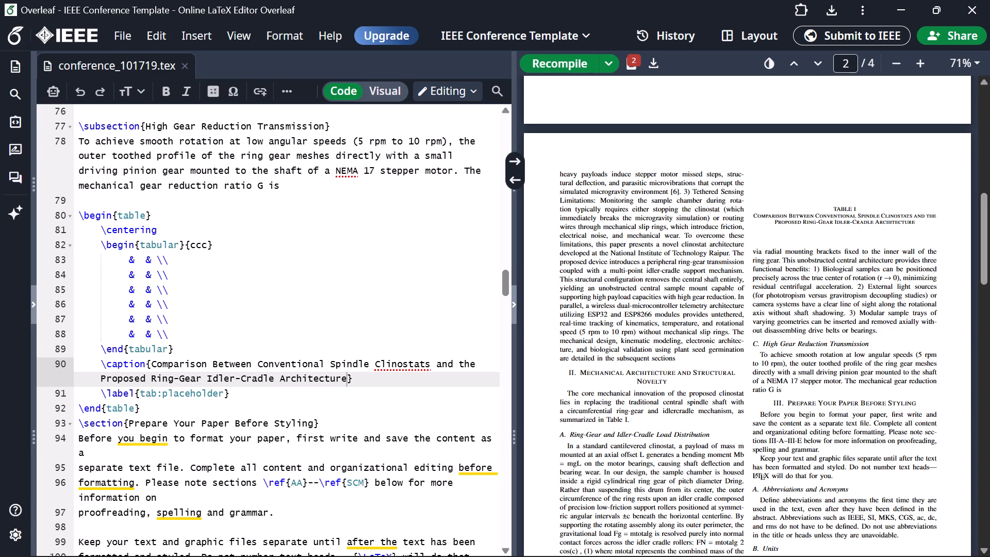
Fill the table's first two header cells with "Design Parameter" and "Conventional Spindle / Cantilever Clinostat", copying the latter from the draft PDF.
{"action": "left_click", "coordinate": [124, 258]}
{"action": "key", "text": "ctrl+v"}
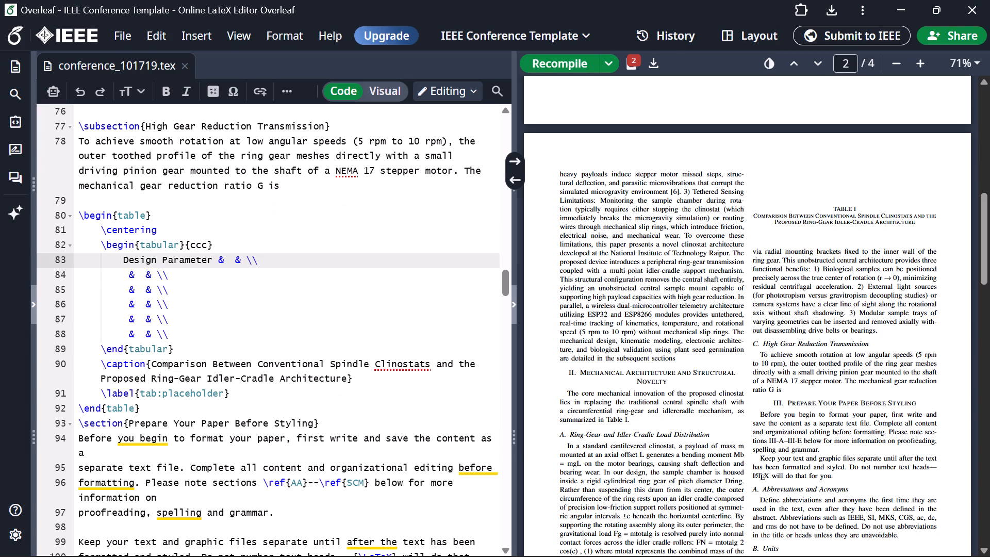
{"action": "left_click", "coordinate": [229, 256]}
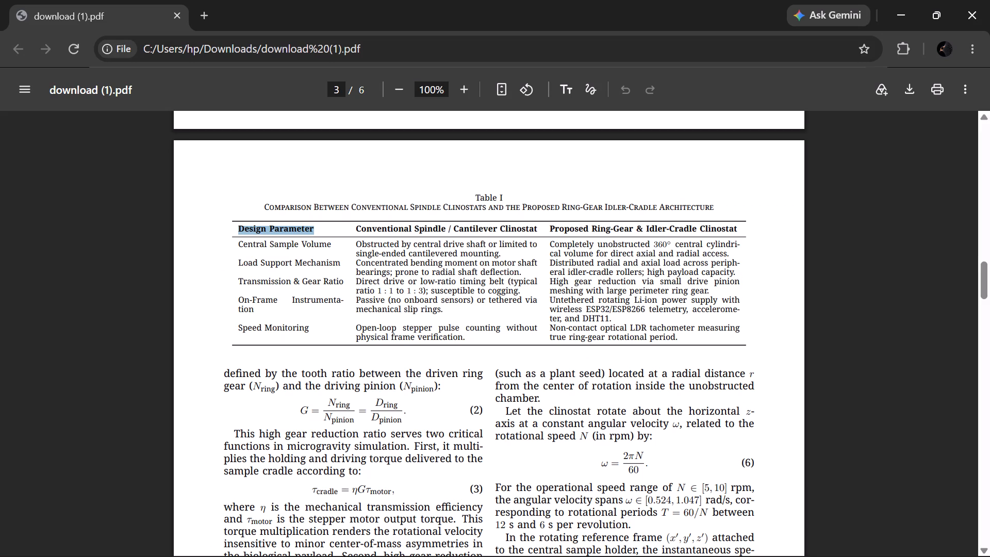
{"action": "left_click_drag", "start_coordinate": [537, 230], "coordinate": [344, 234]}
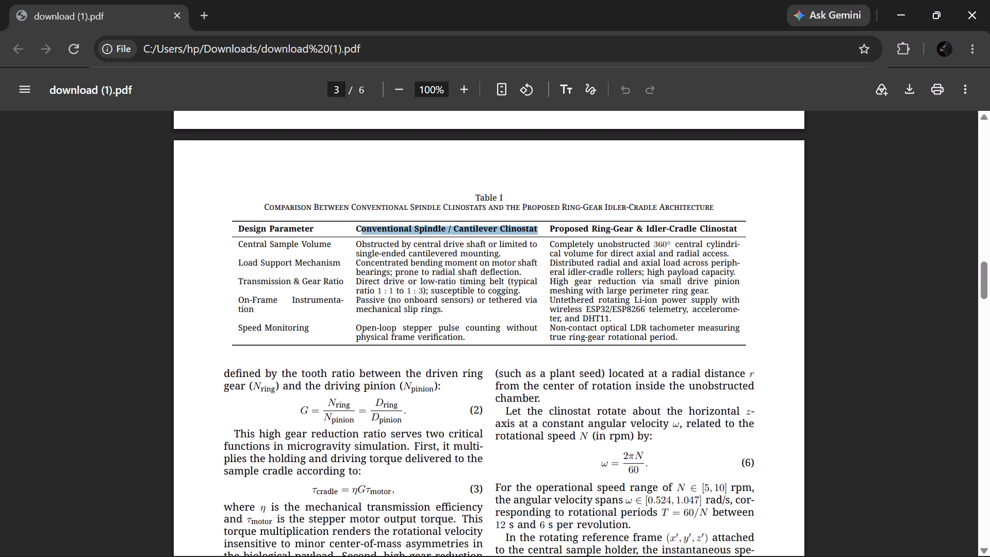
{"action": "key", "text": "ctrl+c"}
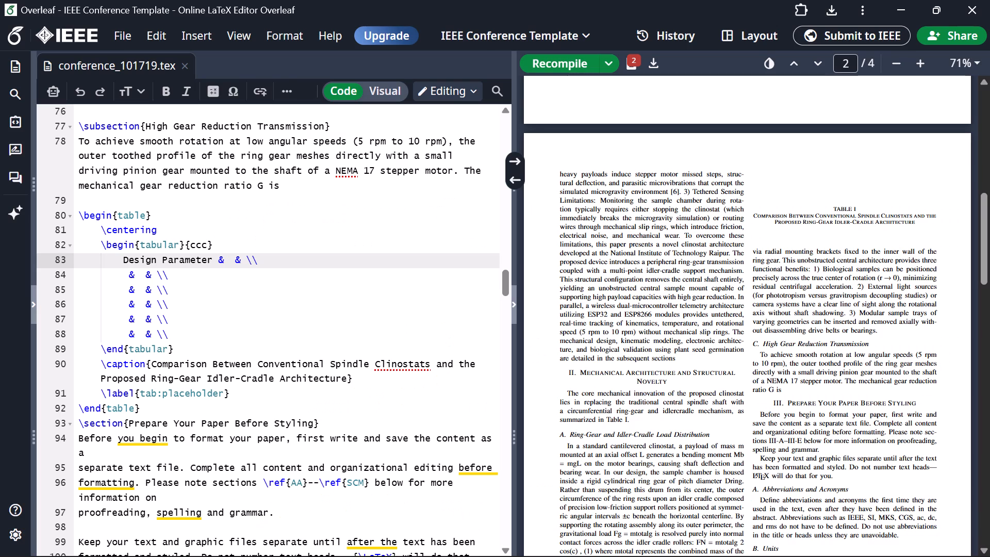
{"action": "key", "text": "ctrl+v"}
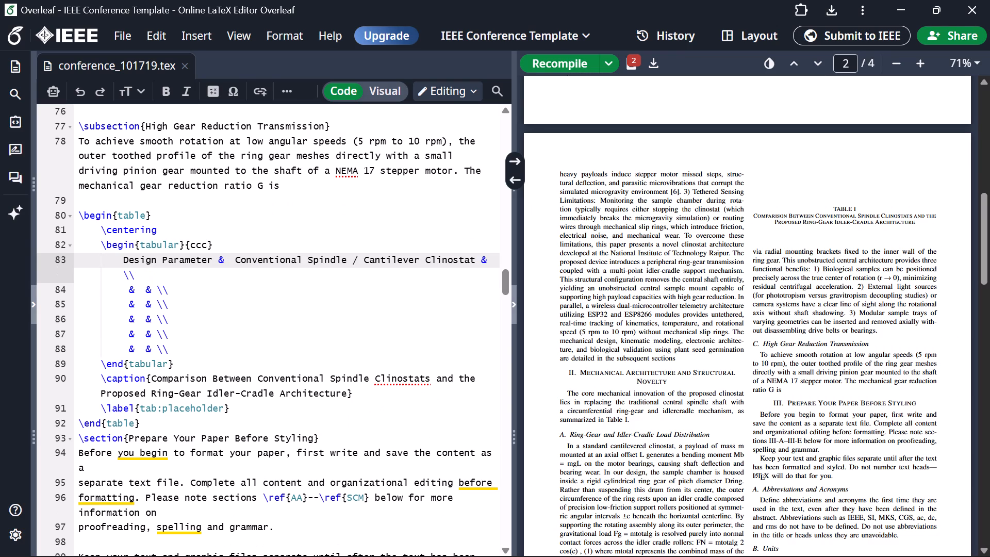
Copy the third column heading, "Proposed Ring-Gear & Idler-Cradle Clinostat", from the draft PDF's Table I into the table's third header cell.
{"action": "left_click", "coordinate": [496, 257]}
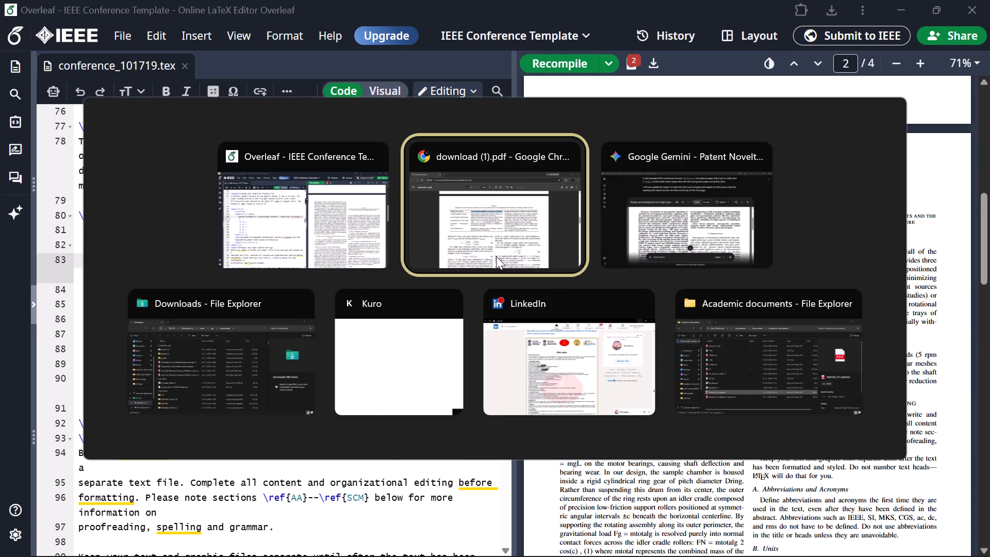
{"action": "left_click_drag", "start_coordinate": [742, 225], "coordinate": [639, 238]}
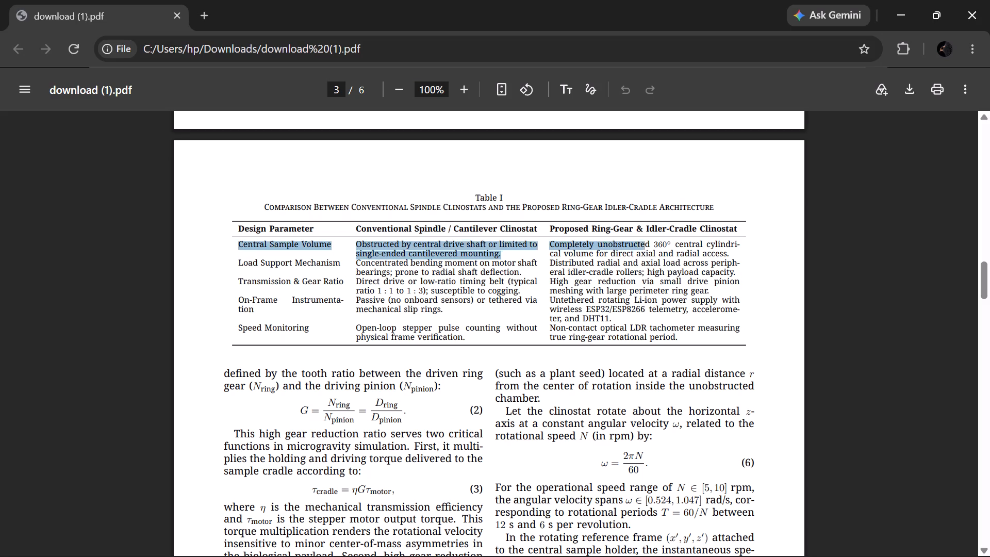
{"action": "left_click_drag", "start_coordinate": [639, 238], "coordinate": [552, 229]}
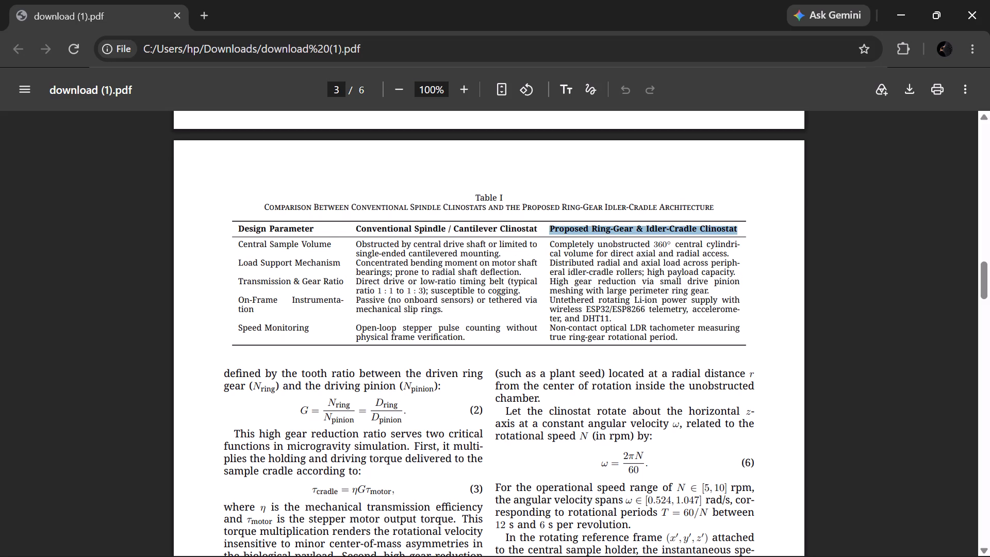
{"action": "key", "text": "ctrl+c"}
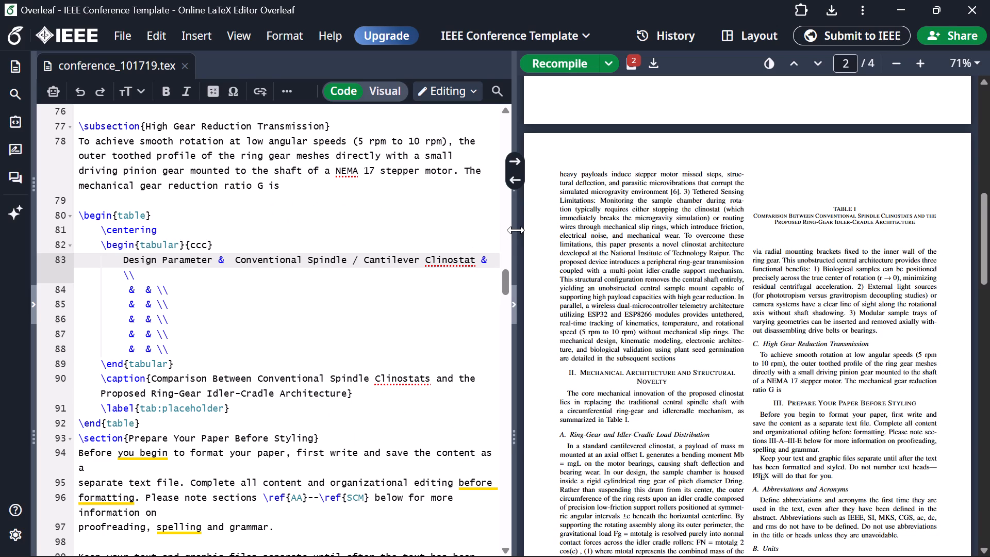
{"action": "key", "text": "ctrl+v"}
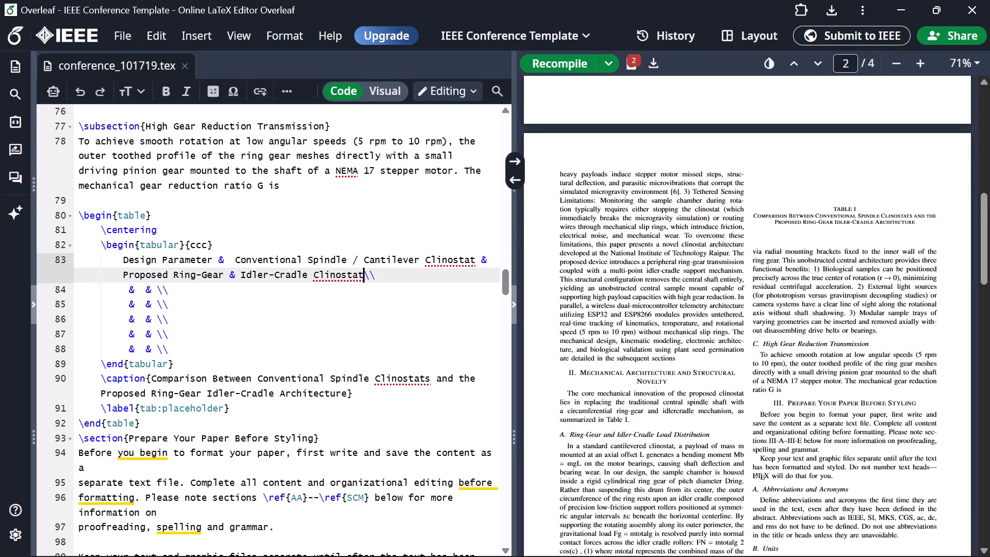
{"action": "left_click", "coordinate": [240, 301]}
Recompile the document and request Error Assist's suggested fix for the line 83 header-row error, accepting its data-use terms.
{"action": "left_click", "coordinate": [572, 55]}
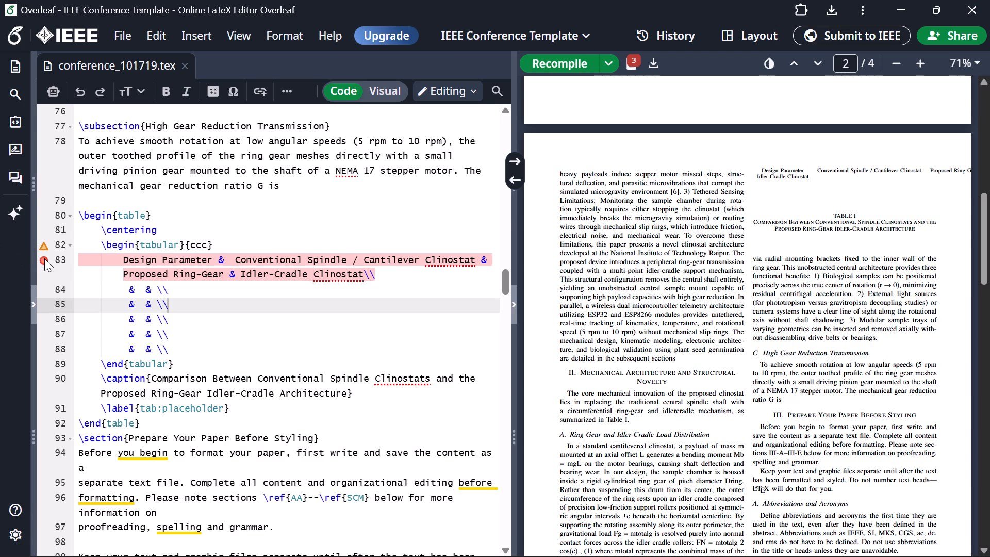
{"action": "left_click", "coordinate": [72, 293]}
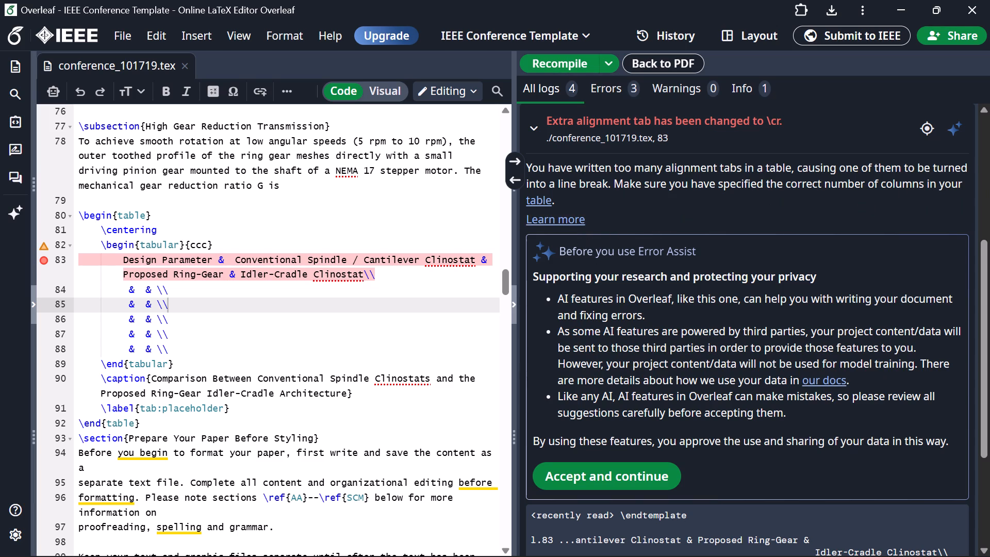
{"action": "left_click", "coordinate": [608, 476]}
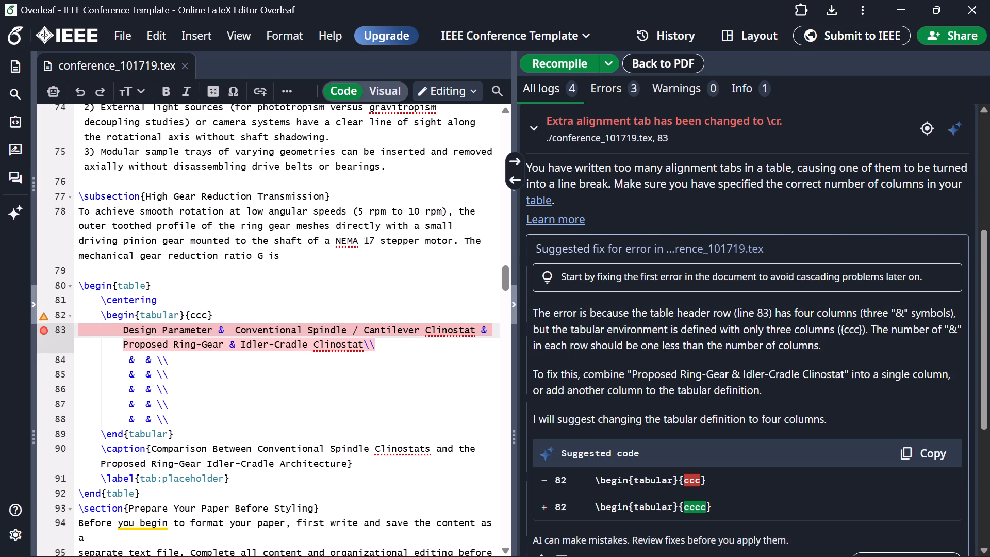
{"action": "scroll", "coordinate": [700, 361], "scroll_direction": "down", "scroll_amount": 1}
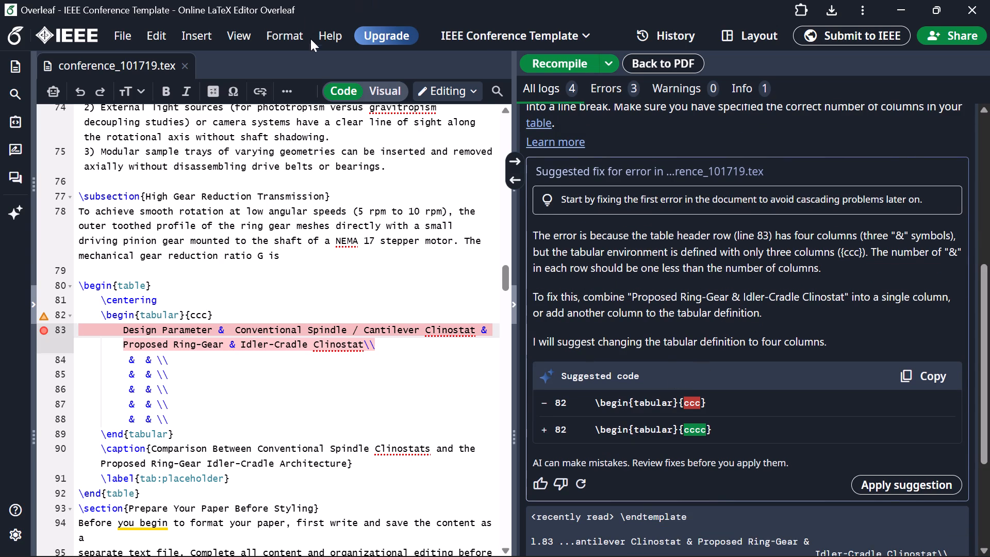
Look at the table in the visual editor and return to the code editor.
{"action": "left_click", "coordinate": [379, 81]}
{"action": "left_click", "coordinate": [384, 88]}
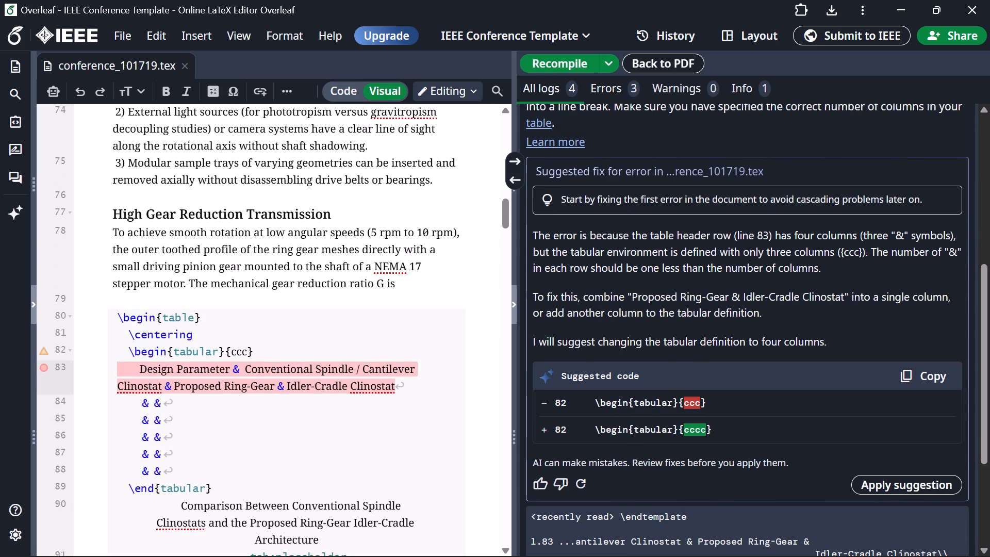
{"action": "left_click", "coordinate": [384, 417]}
{"action": "scroll", "coordinate": [384, 417], "scroll_direction": "down", "scroll_amount": 1}
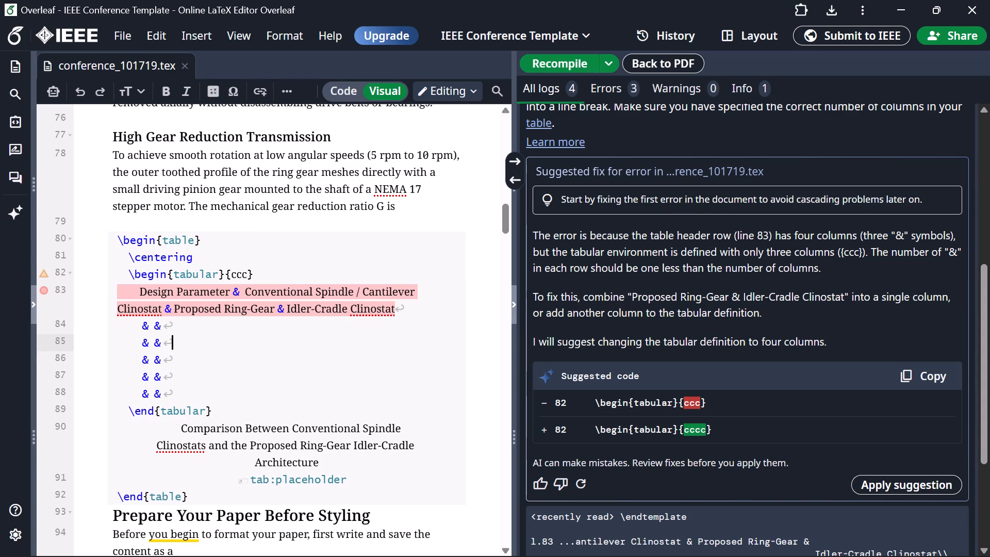
{"action": "left_click", "coordinate": [344, 87]}
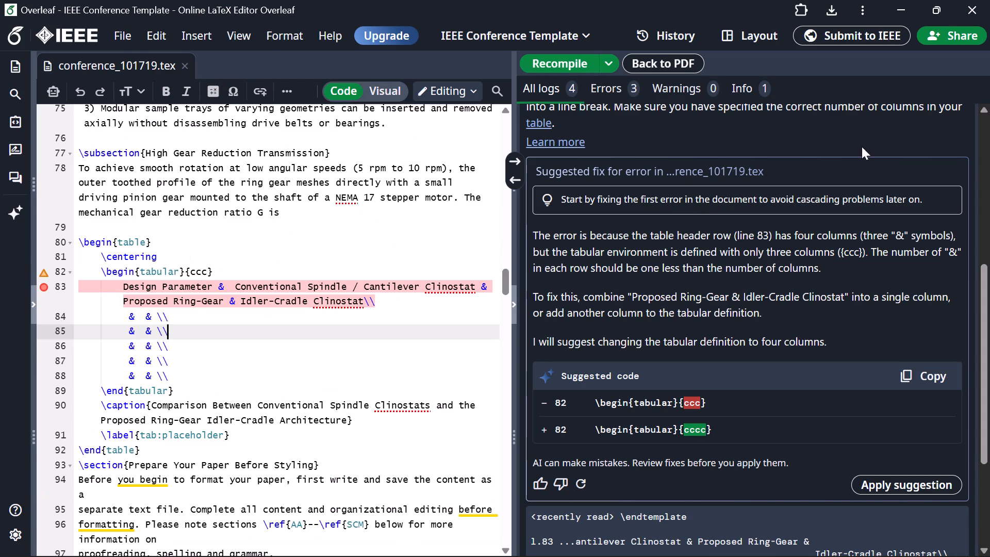
Change the tabular column definition on line 82 to {cccc}, as in the suggested code.
{"action": "left_click", "coordinate": [714, 402]}
{"action": "left_click", "coordinate": [696, 431]}
{"action": "left_click", "coordinate": [210, 271]}
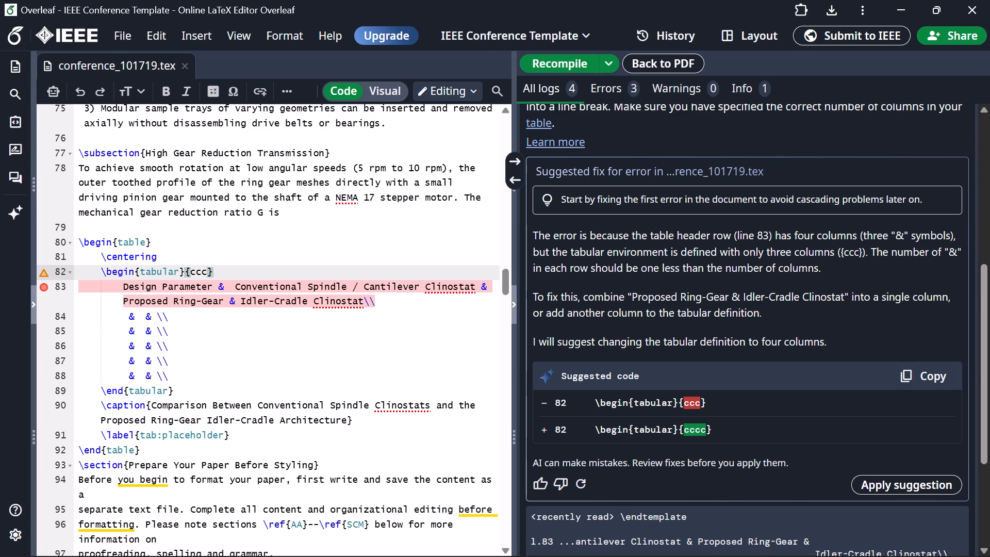
{"action": "key", "text": "c"}
{"action": "left_click", "coordinate": [422, 367]}
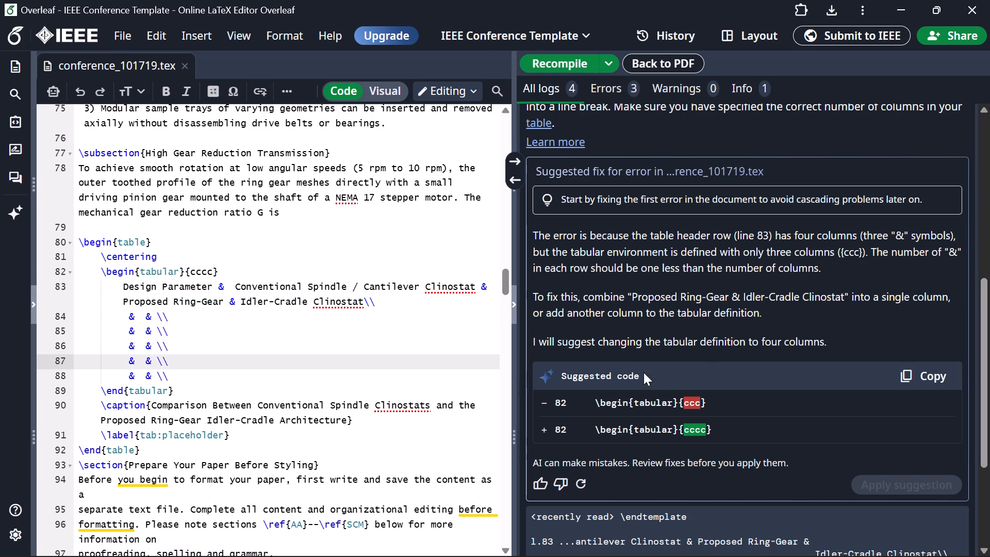
Reopen the last suggested fix in the compile logs and clear the cached files.
{"action": "scroll", "coordinate": [710, 306], "scroll_direction": "up", "scroll_amount": 4}
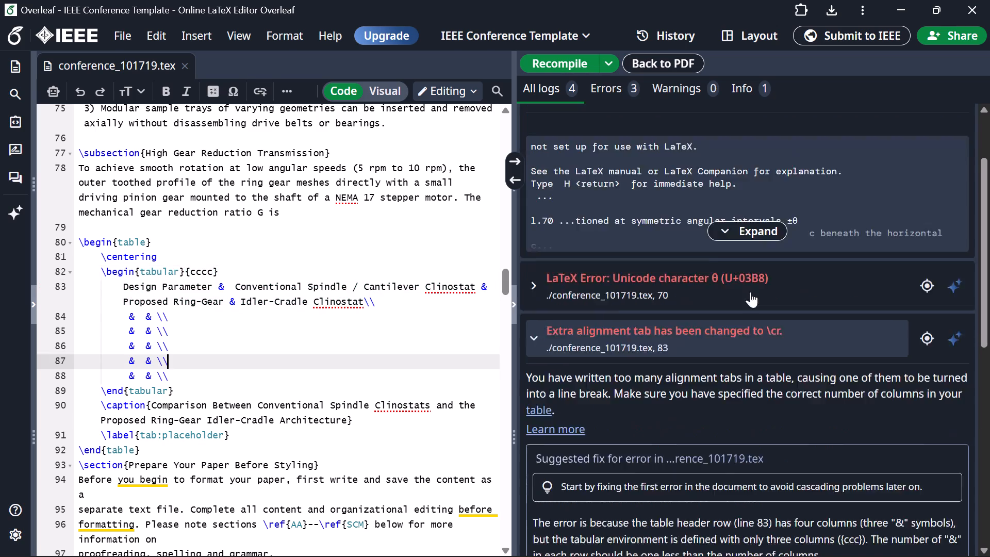
{"action": "scroll", "coordinate": [769, 286], "scroll_direction": "up", "scroll_amount": 11}
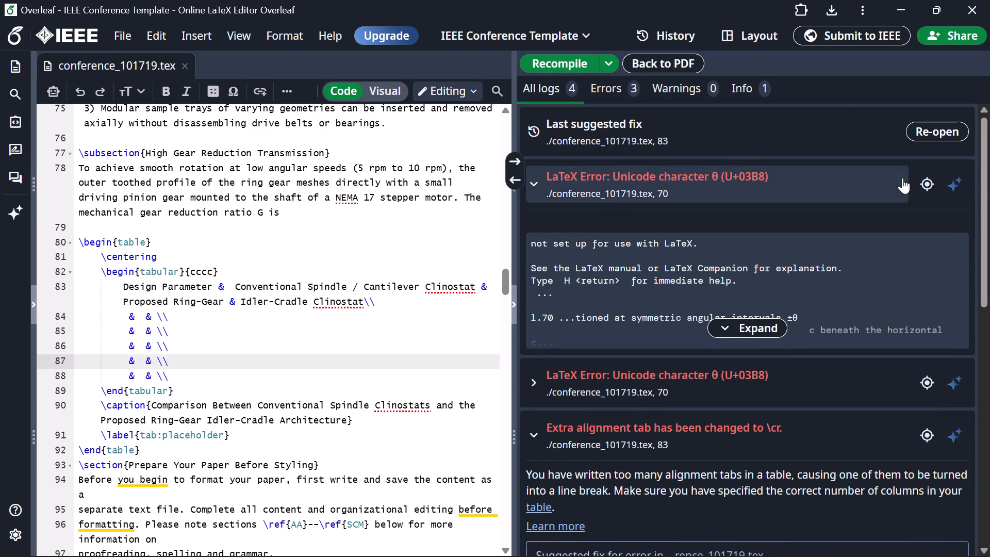
{"action": "left_click", "coordinate": [931, 134]}
{"action": "scroll", "coordinate": [721, 199], "scroll_direction": "down", "scroll_amount": 20}
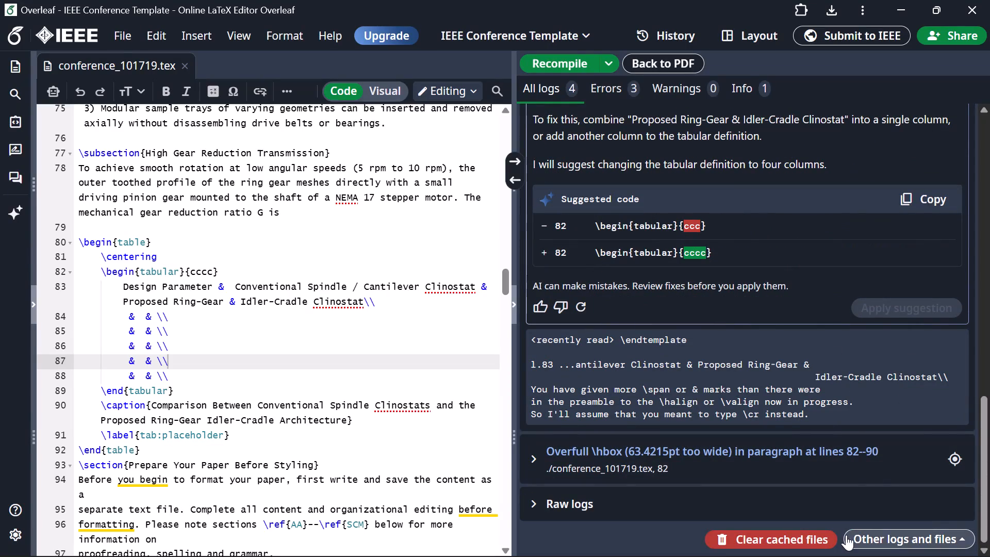
{"action": "left_click", "coordinate": [820, 535]}
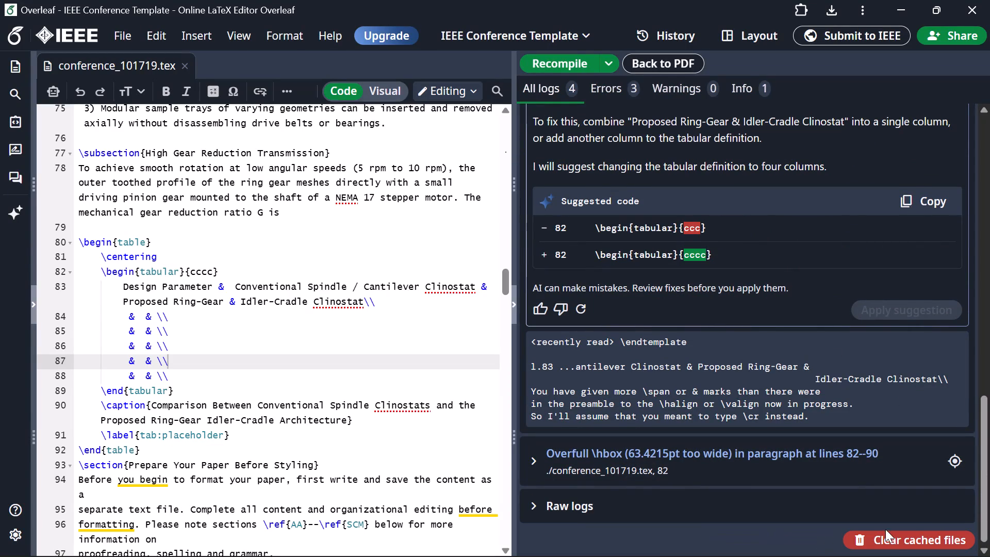
{"action": "left_click", "coordinate": [892, 533]}
Return to the PDF preview, recompile the document and check Table I's header row on page 2.
{"action": "left_click", "coordinate": [686, 58]}
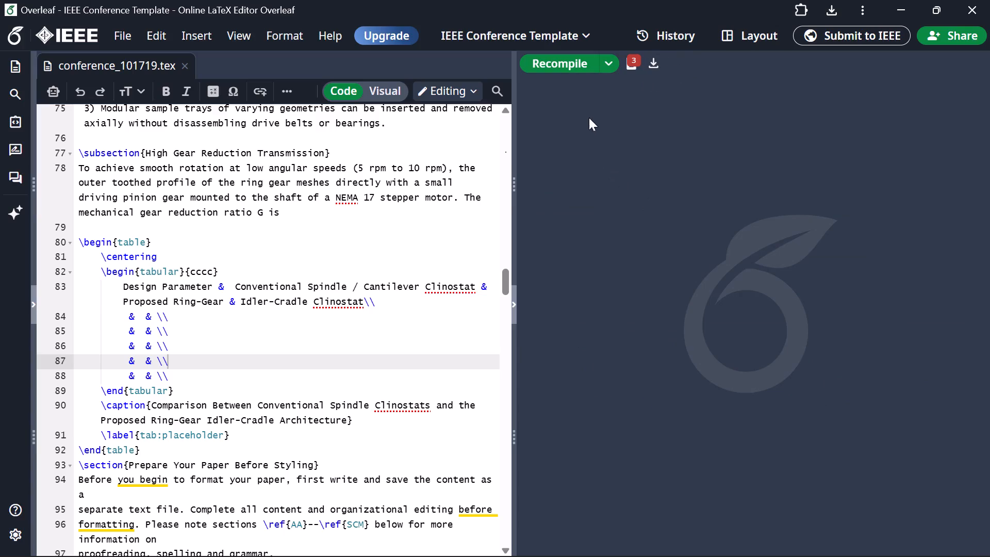
{"action": "left_click", "coordinate": [580, 65]}
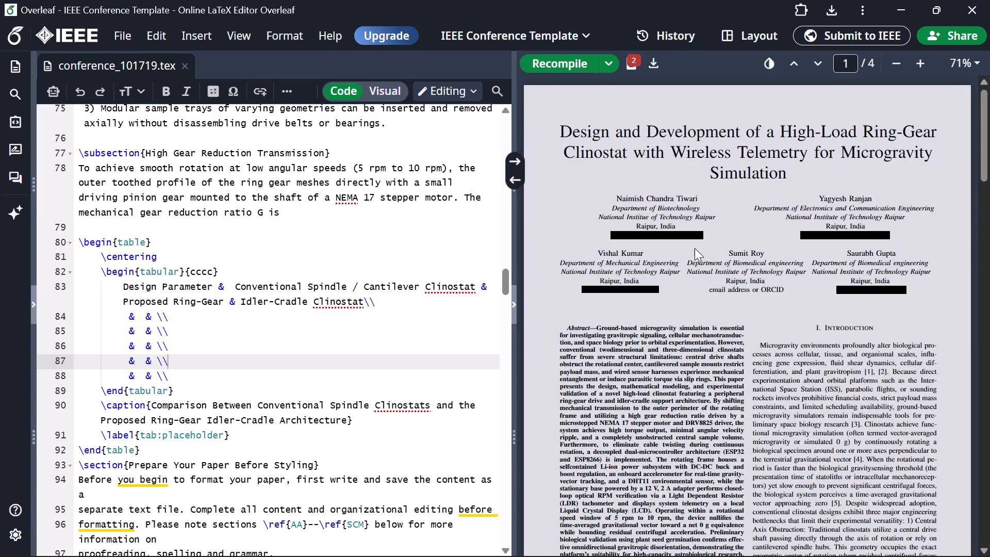
{"action": "scroll", "coordinate": [695, 248], "scroll_direction": "down", "scroll_amount": 6}
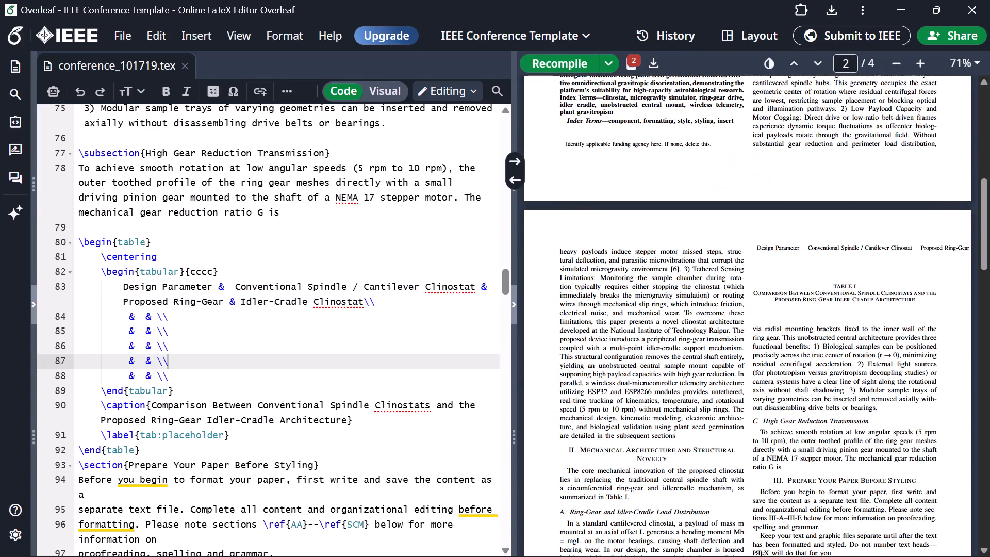
{"action": "scroll", "coordinate": [695, 248], "scroll_direction": "down", "scroll_amount": 1}
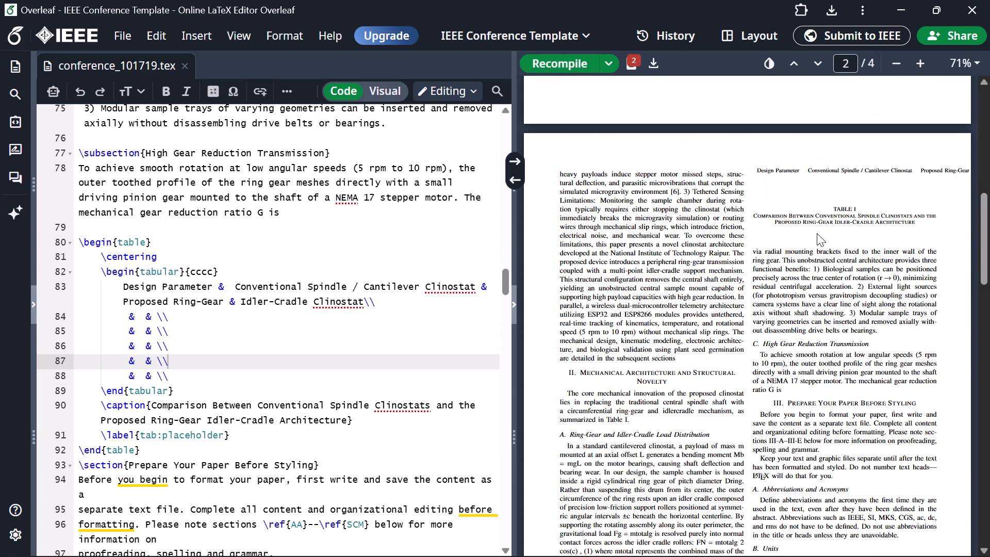
{"action": "left_click", "coordinate": [804, 240]}
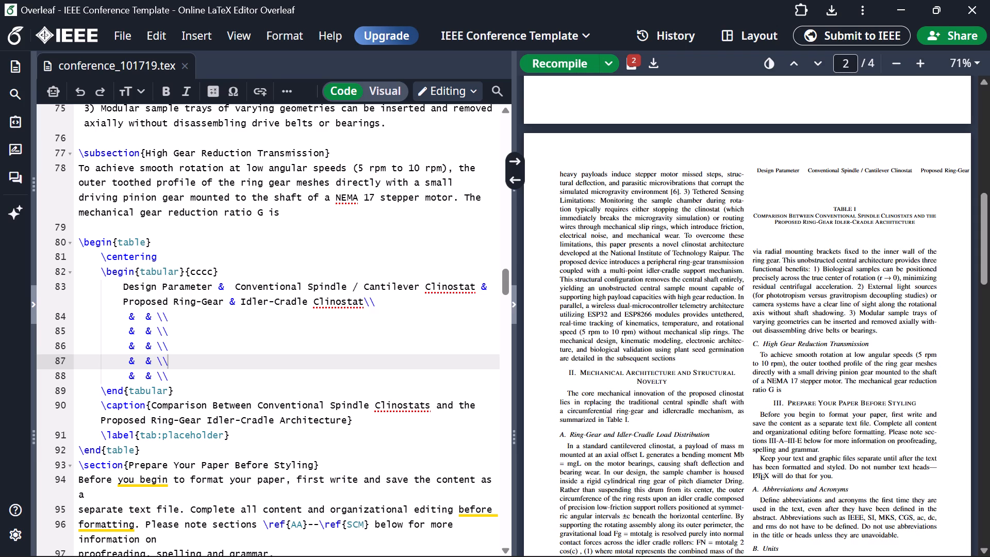
{"action": "scroll", "coordinate": [671, 328], "scroll_direction": "down", "scroll_amount": 1}
{"action": "scroll", "coordinate": [670, 325], "scroll_direction": "up", "scroll_amount": 1}
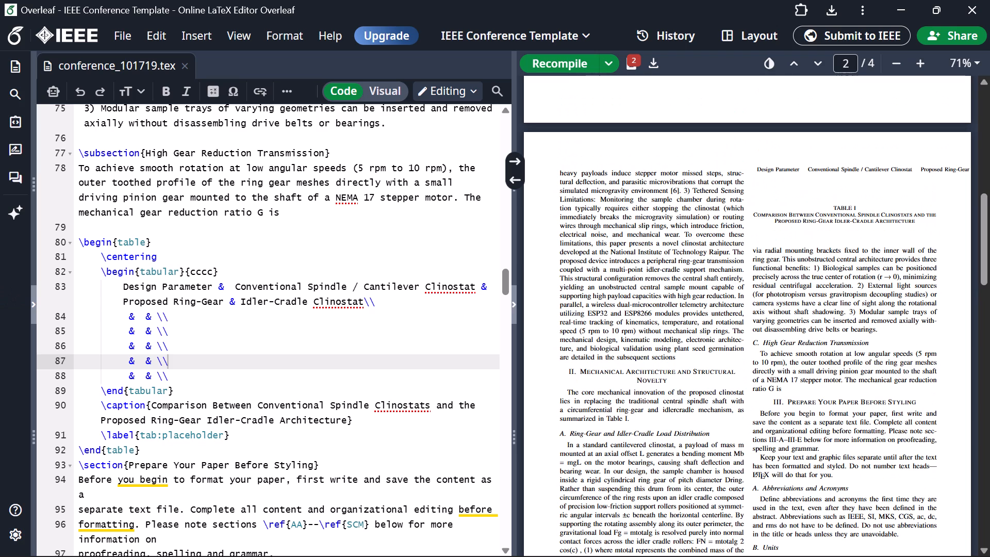
Copy "Central Sample Volume" from the draft PDF's Table I into the first cell of the table row on line 84.
{"action": "left_click", "coordinate": [125, 320]}
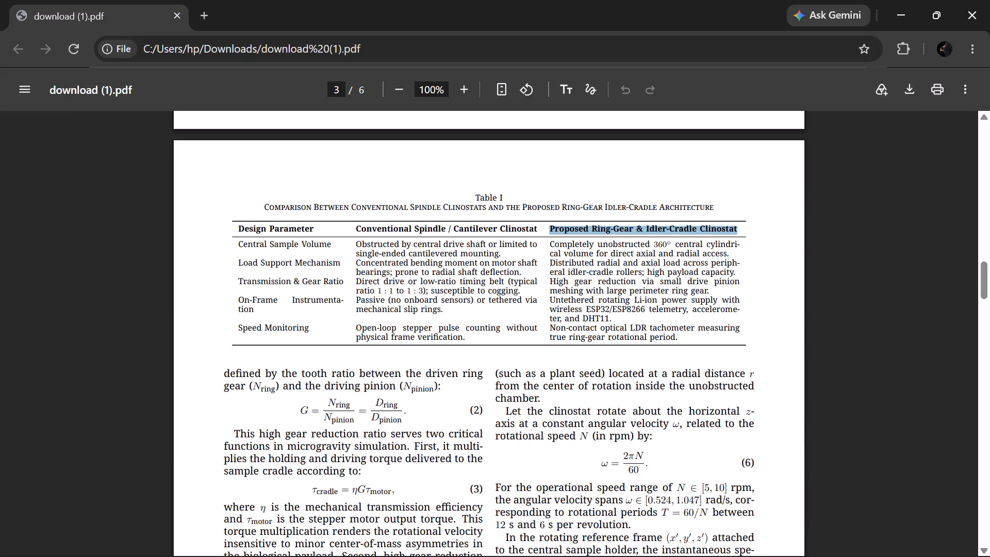
{"action": "left_click_drag", "start_coordinate": [335, 246], "coordinate": [230, 244]}
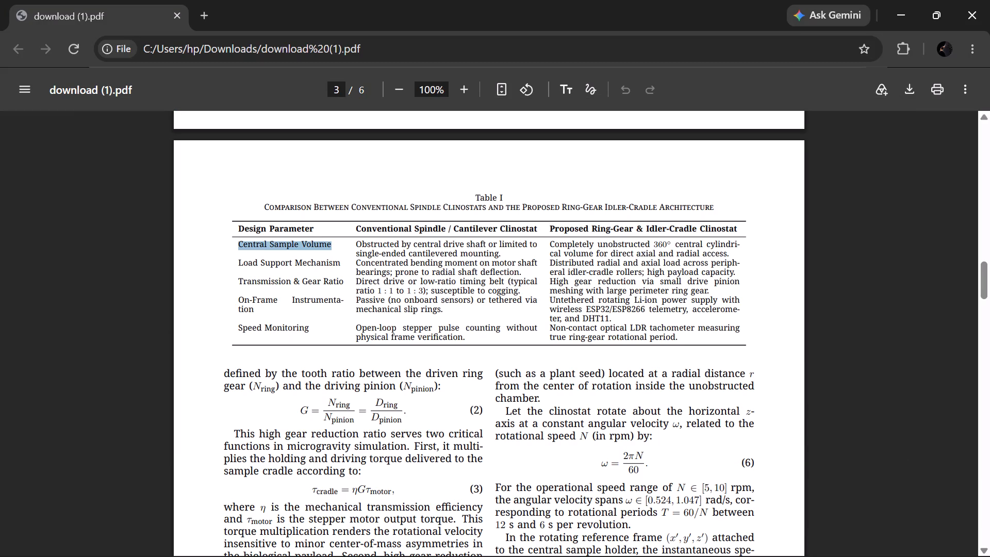
{"action": "left_click_drag", "start_coordinate": [230, 244], "coordinate": [232, 243]}
{"action": "key", "text": "ctrl+c"}
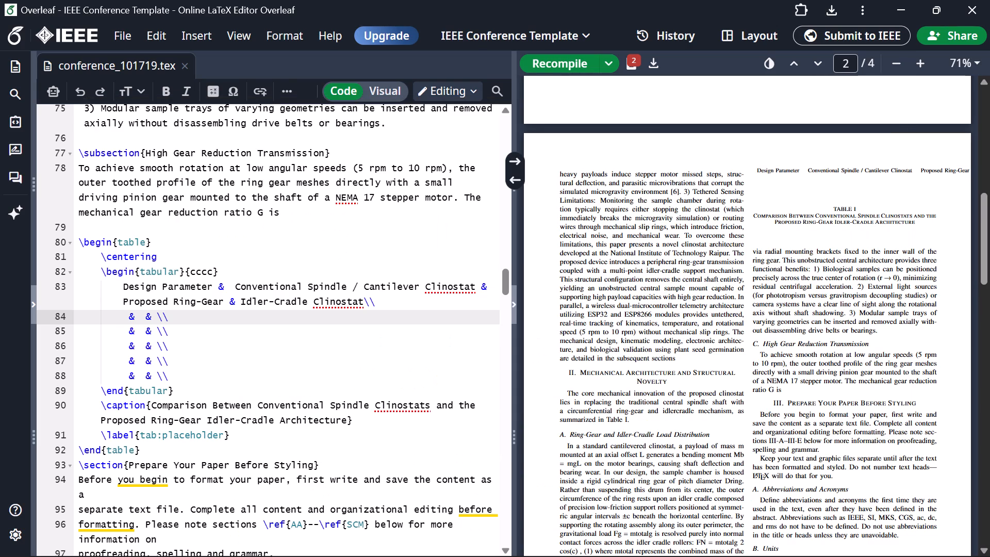
{"action": "key", "text": "ctrl+v"}
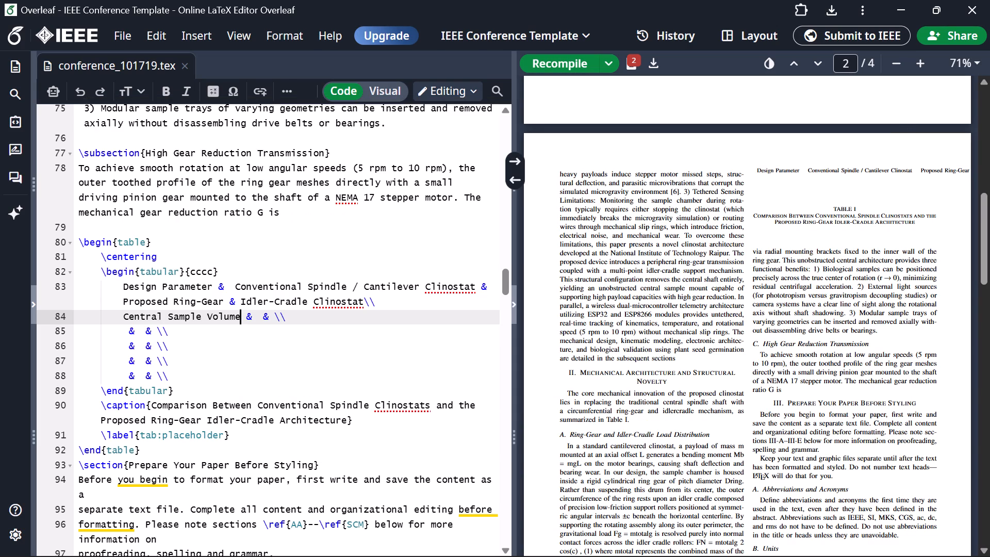
Copy "Load Support Mechanism" from the draft PDF's Table I into the first cell of the row on line 85.
{"action": "left_click", "coordinate": [128, 326]}
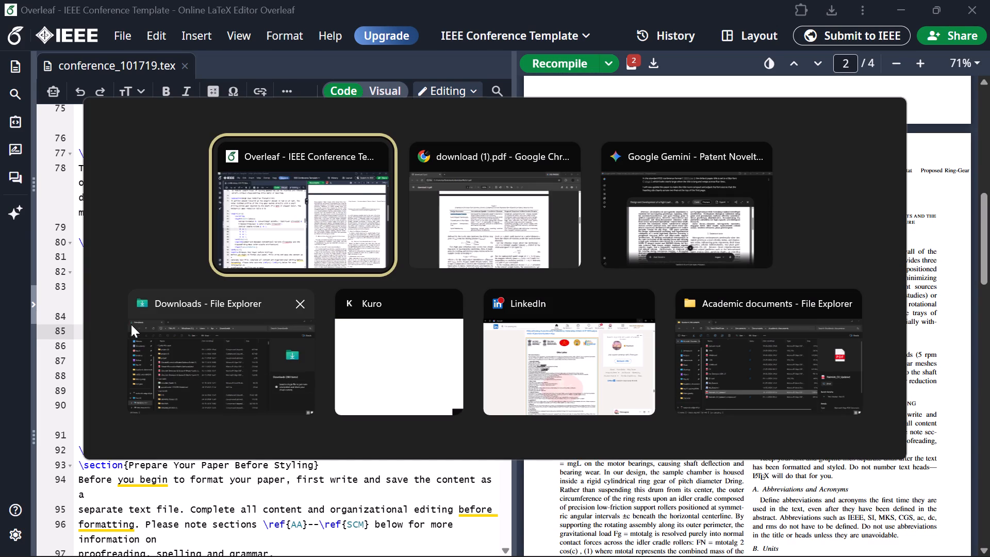
{"action": "left_click_drag", "start_coordinate": [342, 261], "coordinate": [343, 261]}
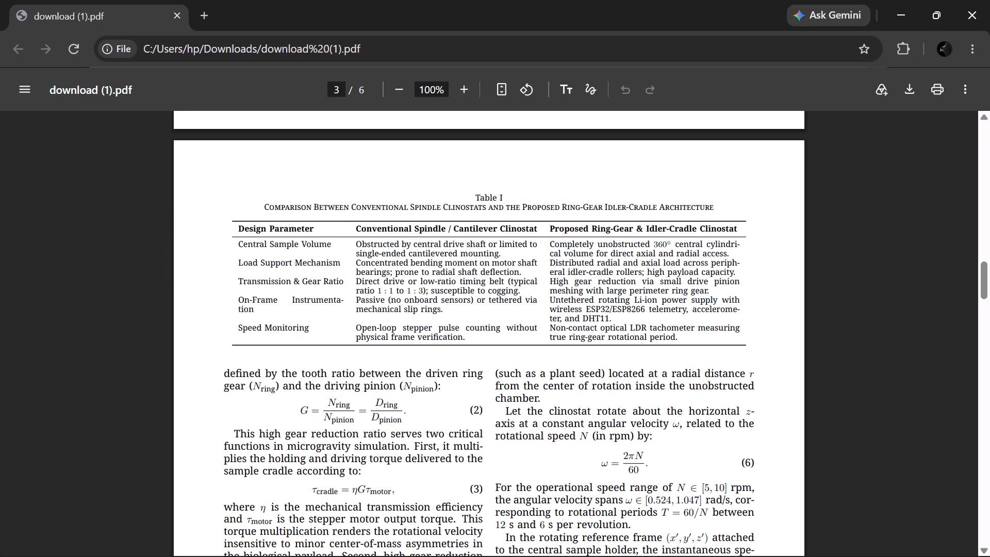
{"action": "left_click_drag", "start_coordinate": [343, 261], "coordinate": [242, 268]}
{"action": "left_click_drag", "start_coordinate": [241, 267], "coordinate": [238, 264]}
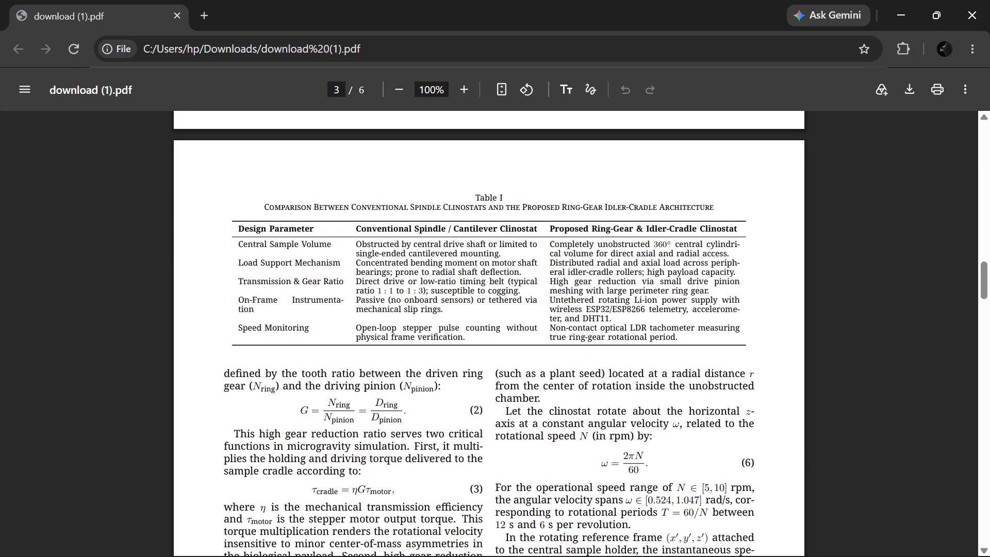
{"action": "left_click_drag", "start_coordinate": [238, 264], "coordinate": [286, 265]}
{"action": "left_click_drag", "start_coordinate": [287, 265], "coordinate": [324, 263]}
{"action": "left_click", "coordinate": [336, 263]}
{"action": "left_click", "coordinate": [342, 262]}
{"action": "left_click_drag", "start_coordinate": [342, 262], "coordinate": [232, 264]}
{"action": "left_click", "coordinate": [230, 264]}
{"action": "left_click_drag", "start_coordinate": [236, 259], "coordinate": [337, 261]}
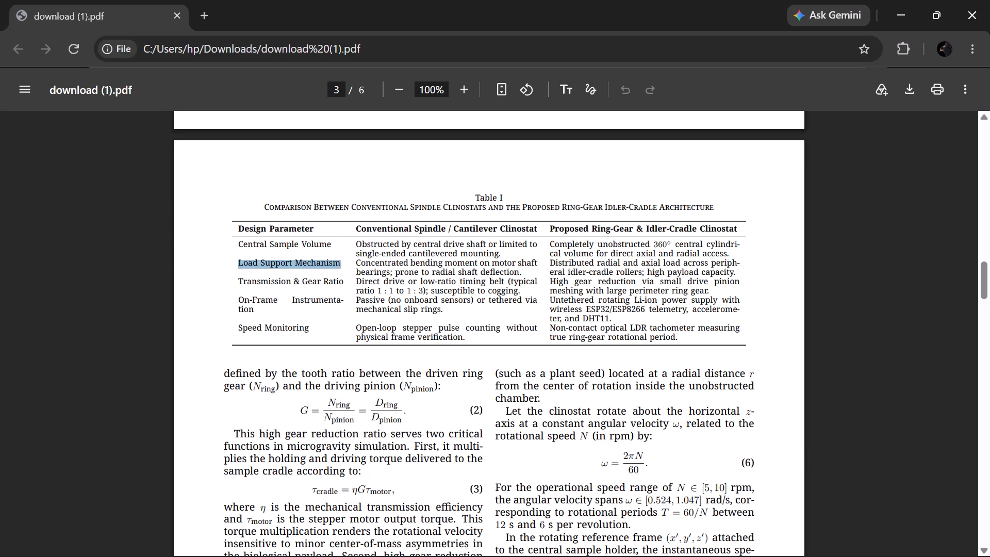
{"action": "left_click_drag", "start_coordinate": [337, 261], "coordinate": [338, 261]}
{"action": "key", "text": "ctrl+c"}
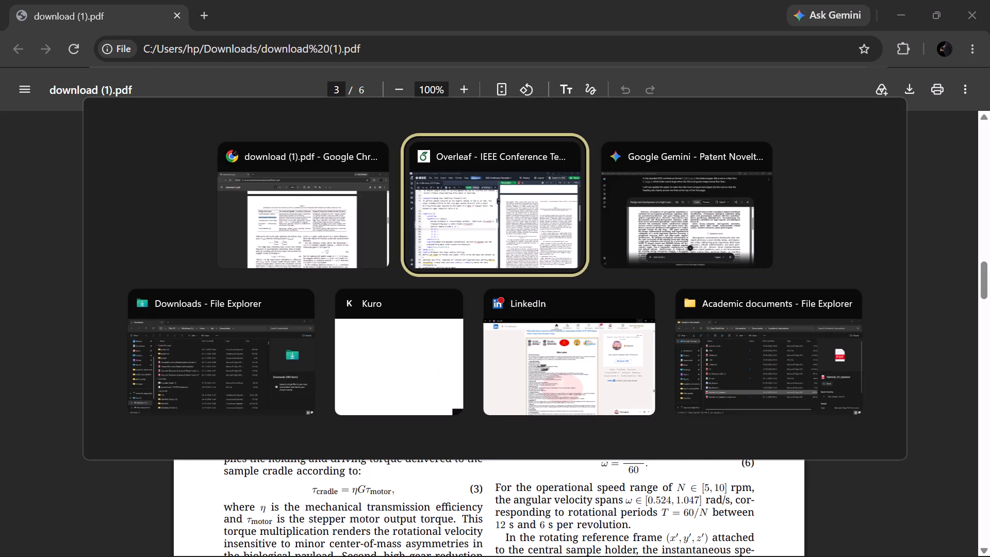
{"action": "key", "text": "ctrl+v"}
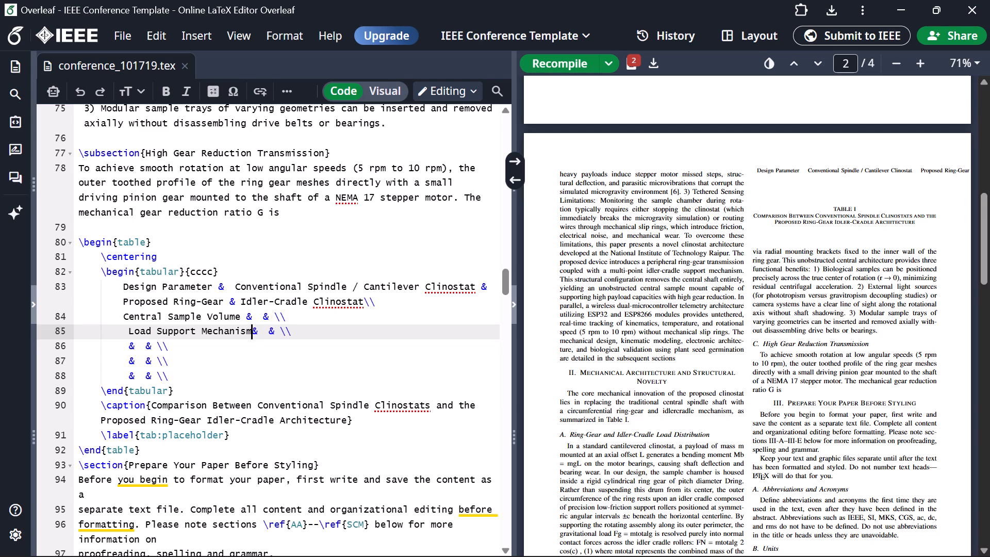
Copy "Transmission & Gear Ratio" from the draft PDF's Table I into the start of the row on line 86.
{"action": "left_click", "coordinate": [128, 344]}
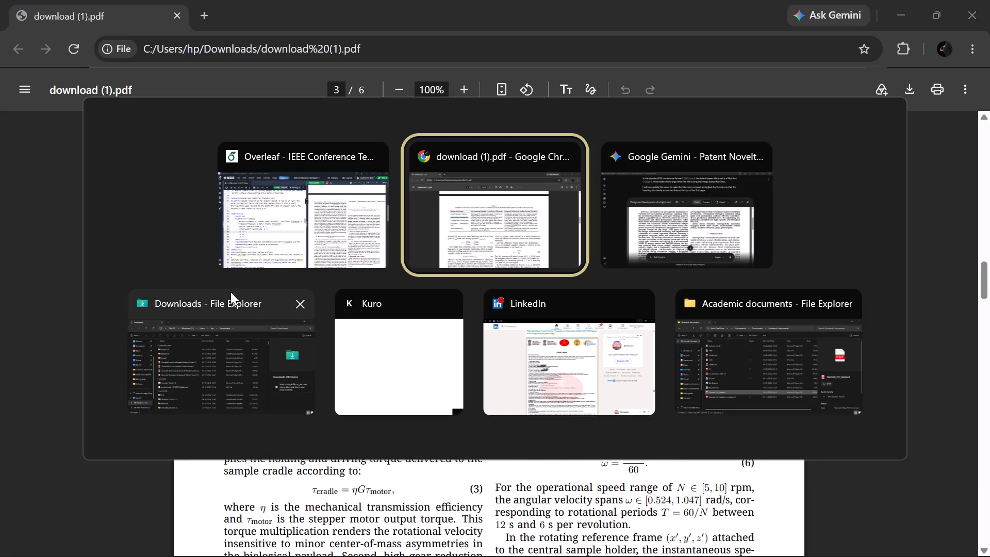
{"action": "left_click", "coordinate": [236, 278]}
{"action": "left_click_drag", "start_coordinate": [237, 278], "coordinate": [341, 284]}
{"action": "left_click", "coordinate": [341, 283]}
{"action": "left_click_drag", "start_coordinate": [341, 283], "coordinate": [341, 282]}
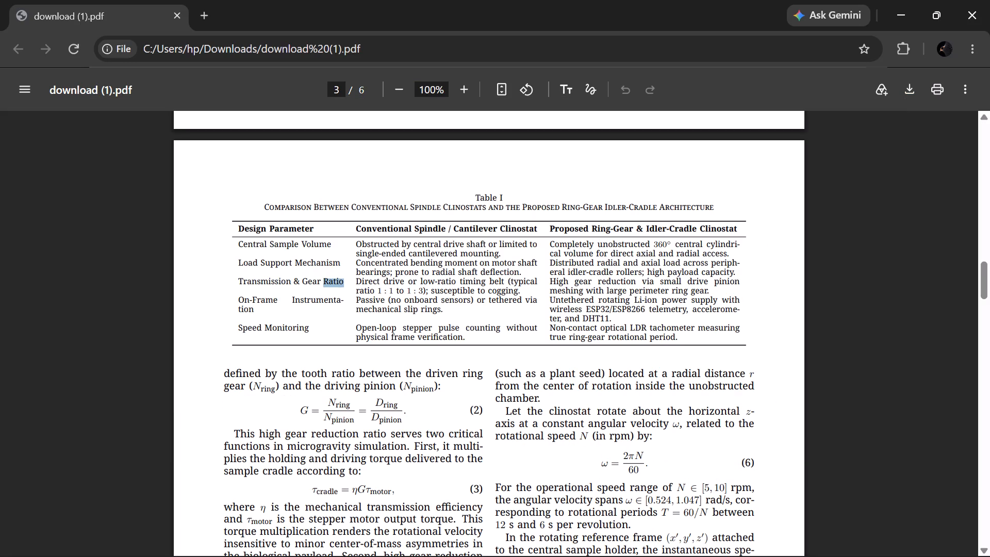
{"action": "left_click_drag", "start_coordinate": [341, 282], "coordinate": [225, 280]}
{"action": "left_click", "coordinate": [231, 277]}
{"action": "left_click_drag", "start_coordinate": [235, 275], "coordinate": [240, 276]}
{"action": "left_click_drag", "start_coordinate": [242, 278], "coordinate": [334, 278]}
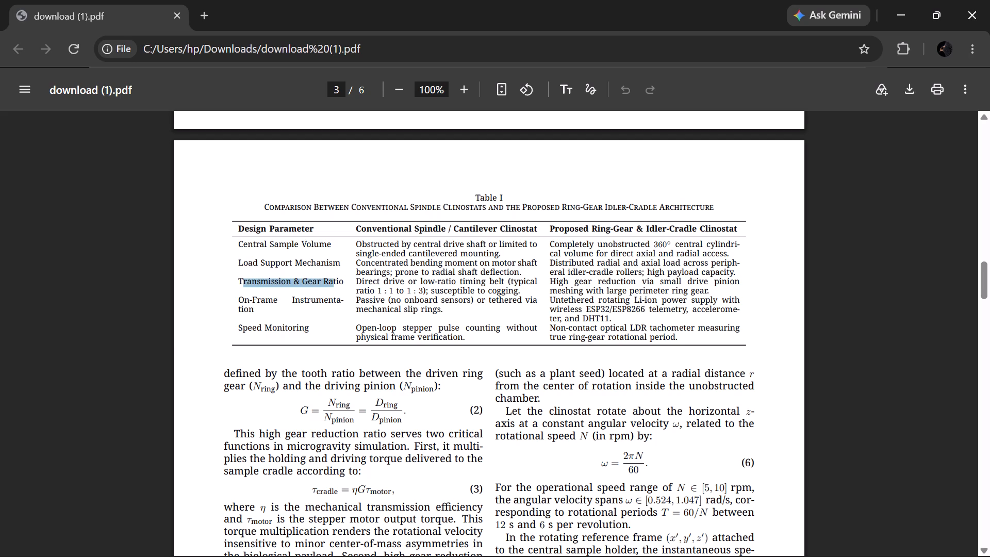
{"action": "left_click_drag", "start_coordinate": [334, 278], "coordinate": [334, 278]}
{"action": "double_click", "coordinate": [350, 278]}
{"action": "left_click_drag", "start_coordinate": [349, 279], "coordinate": [335, 279]}
{"action": "left_click", "coordinate": [347, 288]}
{"action": "left_click_drag", "start_coordinate": [345, 282], "coordinate": [341, 277]}
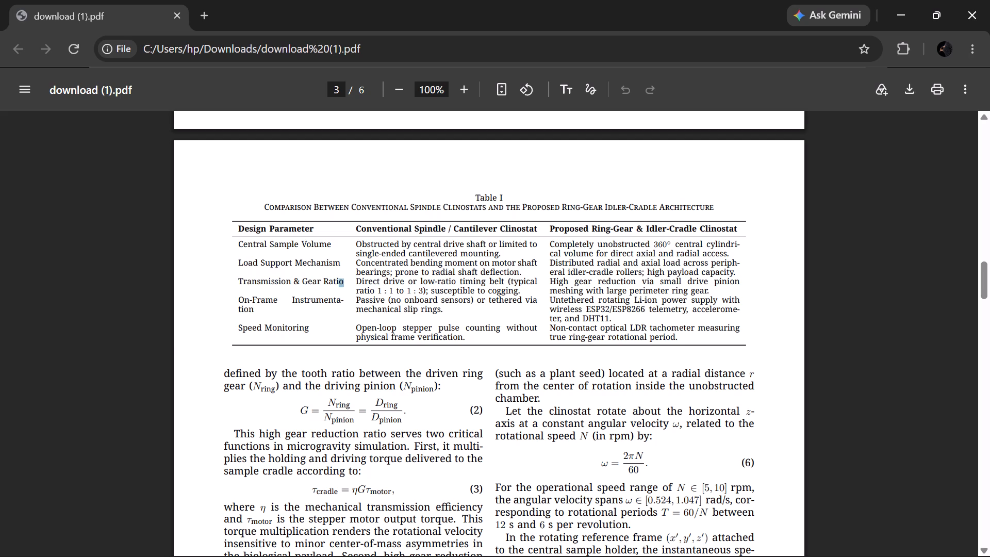
{"action": "left_click_drag", "start_coordinate": [341, 277], "coordinate": [238, 287]}
{"action": "key", "text": "ctrl+c"}
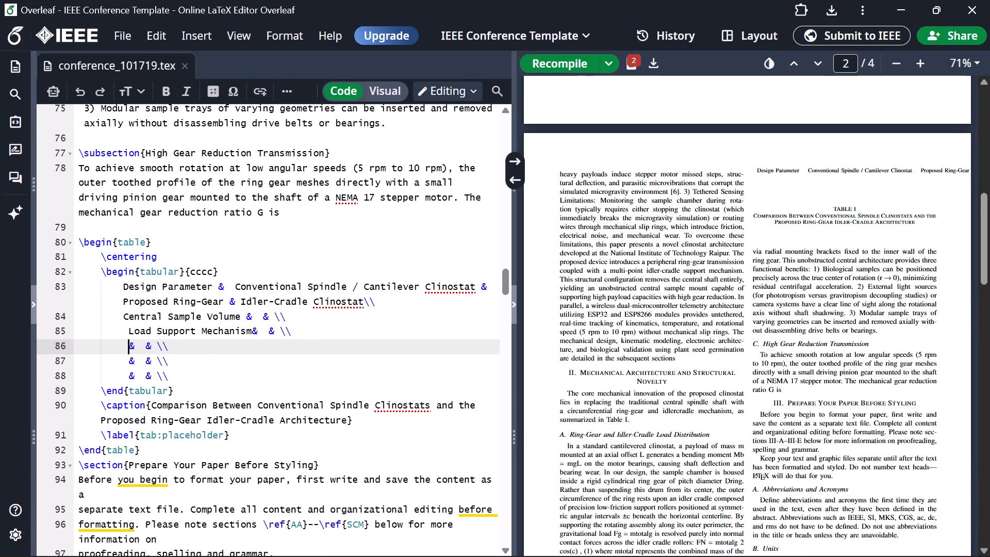
{"action": "key", "text": "ctrl+v"}
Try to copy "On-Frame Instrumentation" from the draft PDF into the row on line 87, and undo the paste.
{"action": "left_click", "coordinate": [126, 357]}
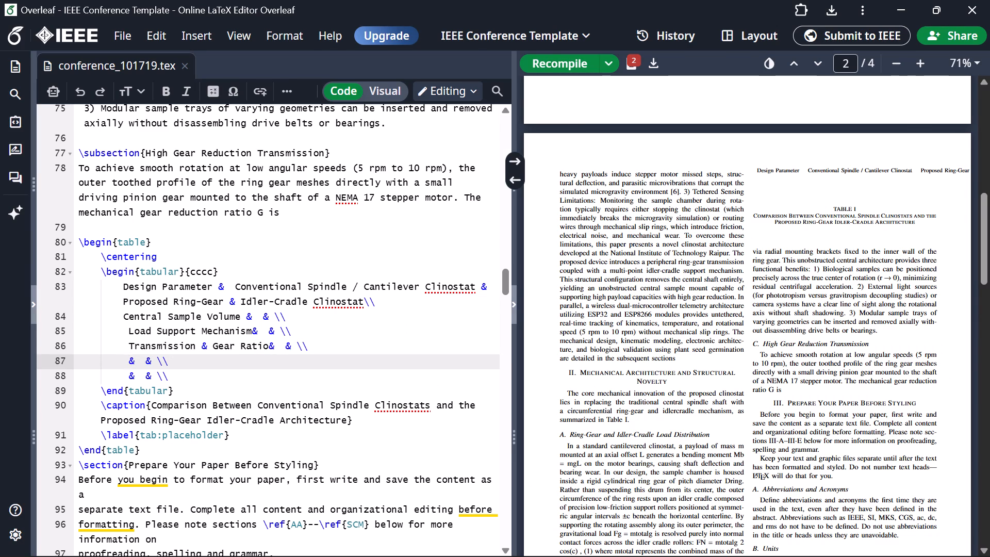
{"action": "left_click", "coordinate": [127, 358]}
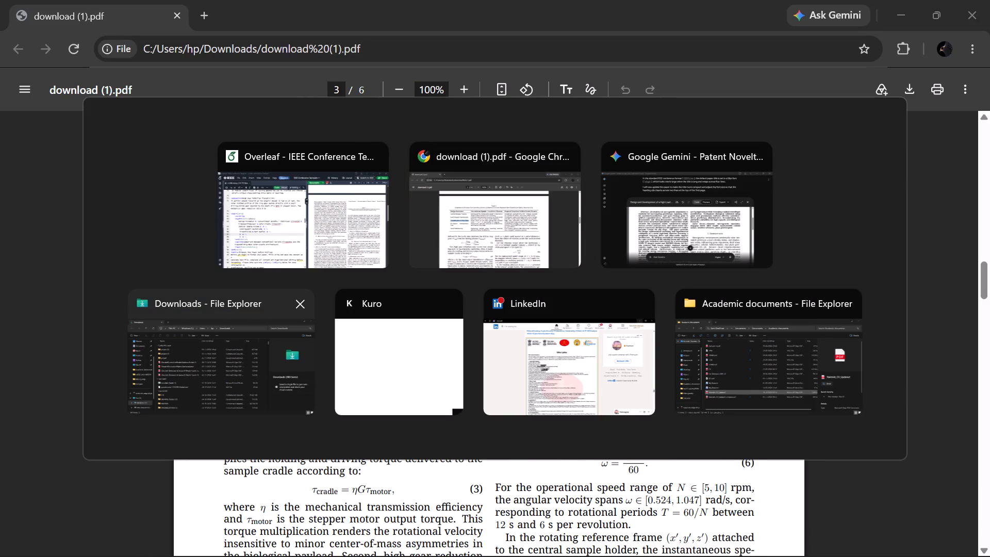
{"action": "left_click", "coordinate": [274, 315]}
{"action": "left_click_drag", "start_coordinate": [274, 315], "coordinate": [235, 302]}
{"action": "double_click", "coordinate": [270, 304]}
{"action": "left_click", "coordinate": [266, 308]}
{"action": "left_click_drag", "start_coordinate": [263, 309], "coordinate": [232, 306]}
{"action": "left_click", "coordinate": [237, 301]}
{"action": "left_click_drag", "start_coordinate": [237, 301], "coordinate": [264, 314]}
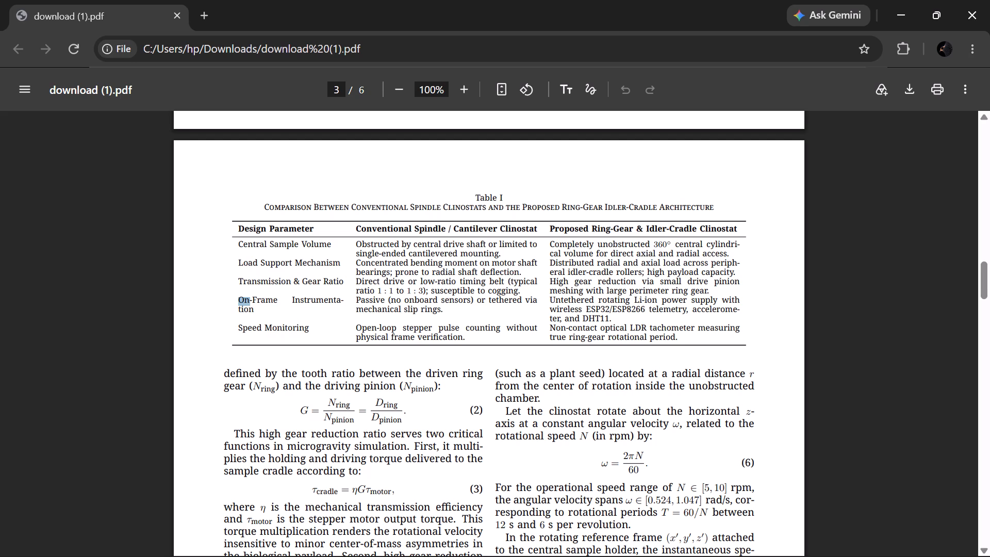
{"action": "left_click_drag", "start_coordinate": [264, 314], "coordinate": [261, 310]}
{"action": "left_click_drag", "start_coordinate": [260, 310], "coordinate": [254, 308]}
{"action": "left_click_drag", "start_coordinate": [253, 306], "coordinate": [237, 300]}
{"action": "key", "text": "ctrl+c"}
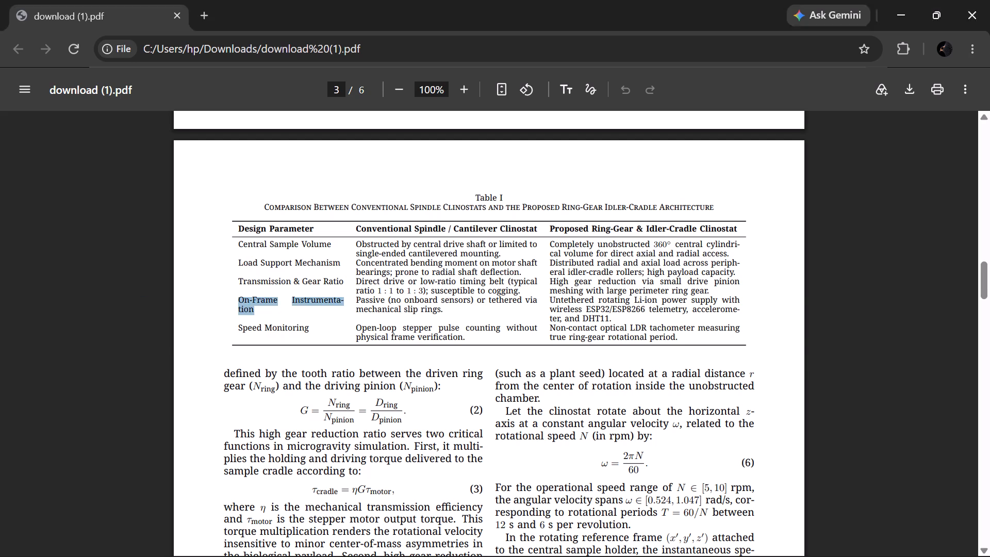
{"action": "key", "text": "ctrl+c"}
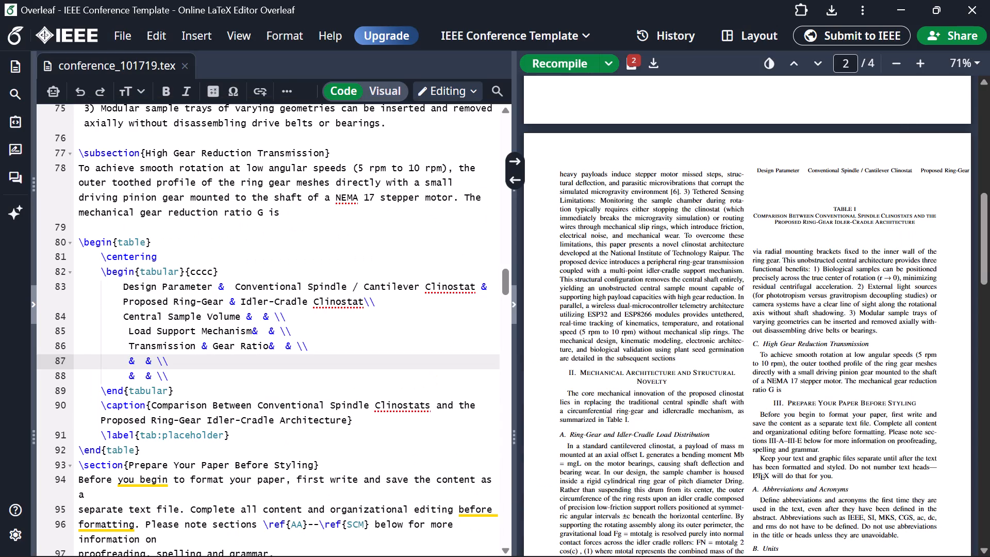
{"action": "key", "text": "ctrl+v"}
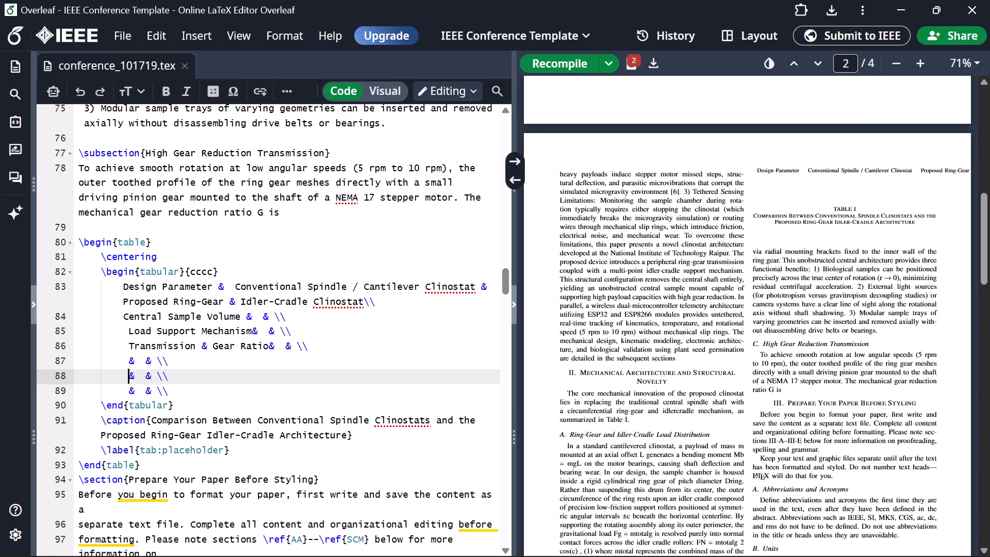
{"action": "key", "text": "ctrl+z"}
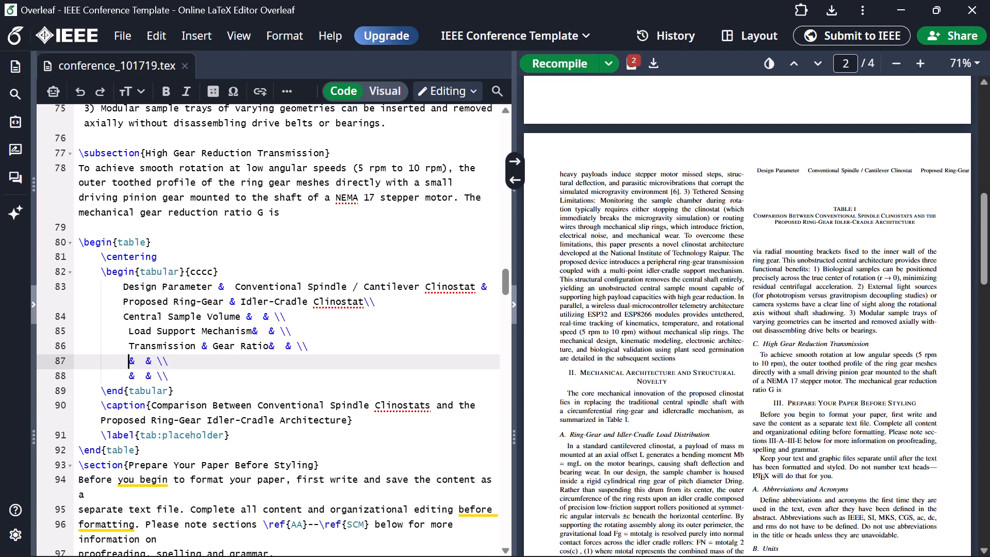
Copy "On-Frame Instrumentation" from the draft PDF's Table I into the first cell of the row on line 87.
{"action": "left_click", "coordinate": [291, 309]}
{"action": "left_click_drag", "start_coordinate": [292, 309], "coordinate": [242, 315]}
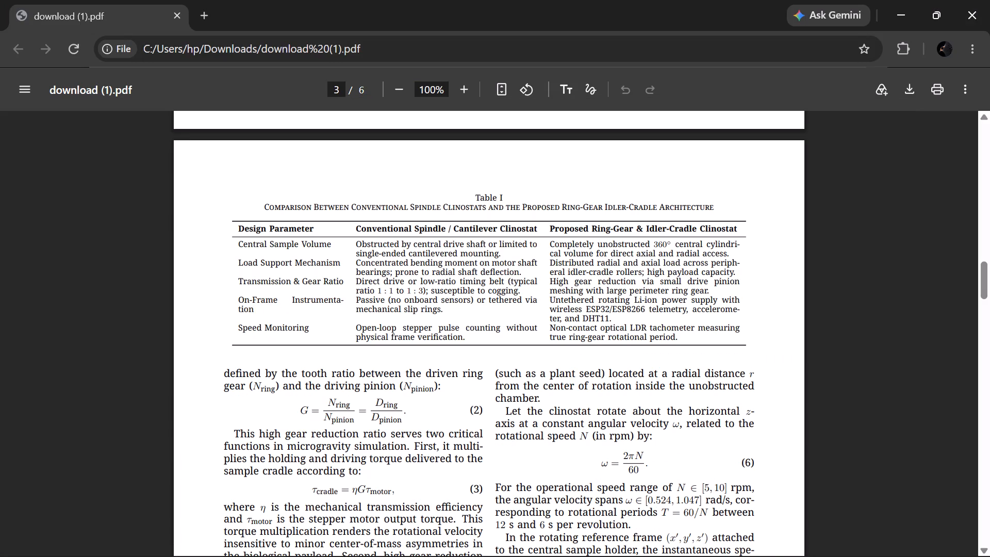
{"action": "left_click_drag", "start_coordinate": [242, 315], "coordinate": [234, 296]}
{"action": "left_click", "coordinate": [253, 308]}
{"action": "left_click_drag", "start_coordinate": [254, 308], "coordinate": [241, 300]}
{"action": "left_click", "coordinate": [237, 297]}
{"action": "left_click_drag", "start_coordinate": [237, 298], "coordinate": [261, 312]}
{"action": "left_click_drag", "start_coordinate": [261, 312], "coordinate": [257, 314]}
{"action": "left_click_drag", "start_coordinate": [254, 313], "coordinate": [239, 293]}
{"action": "key", "text": "ctrl+c"}
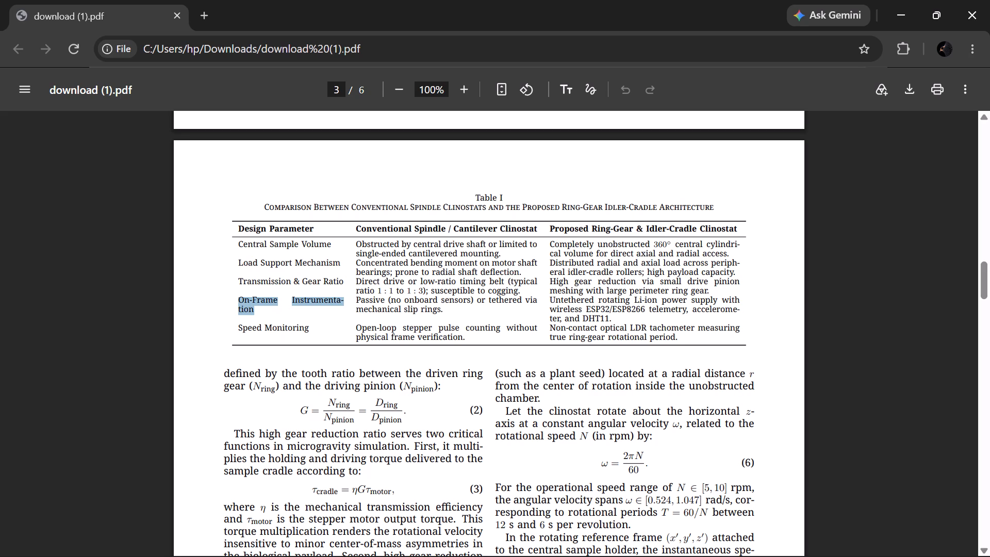
{"action": "key", "text": "ctrl+v"}
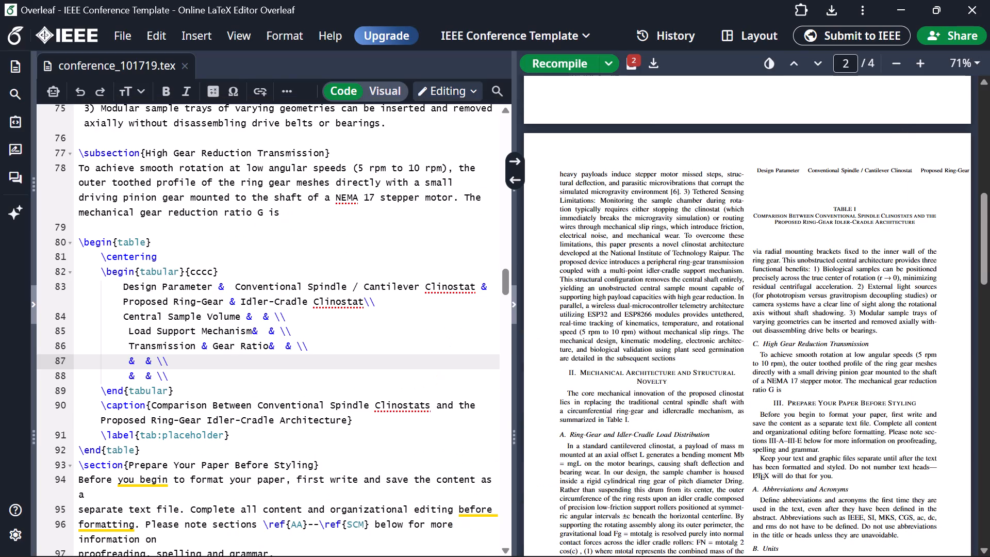
Copy "Speed Monitoring" from the draft PDF's Table I into the first cell of the row on line 88.
{"action": "left_click", "coordinate": [134, 379]}
{"action": "left_click", "coordinate": [126, 378]}
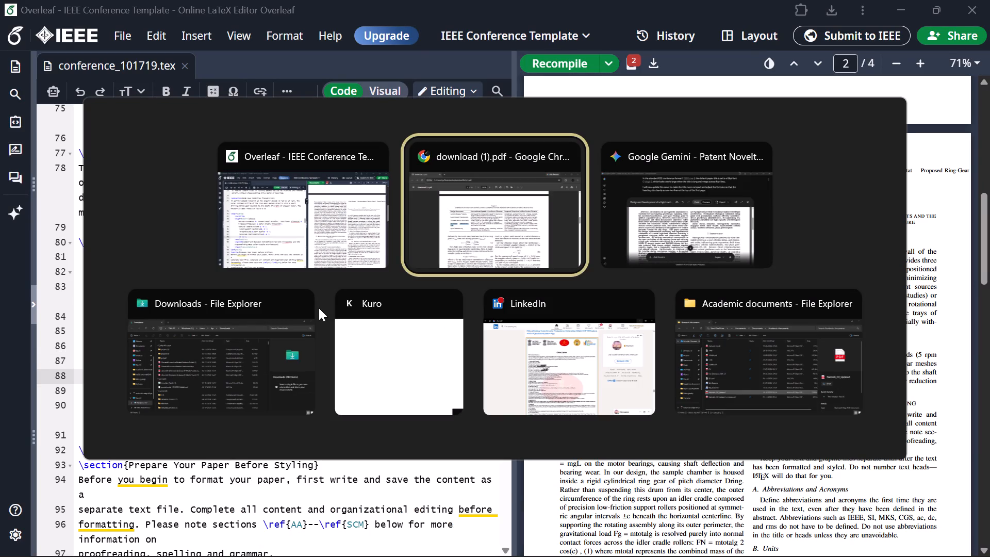
{"action": "left_click", "coordinate": [318, 332]}
{"action": "left_click_drag", "start_coordinate": [317, 332], "coordinate": [211, 325]}
{"action": "left_click", "coordinate": [238, 331]}
{"action": "left_click_drag", "start_coordinate": [238, 331], "coordinate": [302, 333]}
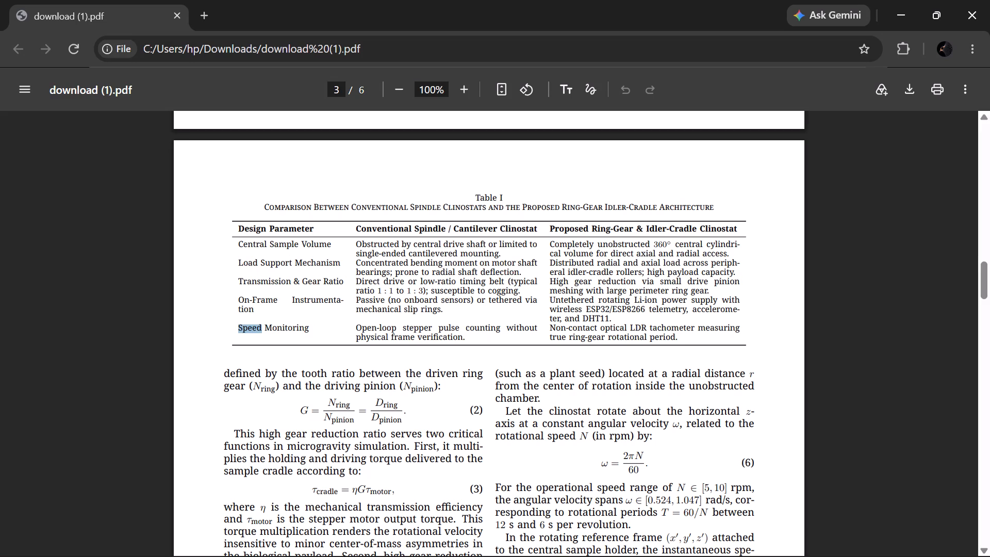
{"action": "left_click", "coordinate": [310, 329]}
{"action": "left_click", "coordinate": [311, 331]}
{"action": "left_click_drag", "start_coordinate": [311, 331], "coordinate": [229, 318]}
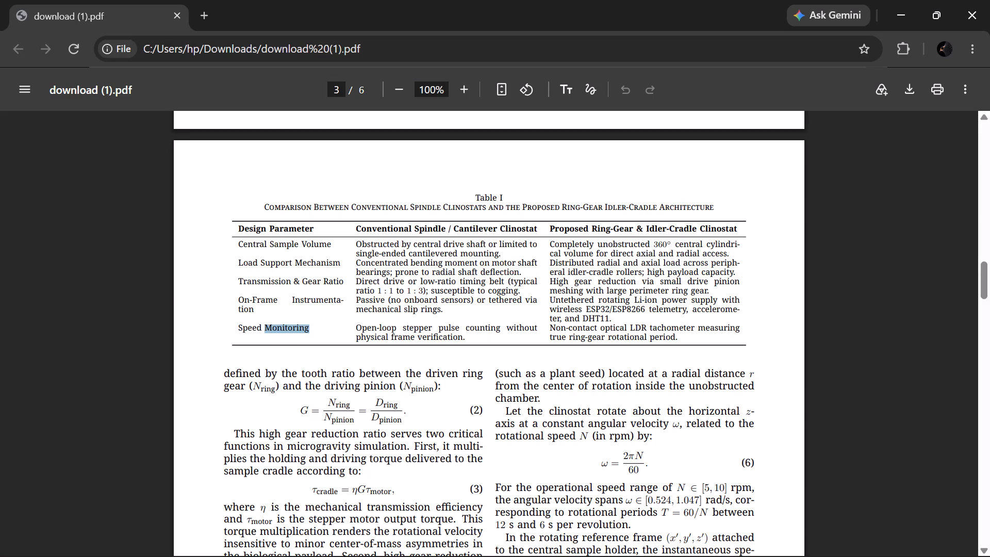
{"action": "left_click_drag", "start_coordinate": [229, 318], "coordinate": [238, 323]}
{"action": "double_click", "coordinate": [239, 322]}
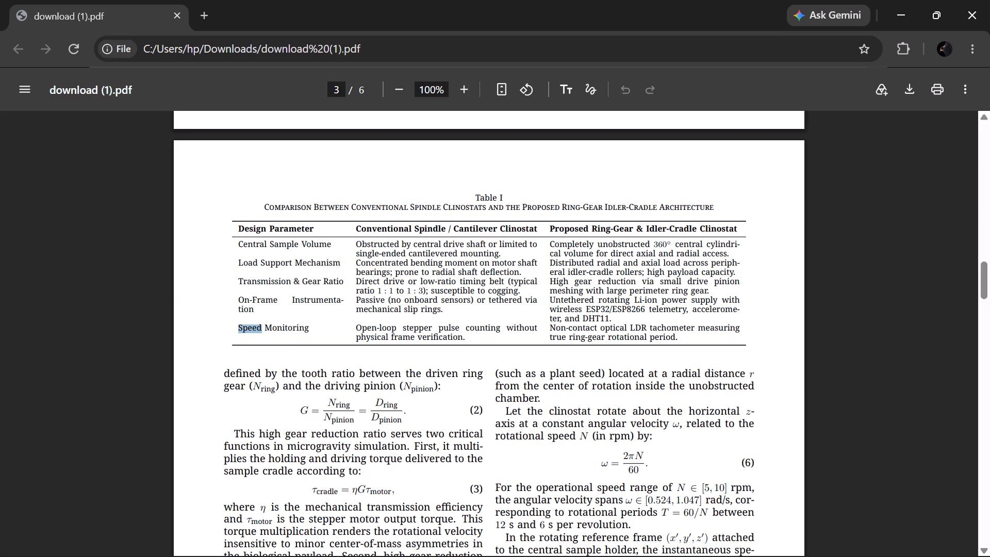
{"action": "double_click", "coordinate": [308, 329]}
{"action": "left_click_drag", "start_coordinate": [310, 329], "coordinate": [235, 323]}
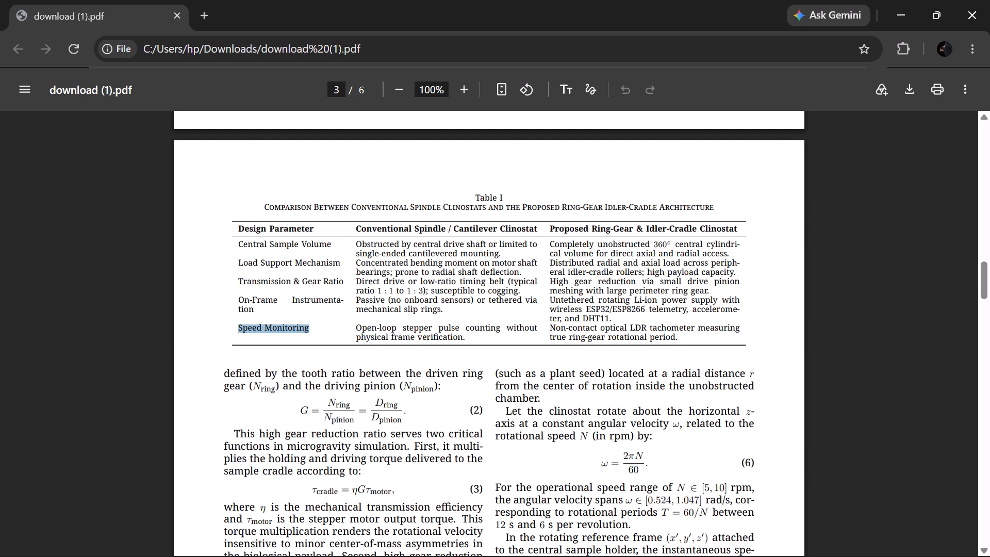
{"action": "left_click_drag", "start_coordinate": [235, 323], "coordinate": [234, 323]}
{"action": "key", "text": "ctrl+c"}
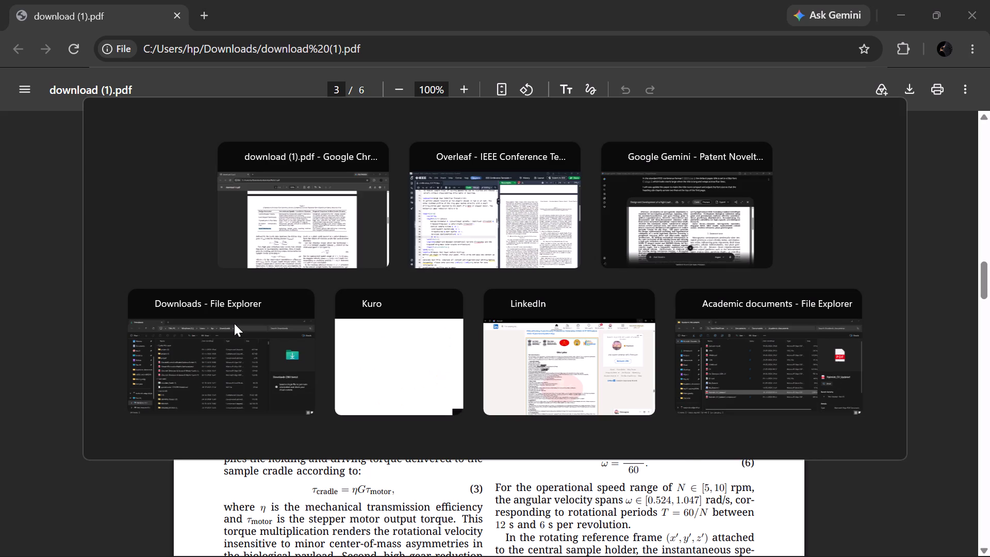
{"action": "key", "text": "ctrl+v"}
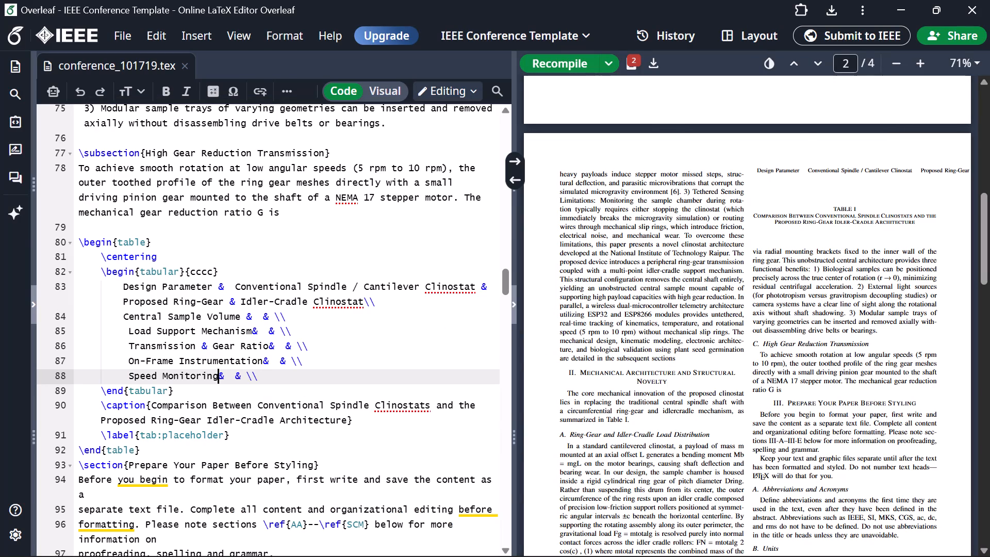
Recompile the document and check Table I's first column and the text below it on page 2.
{"action": "left_click", "coordinate": [530, 63]}
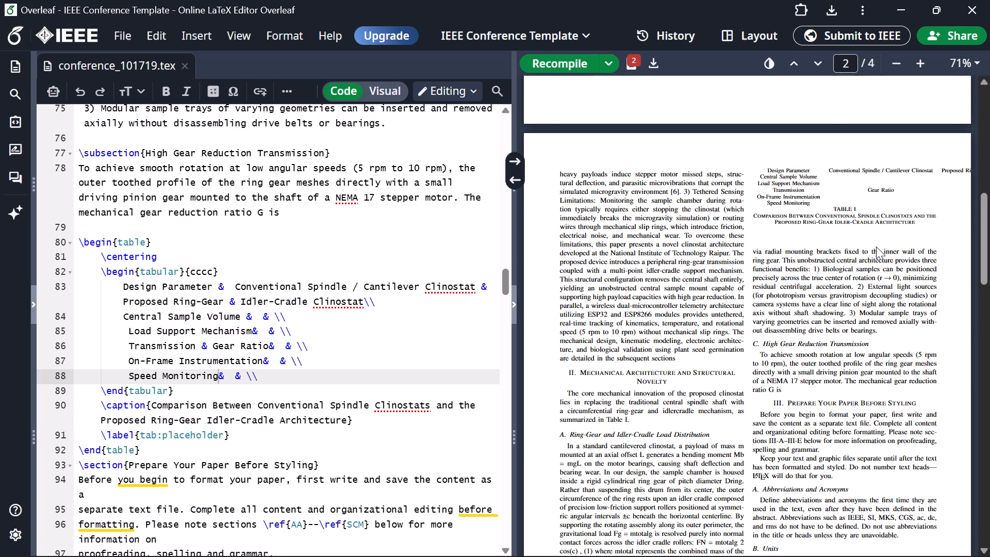
{"action": "scroll", "coordinate": [815, 267], "scroll_direction": "down", "scroll_amount": 2}
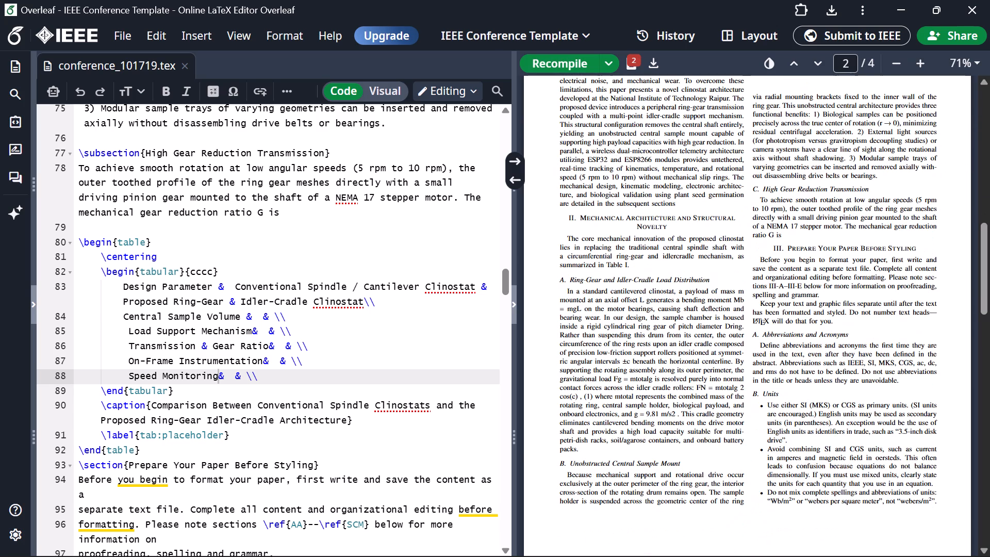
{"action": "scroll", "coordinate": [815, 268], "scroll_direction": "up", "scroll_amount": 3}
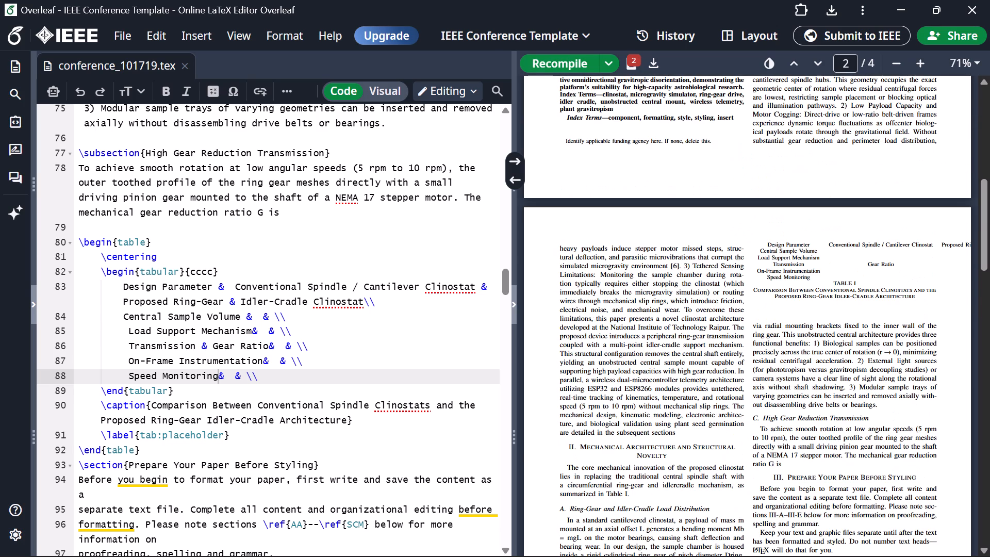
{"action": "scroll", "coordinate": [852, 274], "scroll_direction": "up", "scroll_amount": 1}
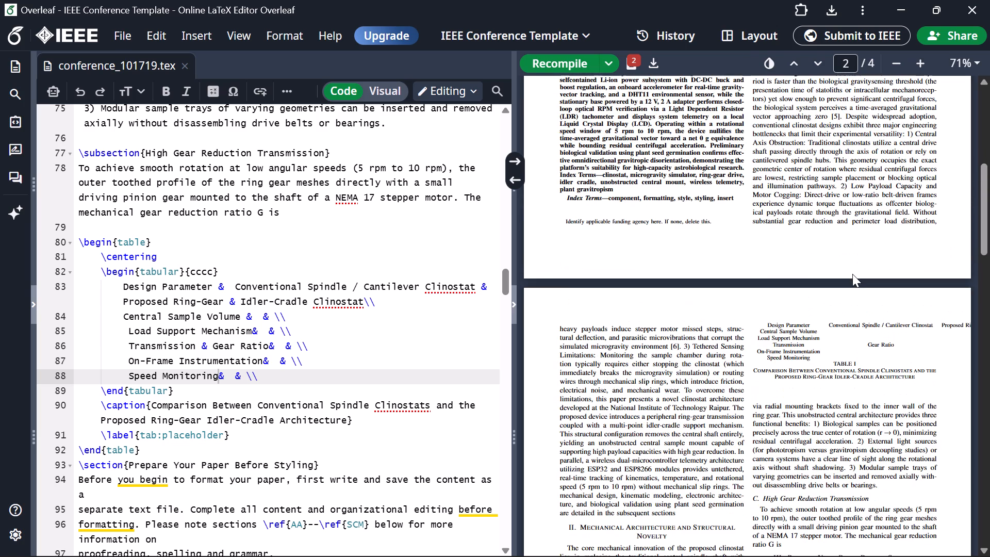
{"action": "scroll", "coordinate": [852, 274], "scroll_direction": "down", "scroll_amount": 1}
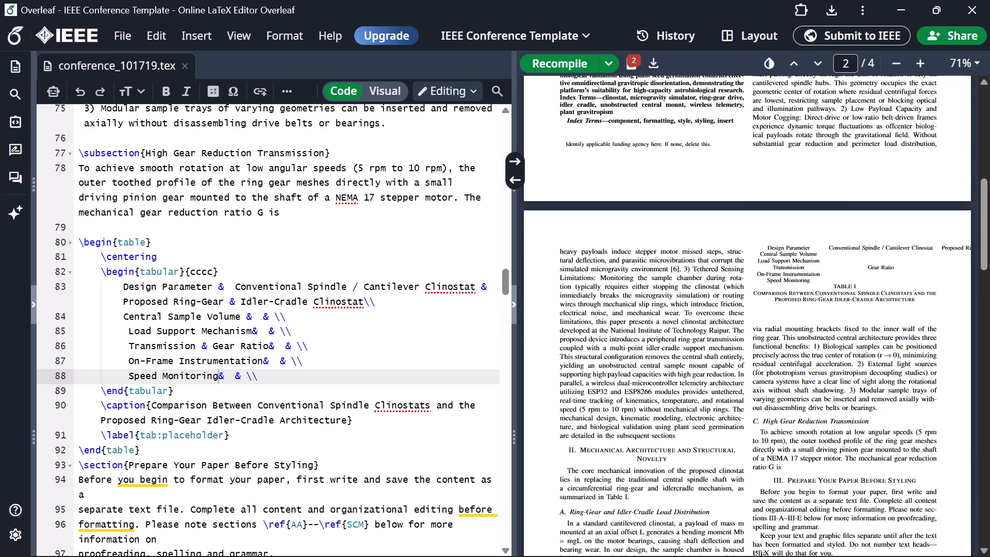
Copy "Obstructed by central drive shaft or limited to single-ended cantilevered mounting." from the draft PDF's Table I into the second cell on line 84.
{"action": "left_click", "coordinate": [257, 319]}
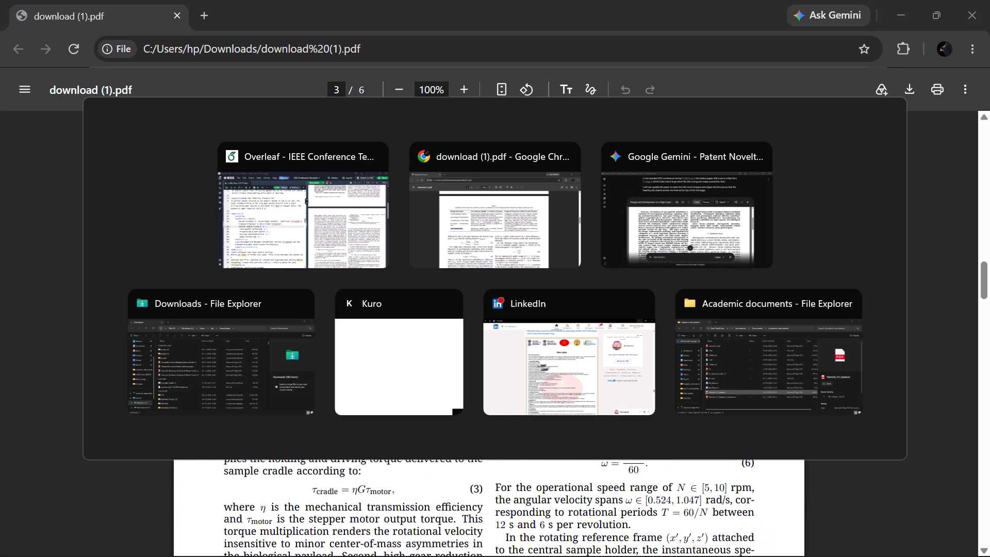
{"action": "left_click", "coordinate": [359, 240]}
{"action": "left_click_drag", "start_coordinate": [359, 240], "coordinate": [517, 273]}
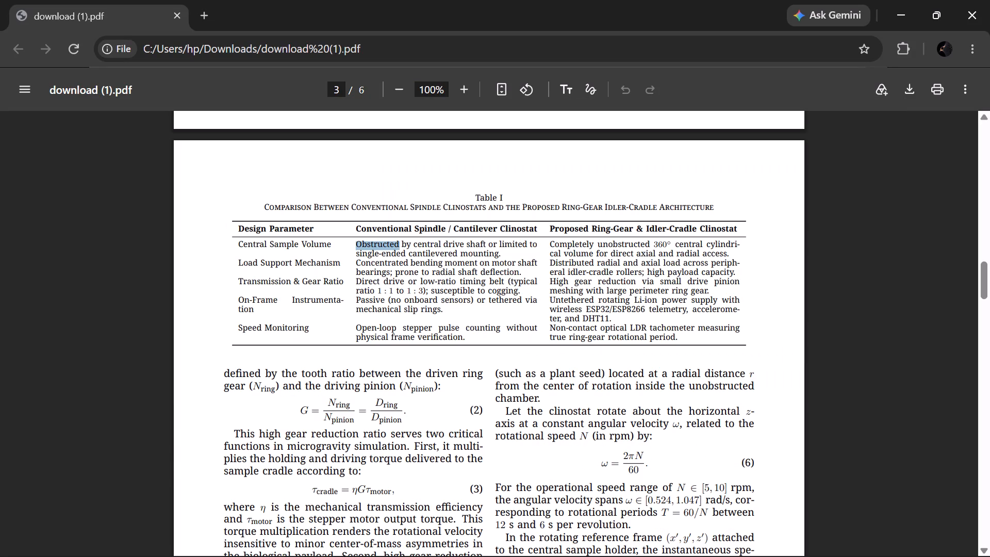
{"action": "left_click_drag", "start_coordinate": [517, 273], "coordinate": [532, 252]}
{"action": "left_click", "coordinate": [510, 251]}
{"action": "left_click_drag", "start_coordinate": [510, 251], "coordinate": [435, 228]}
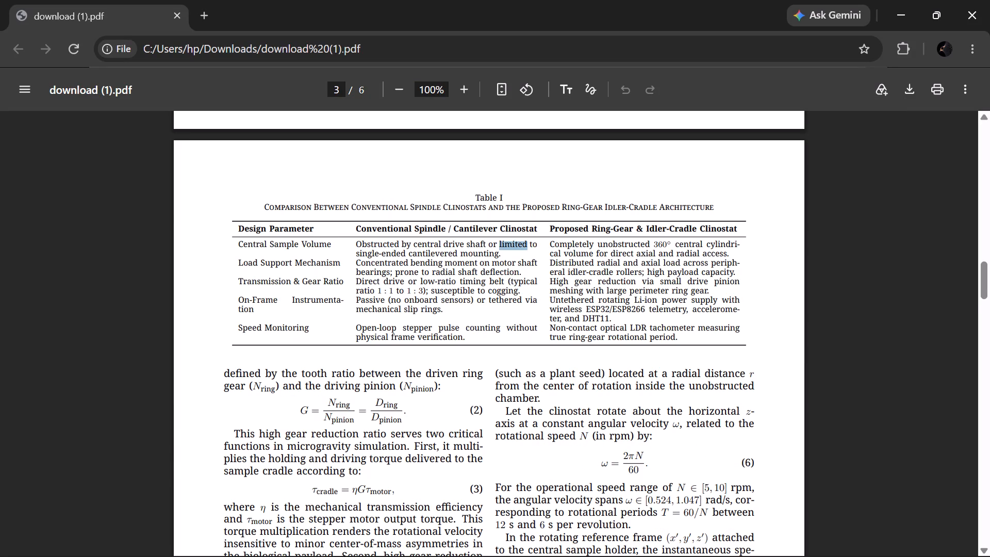
{"action": "scroll", "coordinate": [529, 245], "scroll_direction": "up", "scroll_amount": 1}
{"action": "scroll", "coordinate": [529, 245], "scroll_direction": "up", "scroll_amount": 3, "text": "ctrl"}
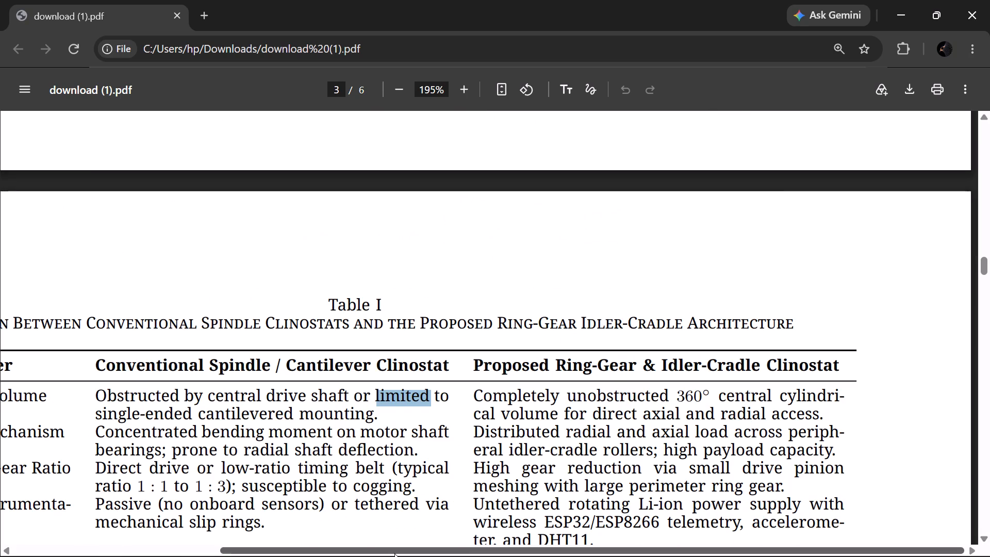
{"action": "left_click_drag", "start_coordinate": [394, 555], "coordinate": [332, 532]}
{"action": "scroll", "coordinate": [442, 439], "scroll_direction": "down", "scroll_amount": 2}
{"action": "left_click", "coordinate": [495, 249]}
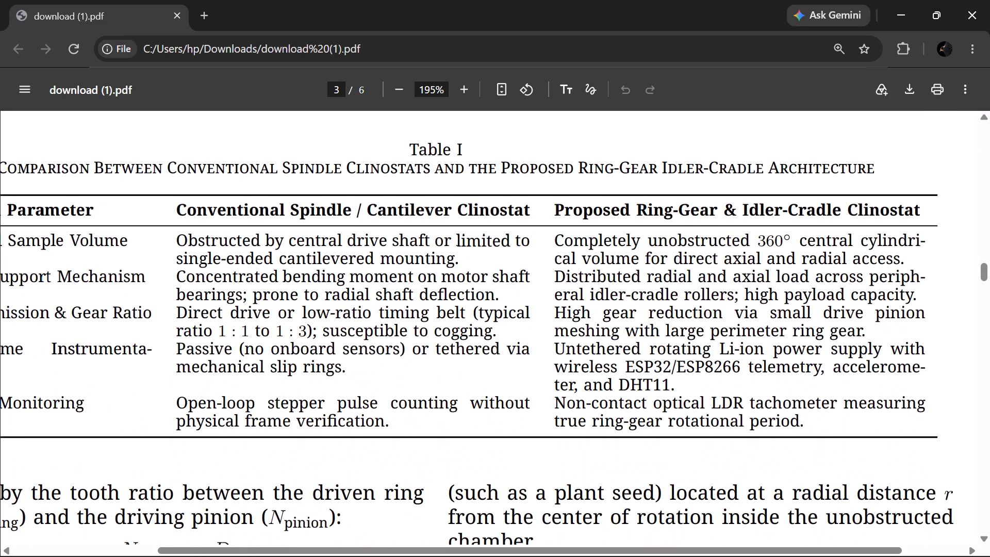
{"action": "left_click", "coordinate": [469, 269]}
{"action": "left_click_drag", "start_coordinate": [468, 269], "coordinate": [421, 249]}
{"action": "double_click", "coordinate": [464, 261]}
{"action": "left_click_drag", "start_coordinate": [467, 257], "coordinate": [221, 220]}
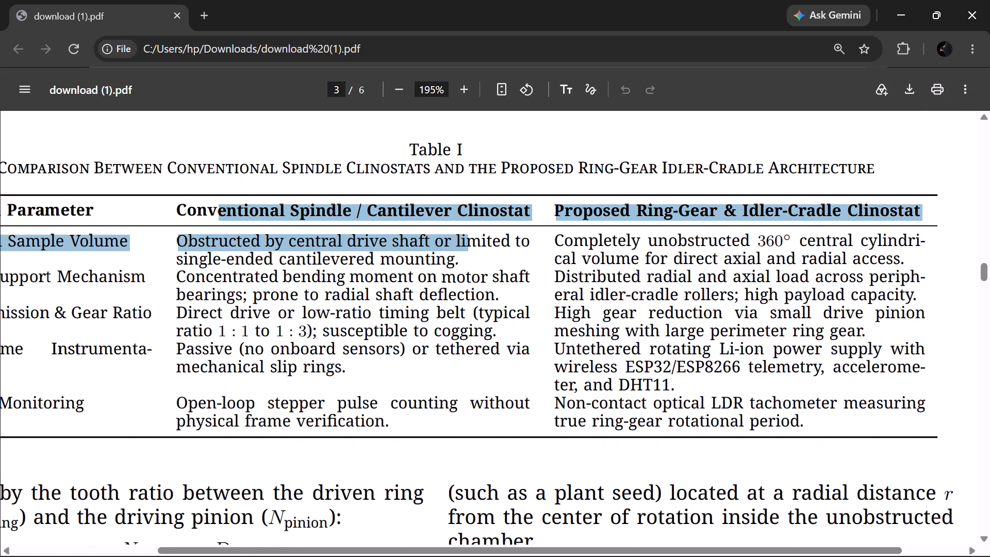
{"action": "left_click_drag", "start_coordinate": [221, 220], "coordinate": [215, 223]}
{"action": "double_click", "coordinate": [166, 231]}
{"action": "left_click_drag", "start_coordinate": [171, 233], "coordinate": [462, 273]}
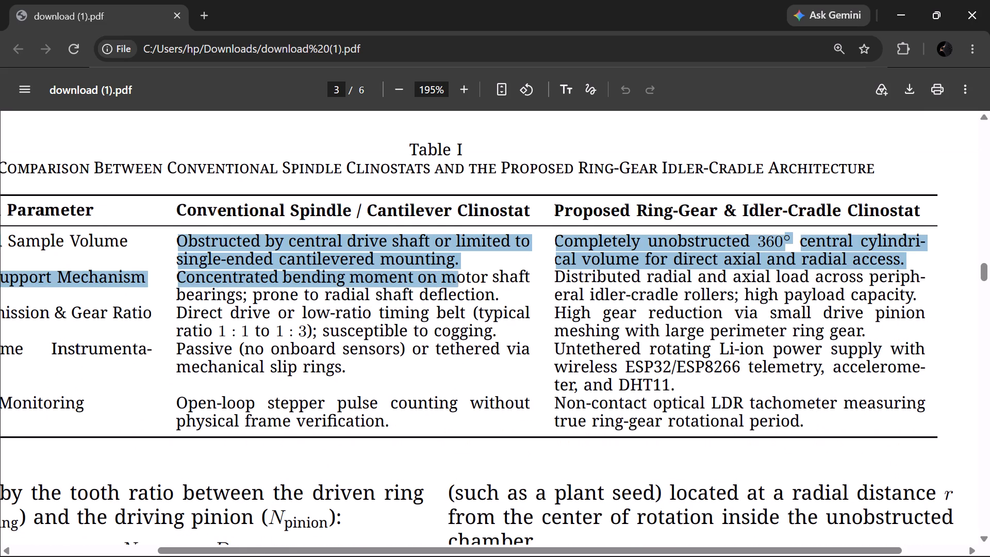
{"action": "left_click_drag", "start_coordinate": [462, 273], "coordinate": [465, 261]}
{"action": "key", "text": "ctrl+c"}
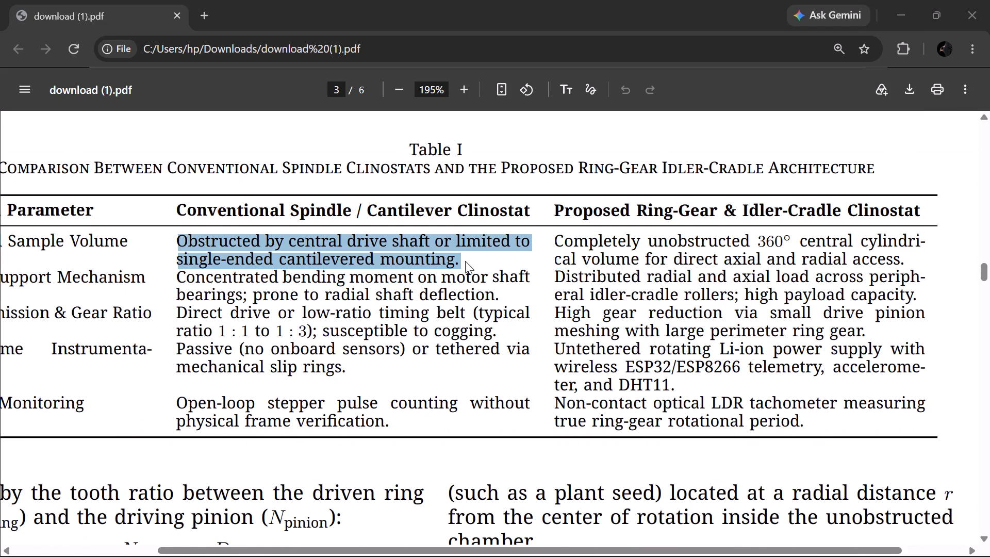
{"action": "key", "text": "ctrl+v"}
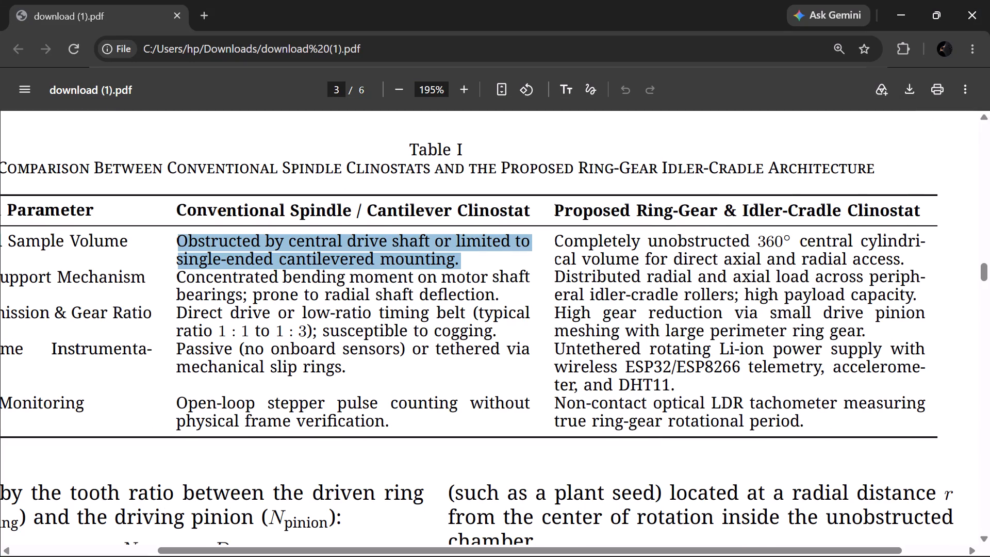
Copy "Completely unobstructed 360° central cylindrical volume for direct axial and radial access" from the draft PDF's Table I into the third cell on line 86.
{"action": "left_click", "coordinate": [555, 239]}
{"action": "left_click_drag", "start_coordinate": [555, 239], "coordinate": [936, 251]}
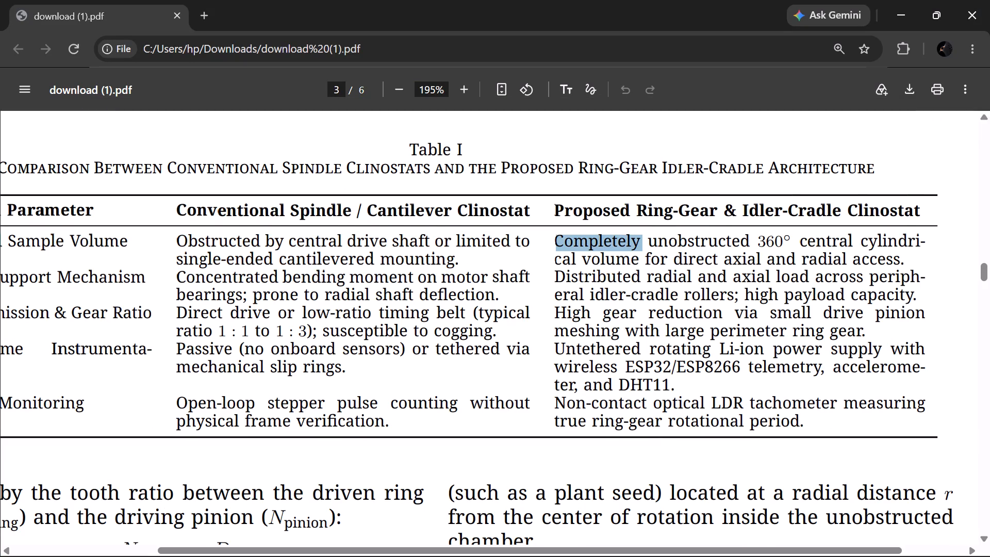
{"action": "left_click_drag", "start_coordinate": [936, 251], "coordinate": [911, 251]}
{"action": "left_click", "coordinate": [909, 266]}
{"action": "left_click_drag", "start_coordinate": [909, 267], "coordinate": [893, 257]}
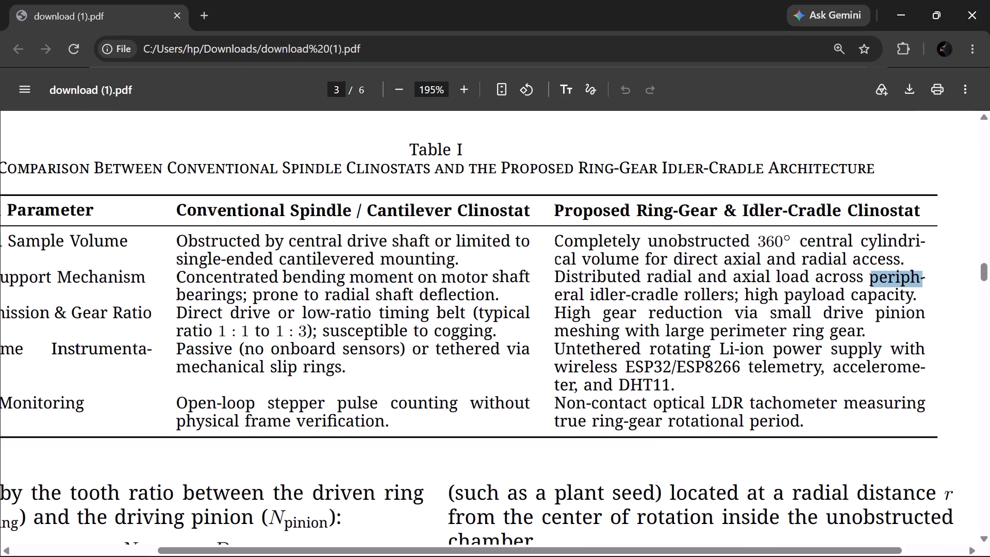
{"action": "left_click", "coordinate": [910, 256]}
{"action": "left_click_drag", "start_coordinate": [910, 256], "coordinate": [561, 239]}
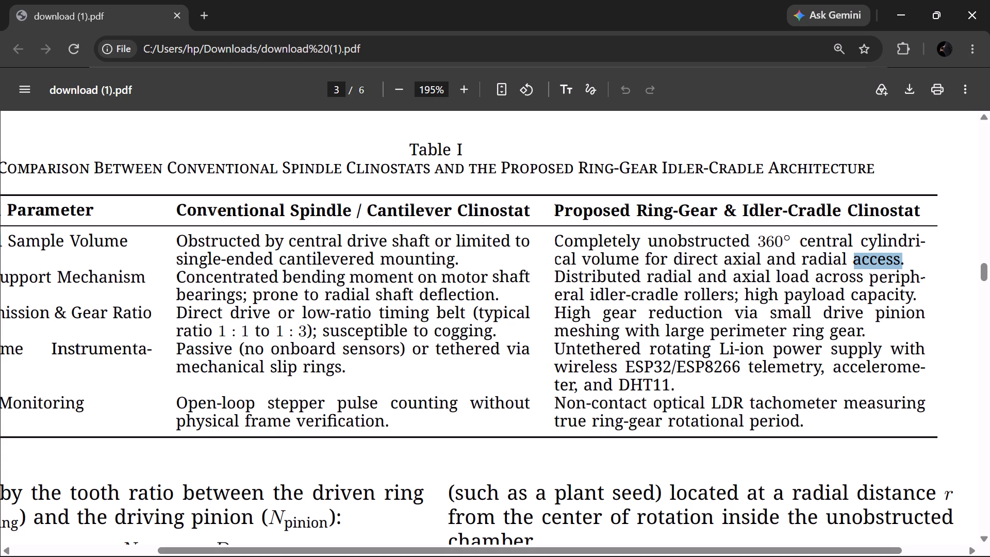
{"action": "left_click", "coordinate": [552, 238]}
{"action": "left_click_drag", "start_coordinate": [552, 238], "coordinate": [989, 266]}
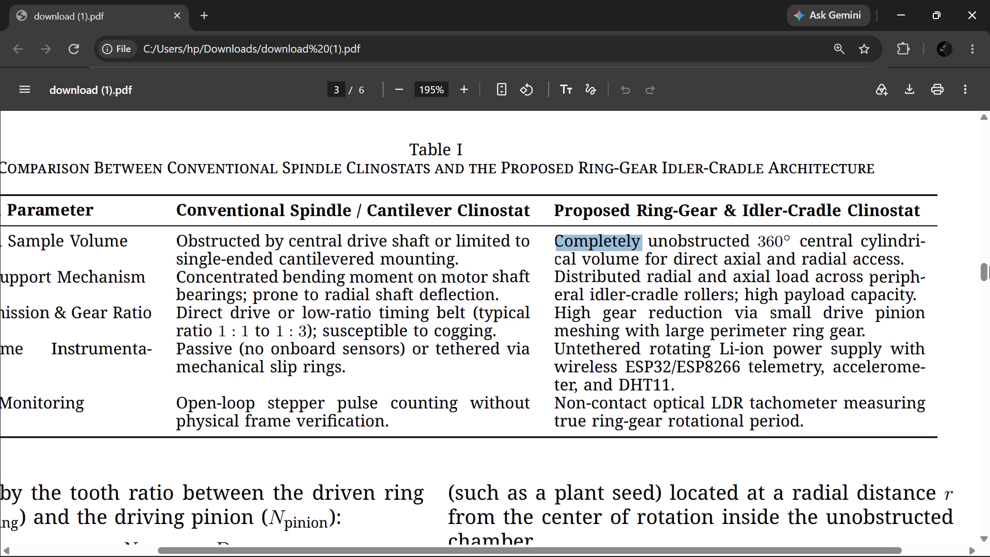
{"action": "left_click_drag", "start_coordinate": [989, 266], "coordinate": [932, 257]}
{"action": "left_click", "coordinate": [915, 259]}
{"action": "left_click_drag", "start_coordinate": [903, 256], "coordinate": [540, 225]}
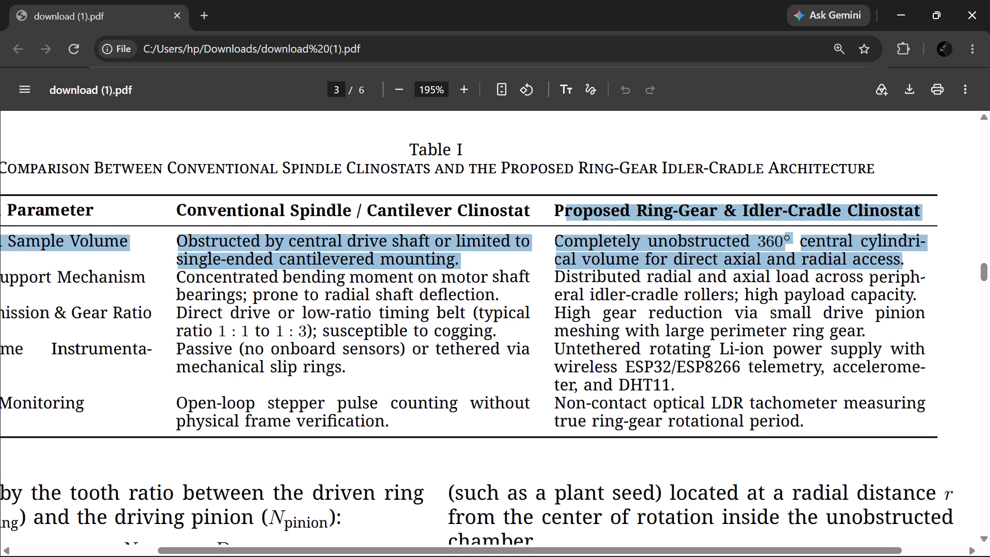
{"action": "left_click_drag", "start_coordinate": [540, 225], "coordinate": [547, 238]}
{"action": "key", "text": "ctrl+c"}
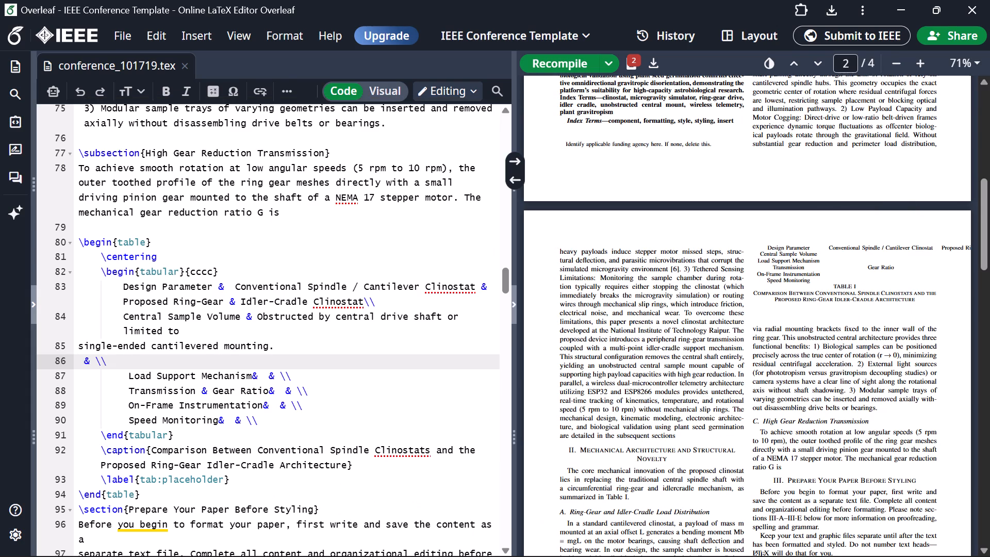
{"action": "left_click", "coordinate": [94, 362]}
{"action": "key", "text": "ctrl+v"}
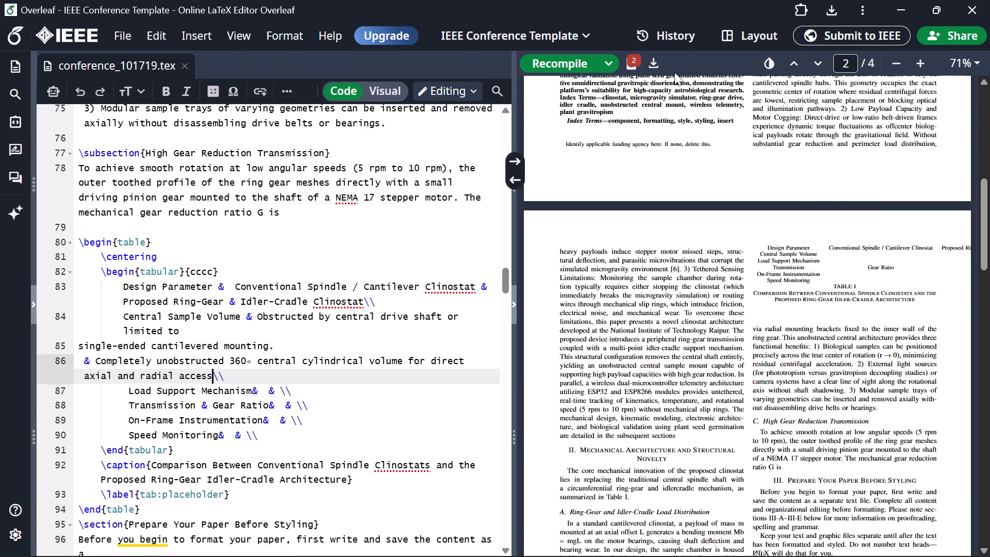
Recompile the document and check how the Central Sample Volume row of Table I fits the column on page 2.
{"action": "left_click", "coordinate": [583, 71]}
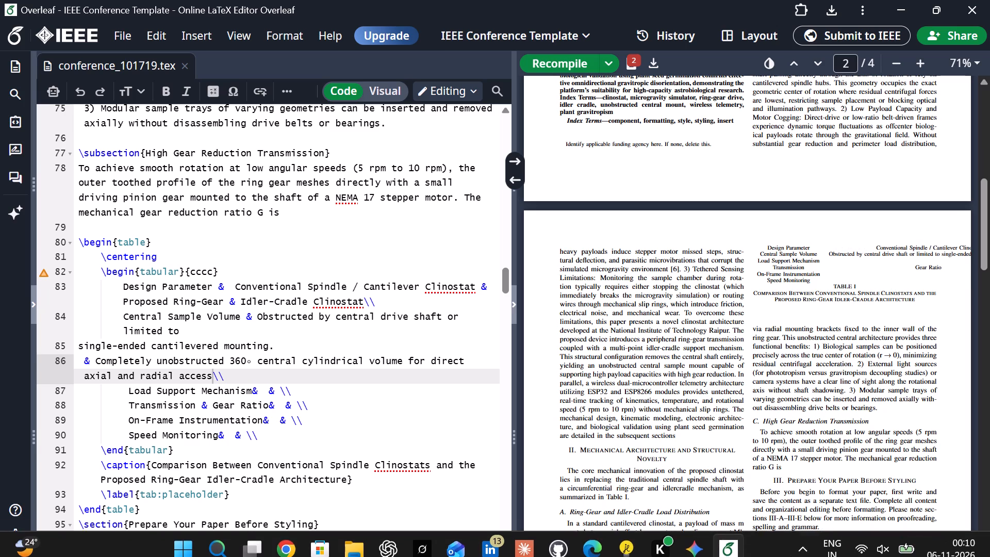
{"action": "left_click_drag", "start_coordinate": [982, 226], "coordinate": [979, 234]}
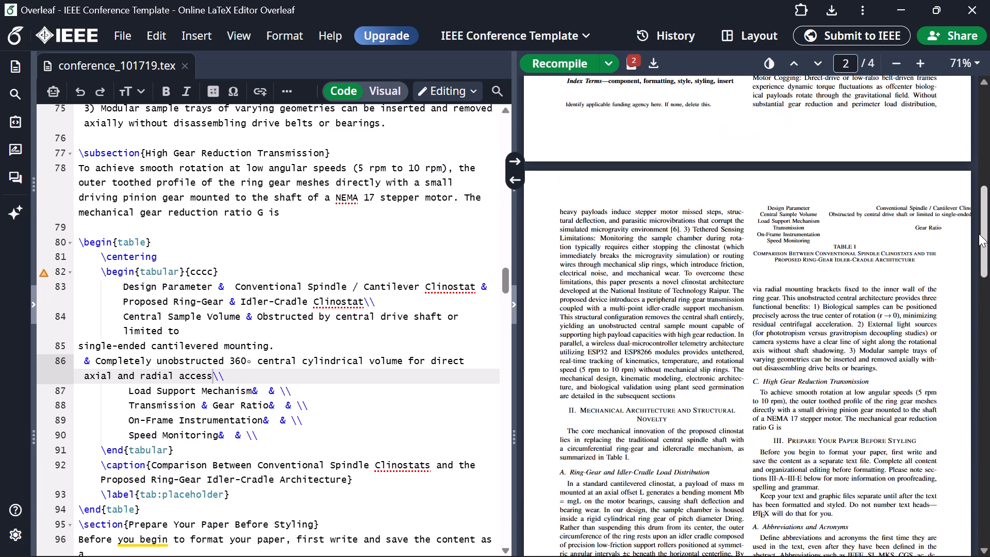
{"action": "left_click", "coordinate": [859, 238]}
{"action": "left_click_drag", "start_coordinate": [859, 239], "coordinate": [753, 244]}
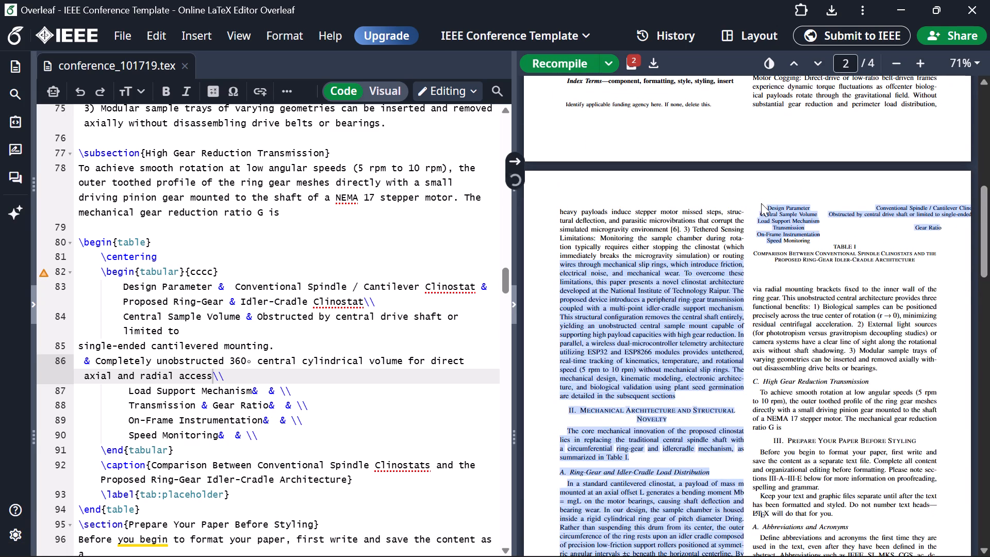
{"action": "left_click", "coordinate": [760, 202]}
{"action": "scroll", "coordinate": [811, 179], "scroll_direction": "up", "scroll_amount": 4}
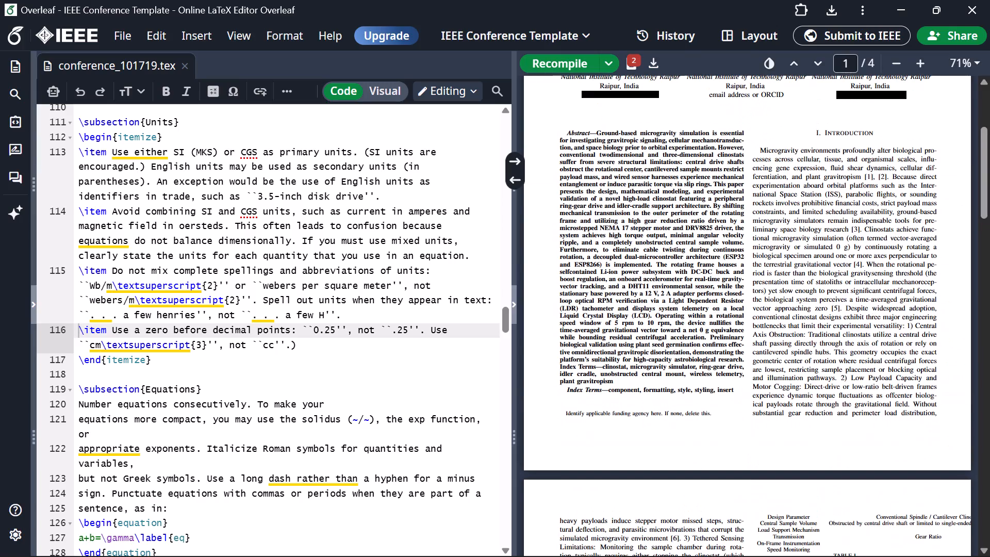
{"action": "scroll", "coordinate": [811, 179], "scroll_direction": "up", "scroll_amount": 2}
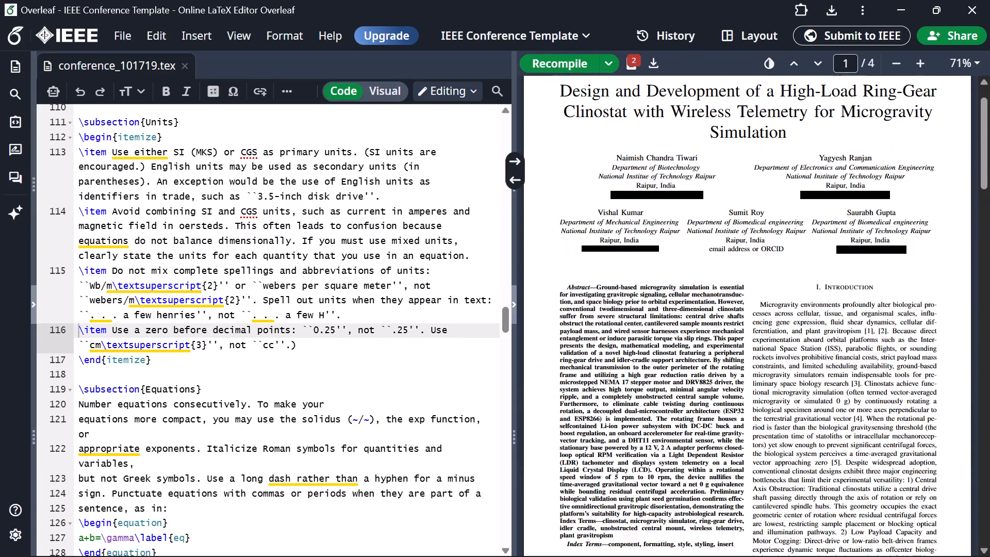
{"action": "scroll", "coordinate": [811, 179], "scroll_direction": "up", "scroll_amount": 3}
{"action": "scroll", "coordinate": [811, 179], "scroll_direction": "down", "scroll_amount": 5}
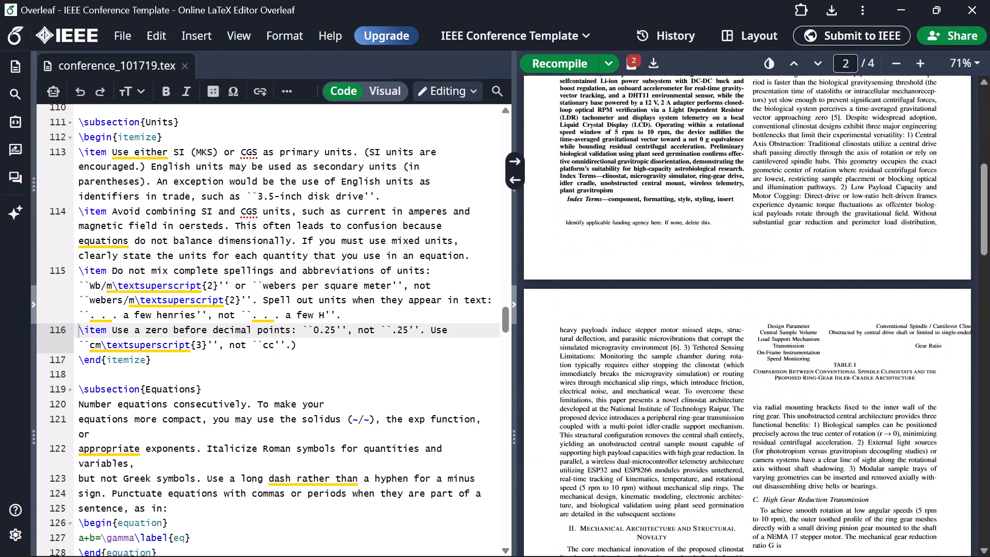
{"action": "scroll", "coordinate": [811, 179], "scroll_direction": "down", "scroll_amount": 1}
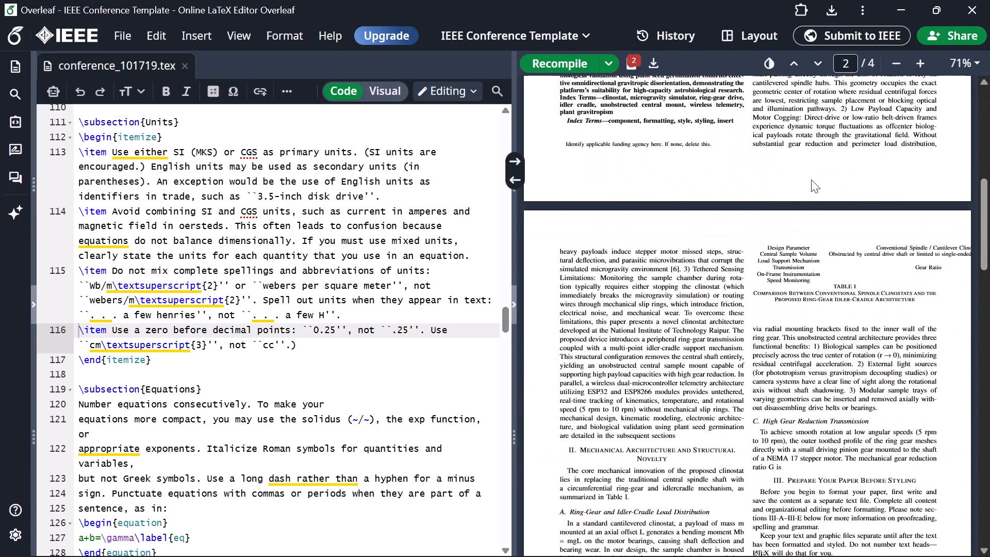
{"action": "scroll", "coordinate": [811, 179], "scroll_direction": "down", "scroll_amount": 2}
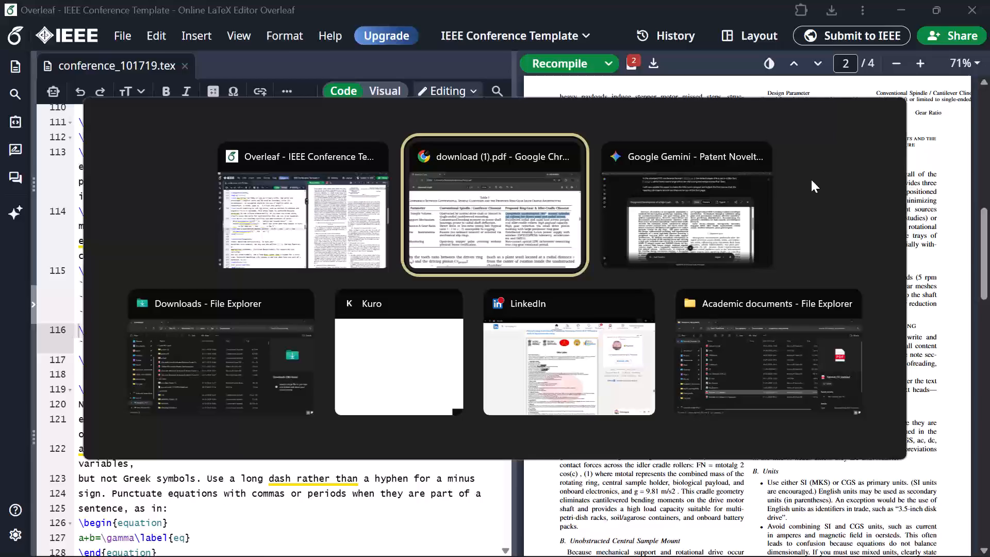
Compare the draft PDF's Table I and page 2 layout with Table I and the surrounding sections on the compiled page 2.
{"action": "left_click", "coordinate": [714, 224]}
{"action": "scroll", "coordinate": [714, 224], "scroll_direction": "up", "scroll_amount": 2, "text": "ctrl"}
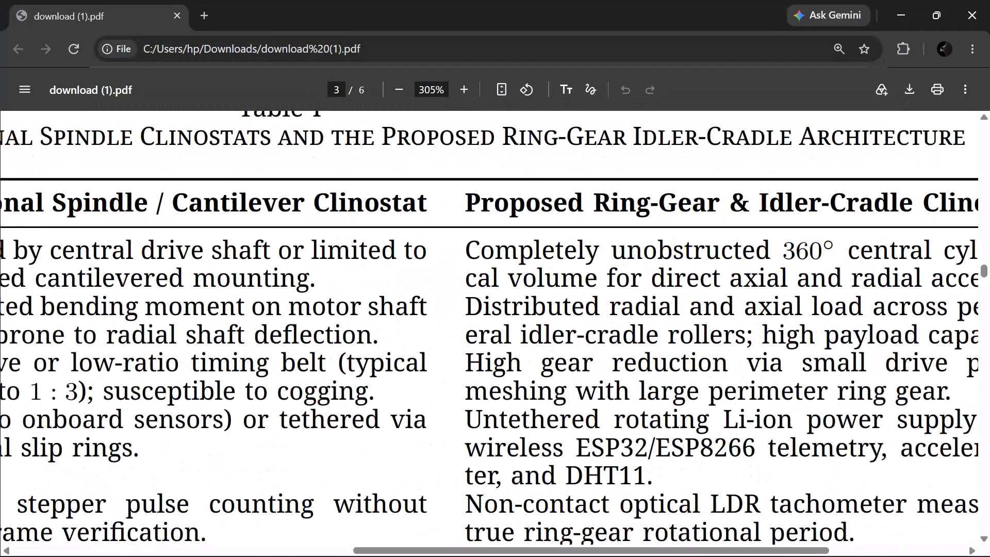
{"action": "scroll", "coordinate": [714, 224], "scroll_direction": "down", "scroll_amount": 5, "text": "ctrl"}
{"action": "scroll", "coordinate": [714, 224], "scroll_direction": "up", "scroll_amount": 5}
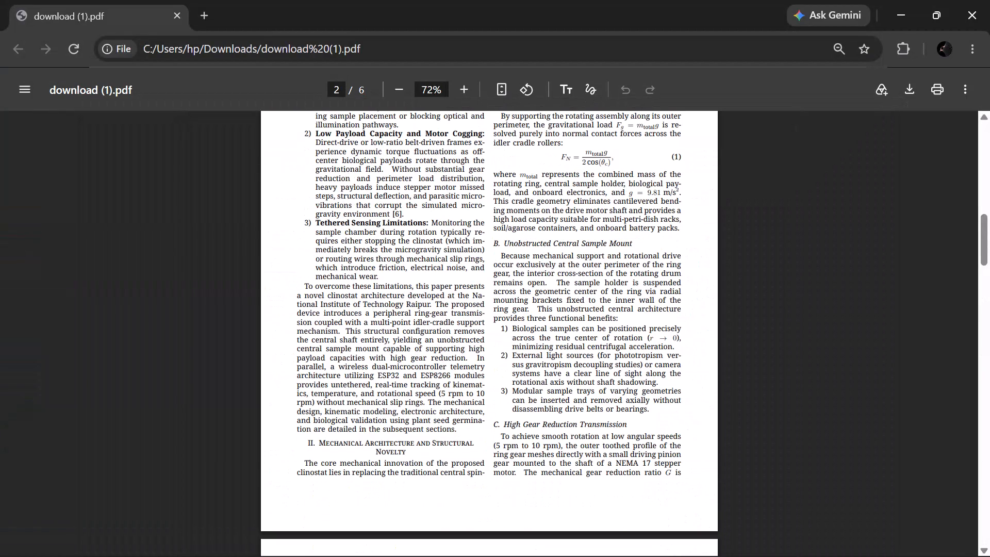
{"action": "scroll", "coordinate": [714, 224], "scroll_direction": "up", "scroll_amount": 2}
{"action": "scroll", "coordinate": [714, 224], "scroll_direction": "down", "scroll_amount": 2}
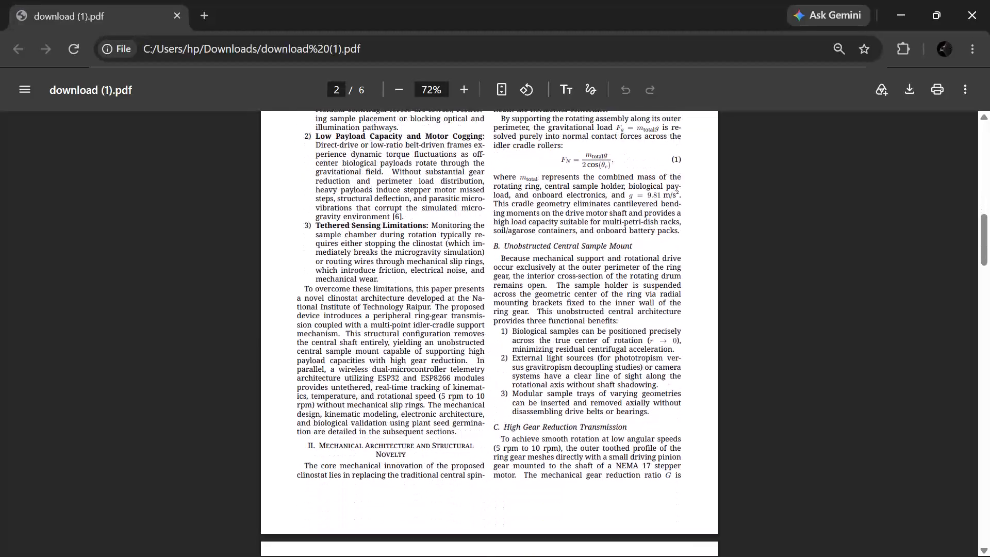
{"action": "scroll", "coordinate": [713, 224], "scroll_direction": "down", "scroll_amount": 2}
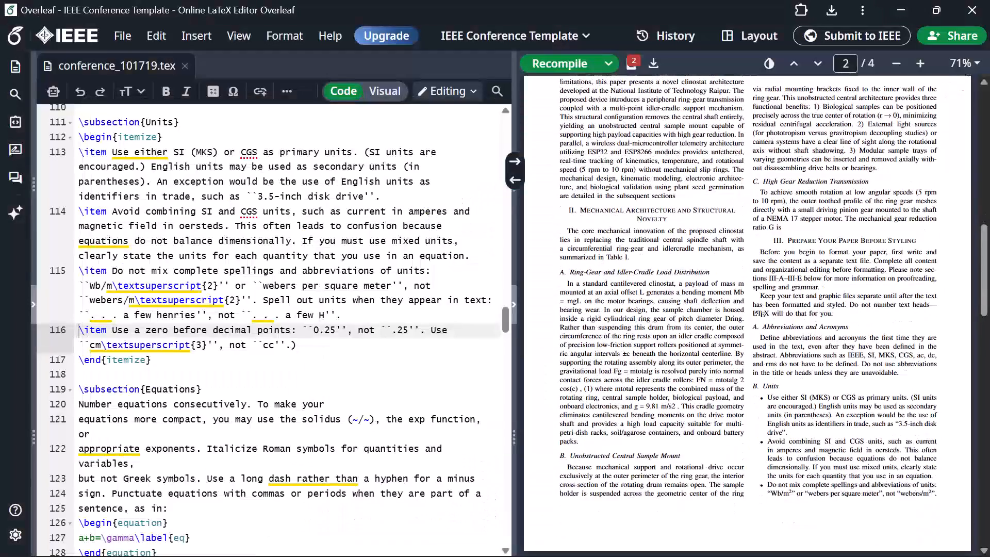
{"action": "scroll", "coordinate": [711, 225], "scroll_direction": "up", "scroll_amount": 4}
{"action": "scroll", "coordinate": [711, 225], "scroll_direction": "down", "scroll_amount": 2}
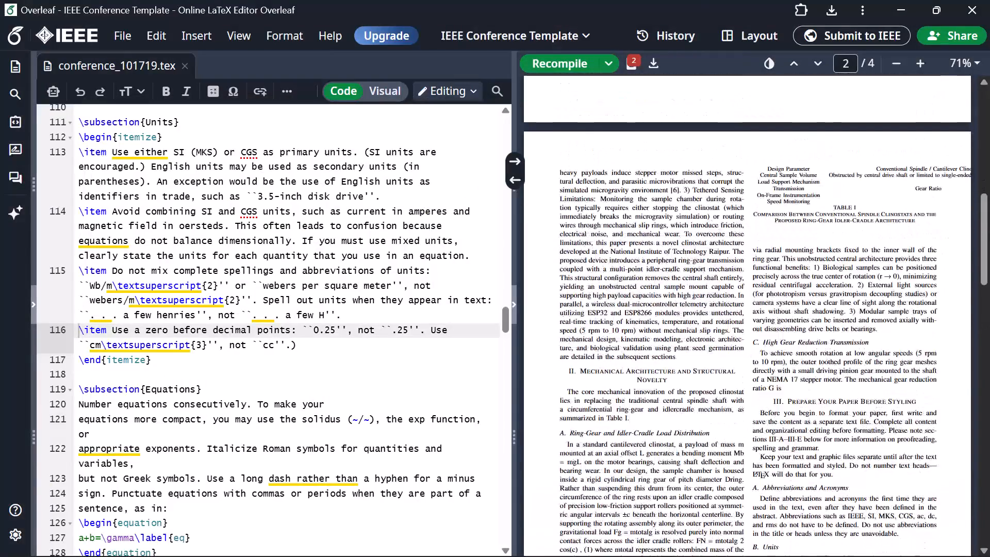
{"action": "scroll", "coordinate": [711, 225], "scroll_direction": "down", "scroll_amount": 1}
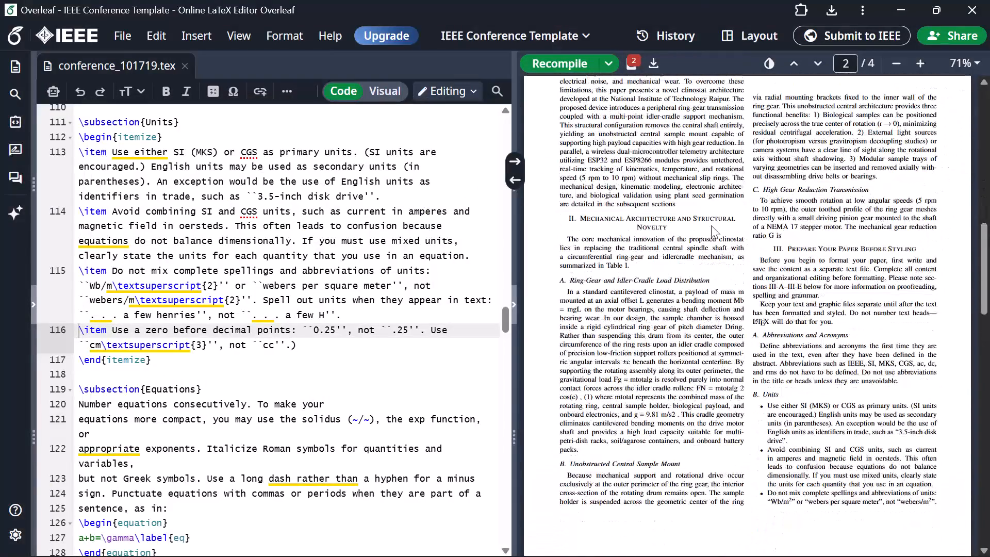
{"action": "scroll", "coordinate": [711, 225], "scroll_direction": "up", "scroll_amount": 2}
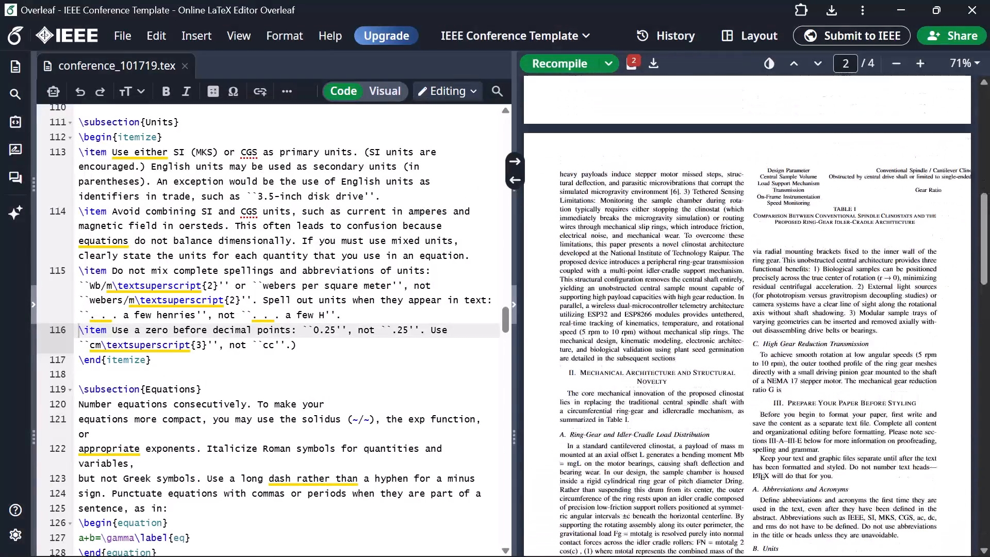
Compare pages 1 and 2 of the draft PDF with the compiled paper's abstract, introduction, Table I and Section II.
{"action": "scroll", "coordinate": [711, 225], "scroll_direction": "up", "scroll_amount": 5}
{"action": "scroll", "coordinate": [711, 225], "scroll_direction": "down", "scroll_amount": 1}
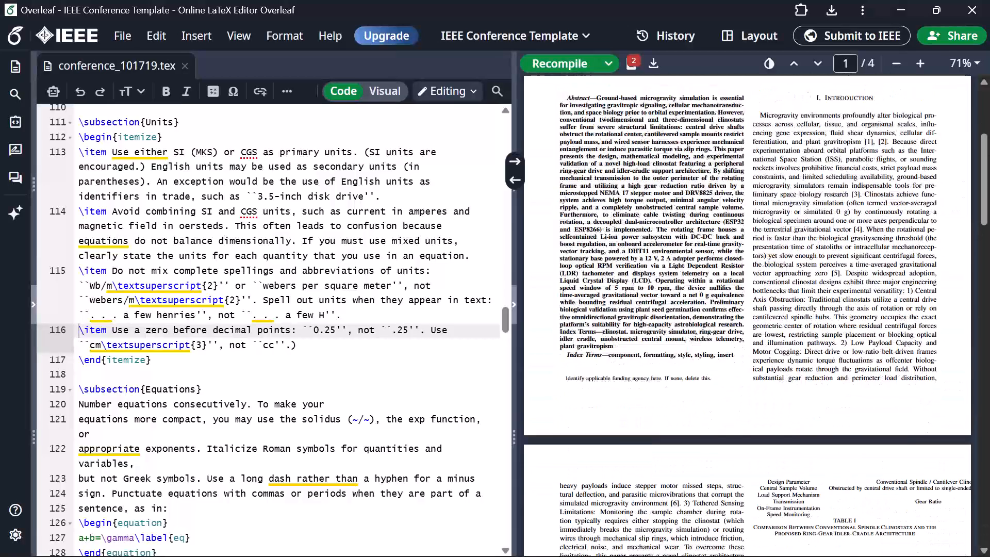
{"action": "scroll", "coordinate": [711, 225], "scroll_direction": "up", "scroll_amount": 9}
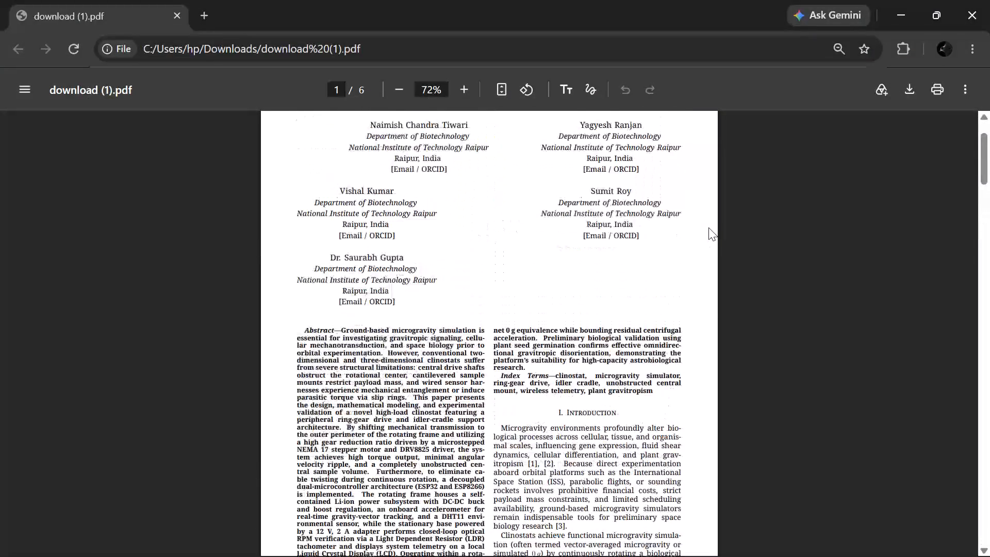
{"action": "scroll", "coordinate": [708, 227], "scroll_direction": "down", "scroll_amount": 5}
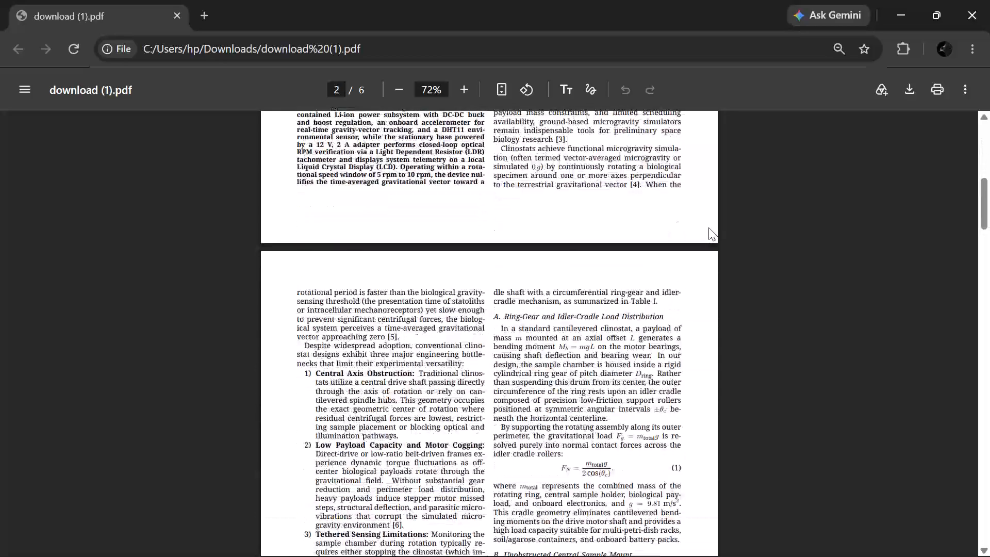
{"action": "scroll", "coordinate": [708, 227], "scroll_direction": "down", "scroll_amount": 3}
{"action": "scroll", "coordinate": [708, 227], "scroll_direction": "up", "scroll_amount": 1}
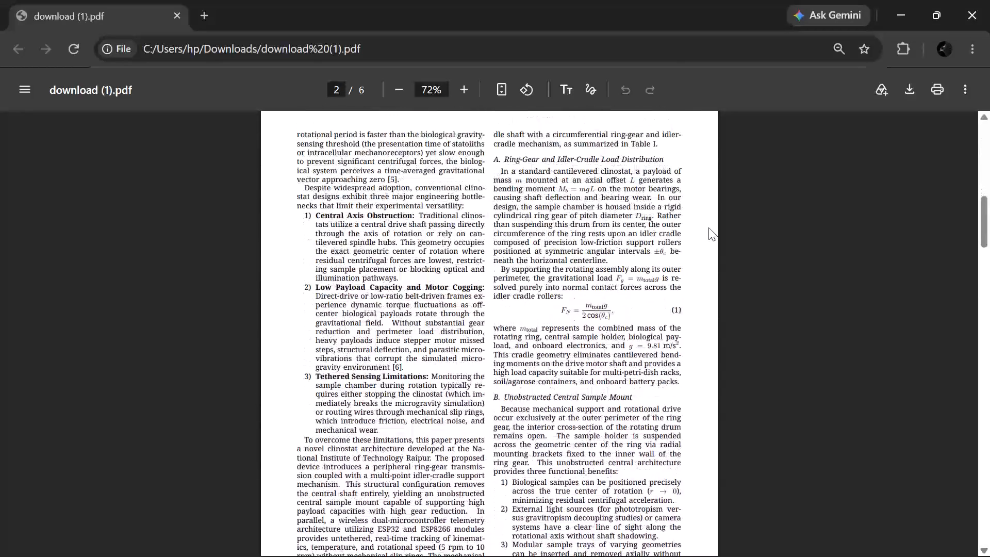
{"action": "scroll", "coordinate": [708, 227], "scroll_direction": "down", "scroll_amount": 1}
{"action": "left_click", "coordinate": [708, 227]}
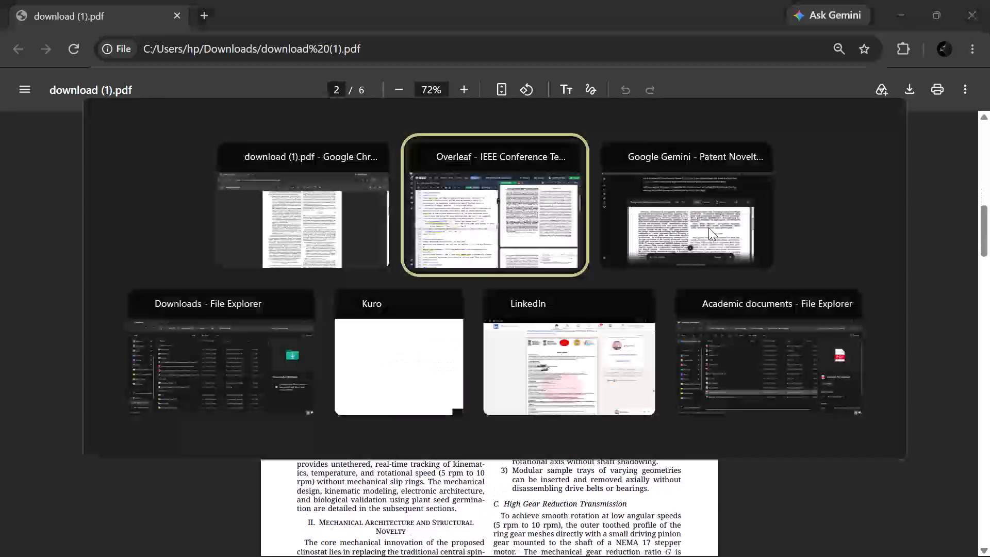
{"action": "scroll", "coordinate": [708, 227], "scroll_direction": "up", "scroll_amount": 1}
{"action": "scroll", "coordinate": [708, 227], "scroll_direction": "down", "scroll_amount": 3}
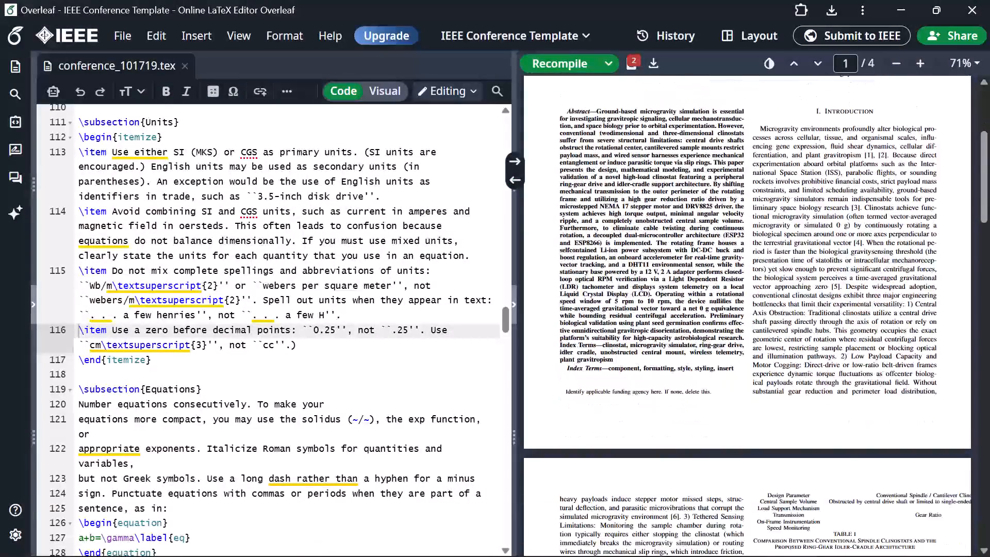
{"action": "scroll", "coordinate": [708, 227], "scroll_direction": "down", "scroll_amount": 3}
{"action": "left_click", "coordinate": [708, 227]}
{"action": "scroll", "coordinate": [708, 227], "scroll_direction": "down", "scroll_amount": 2}
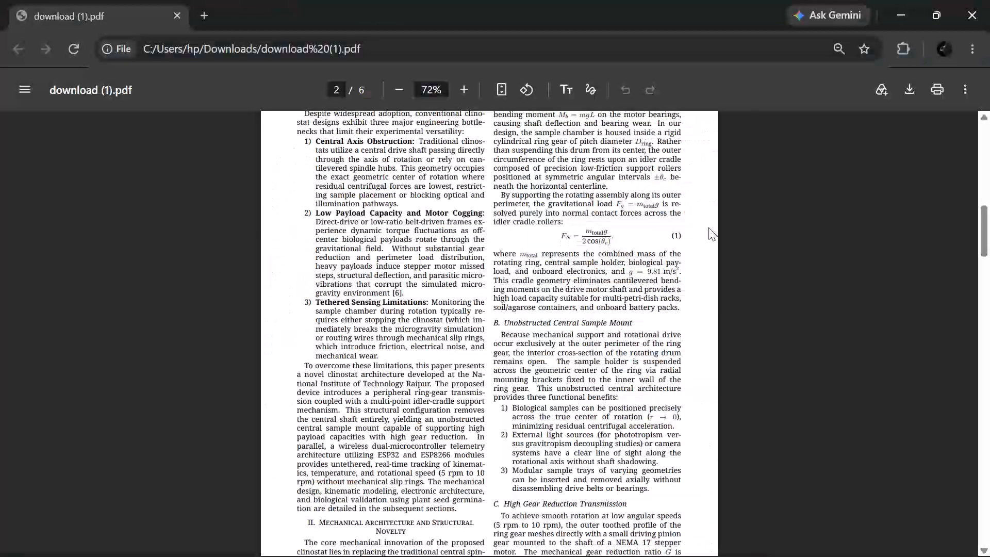
{"action": "scroll", "coordinate": [708, 227], "scroll_direction": "up", "scroll_amount": 2}
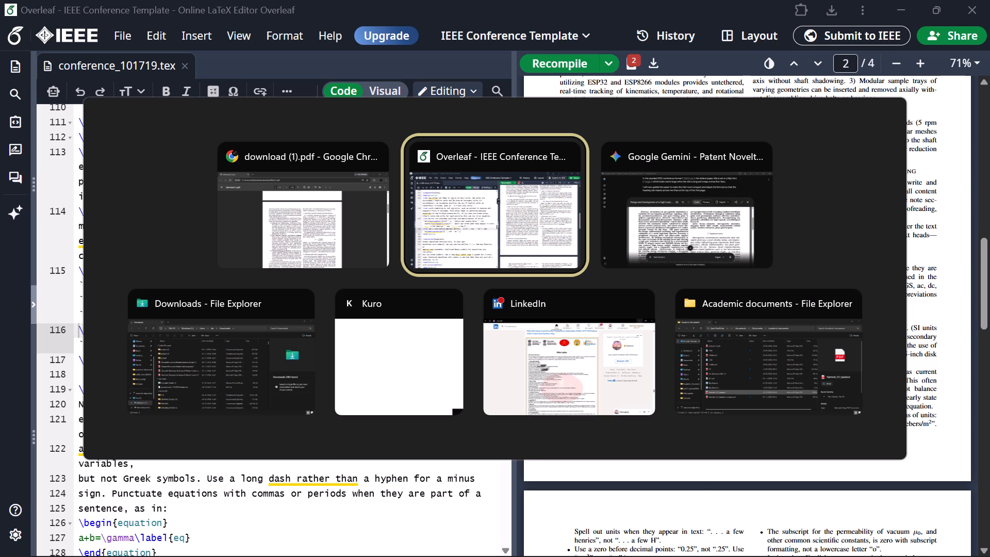
{"action": "scroll", "coordinate": [813, 318], "scroll_direction": "up", "scroll_amount": 3}
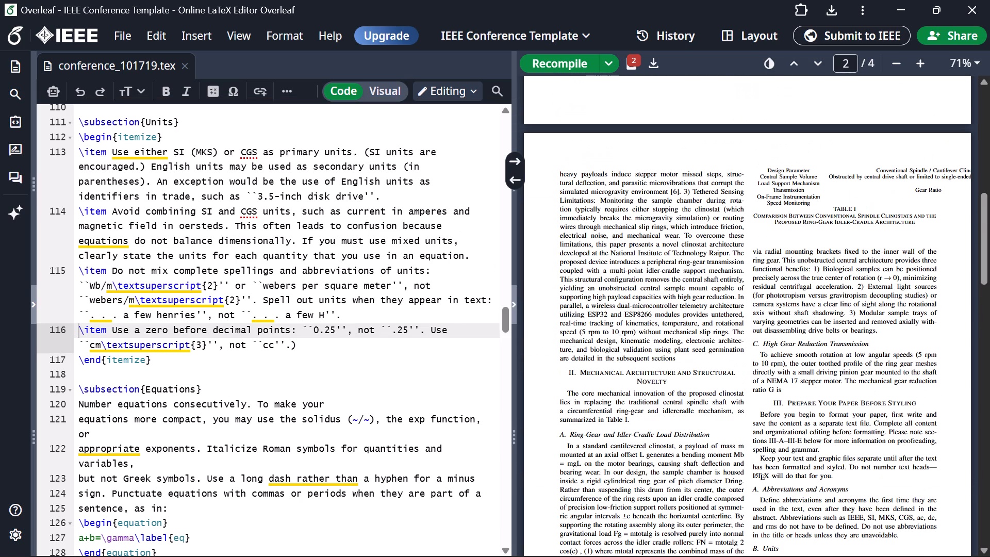
Save the conference_101719.tex document.
{"action": "key", "text": "ctrl+s"}
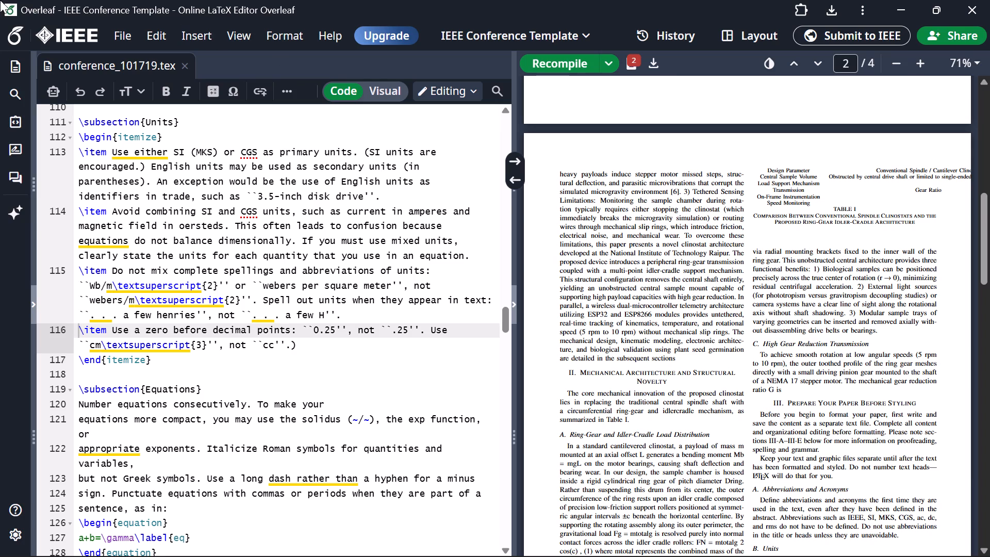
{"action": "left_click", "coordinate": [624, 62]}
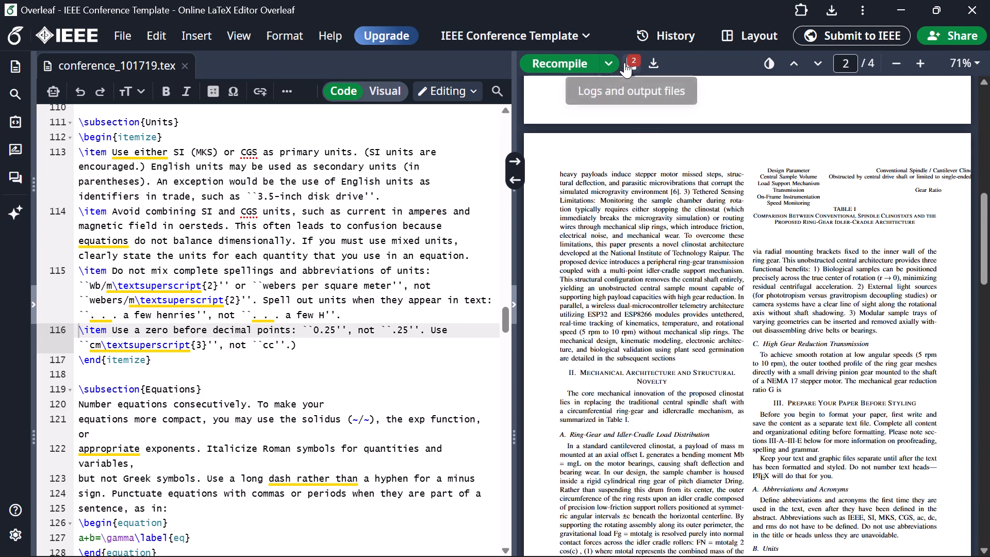